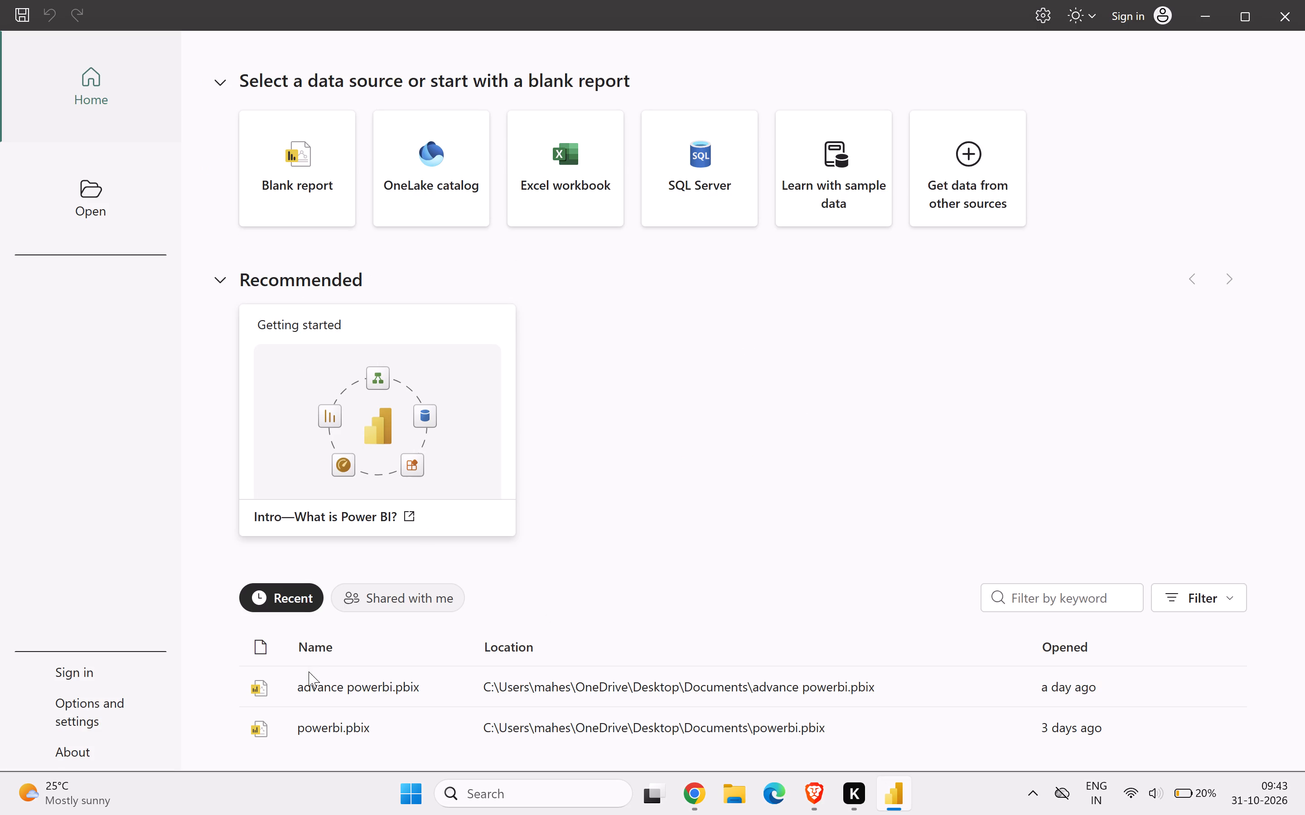
# Open the recent report file advance powerbi.pbix.
pyautogui.doubleClick(335, 688)
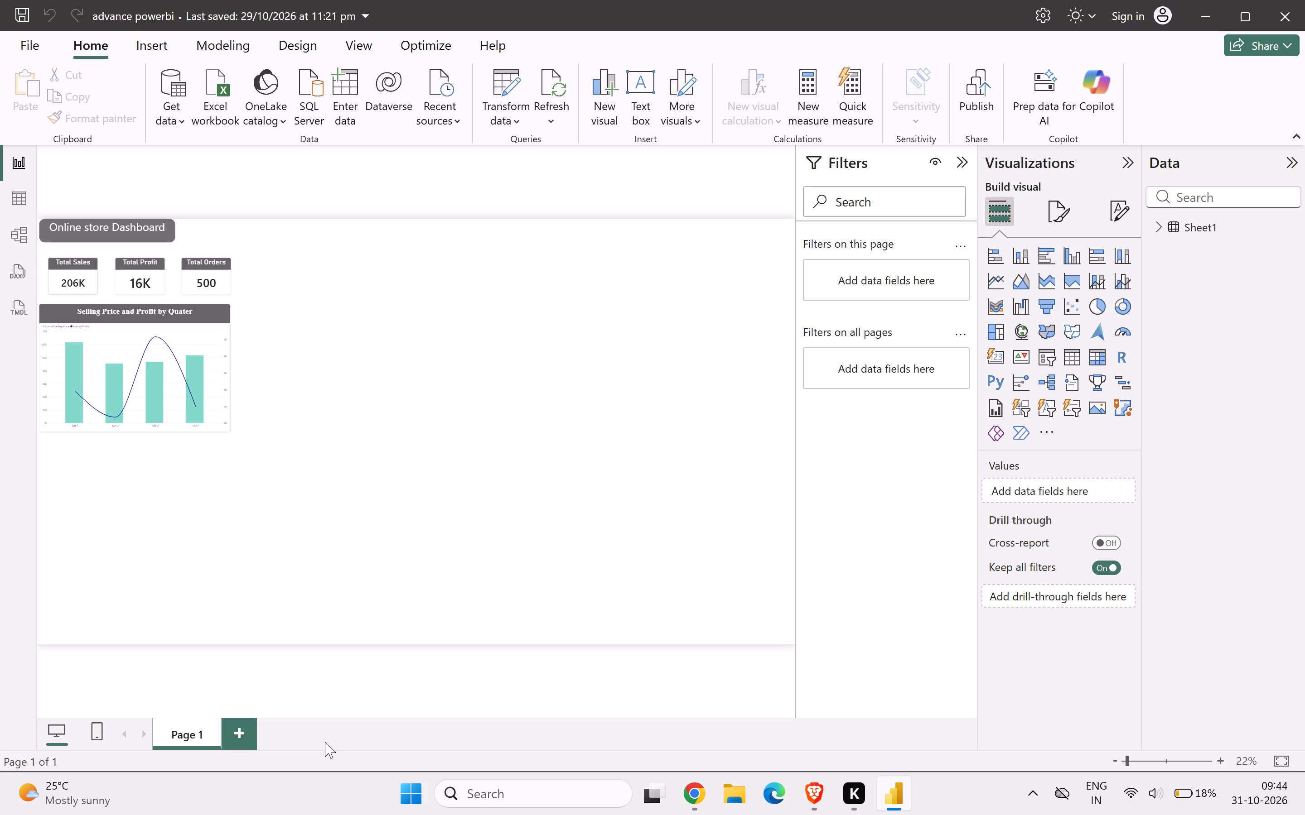
# Move the Selling Price and Profit by Quater chart down the page, leaving a gap beneath the three total cards.
pyautogui.scroll(3, 176, 368)
pyautogui.moveTo(209, 336); pyautogui.dragTo(209, 383)
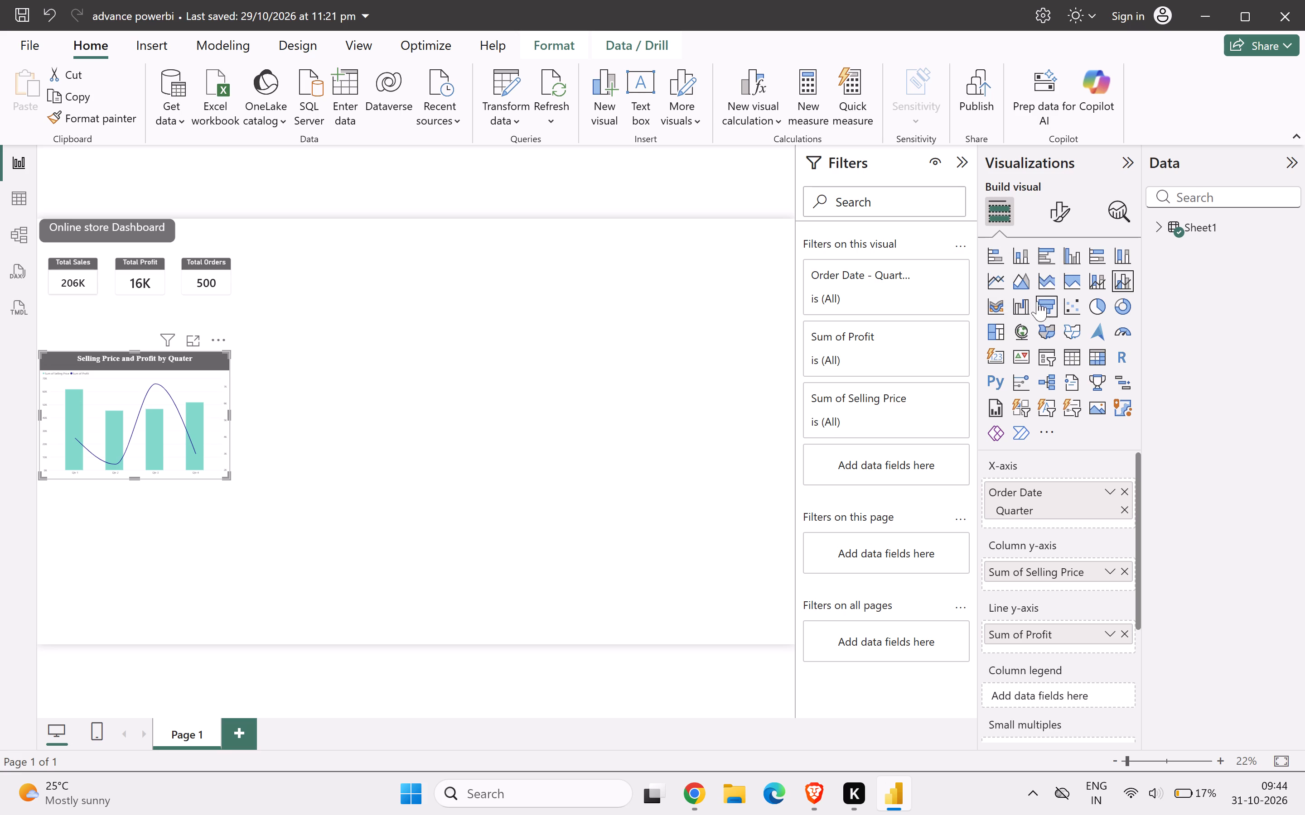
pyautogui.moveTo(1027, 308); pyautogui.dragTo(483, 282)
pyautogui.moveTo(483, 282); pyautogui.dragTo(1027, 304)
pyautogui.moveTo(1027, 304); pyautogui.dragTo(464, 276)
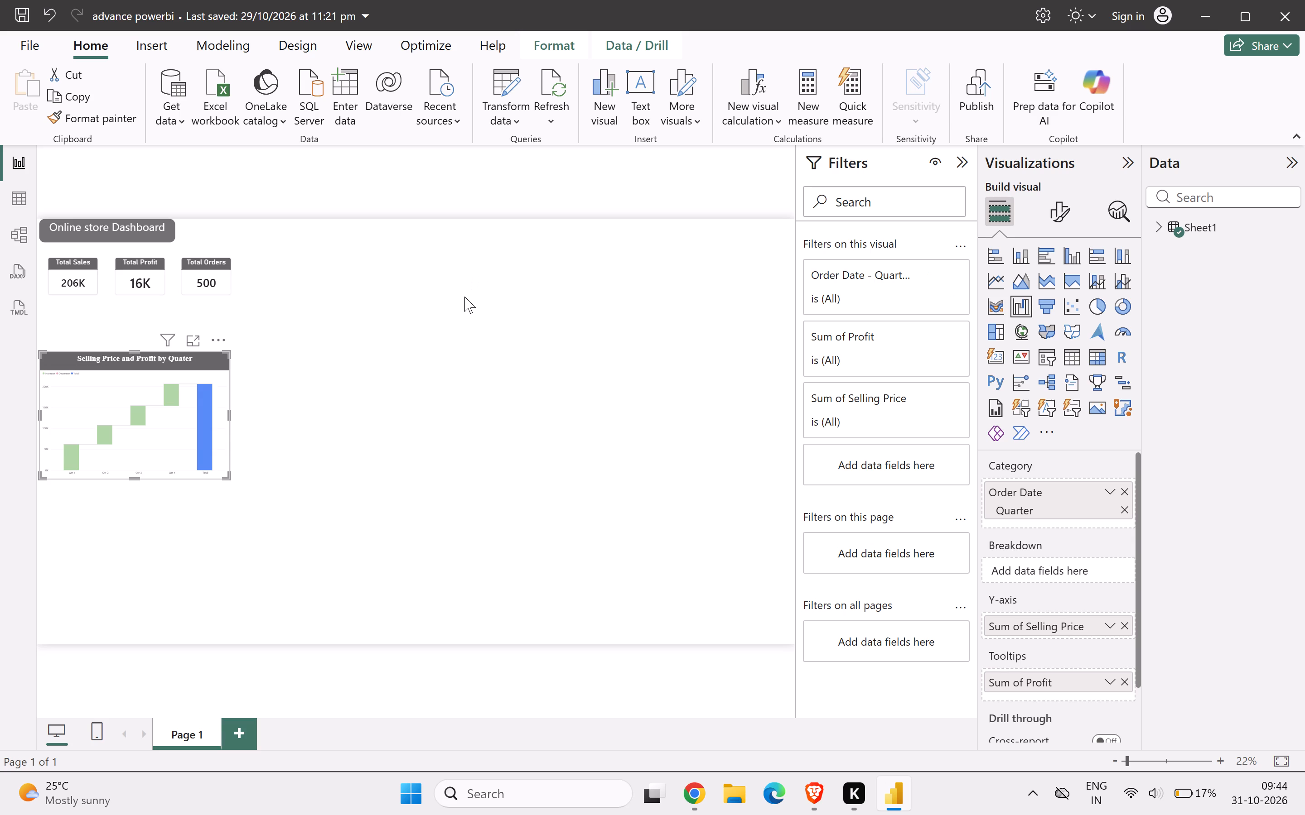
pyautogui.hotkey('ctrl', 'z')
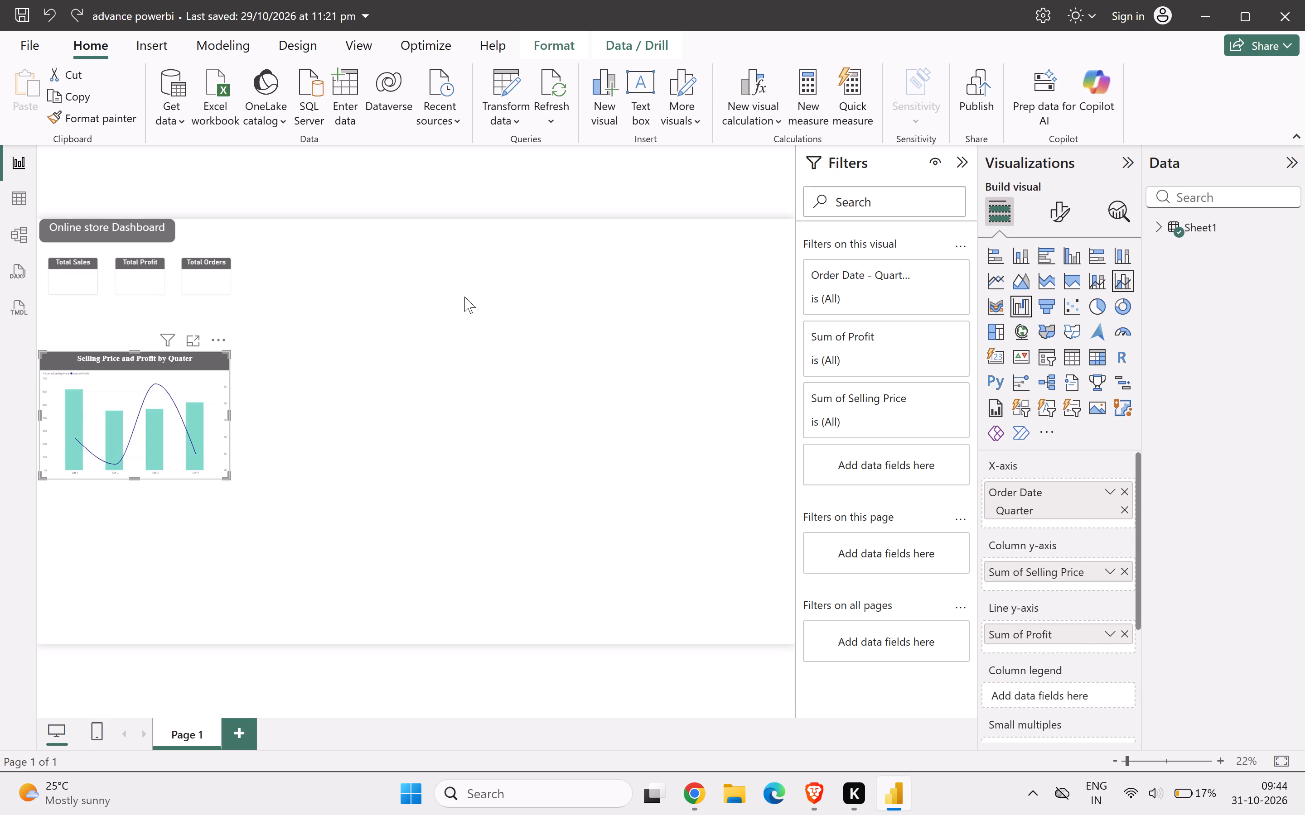
# Add an empty scatter chart as a new visual, enlarged to nearly the combo chart's size and placed just below it.
pyautogui.click(409, 439)
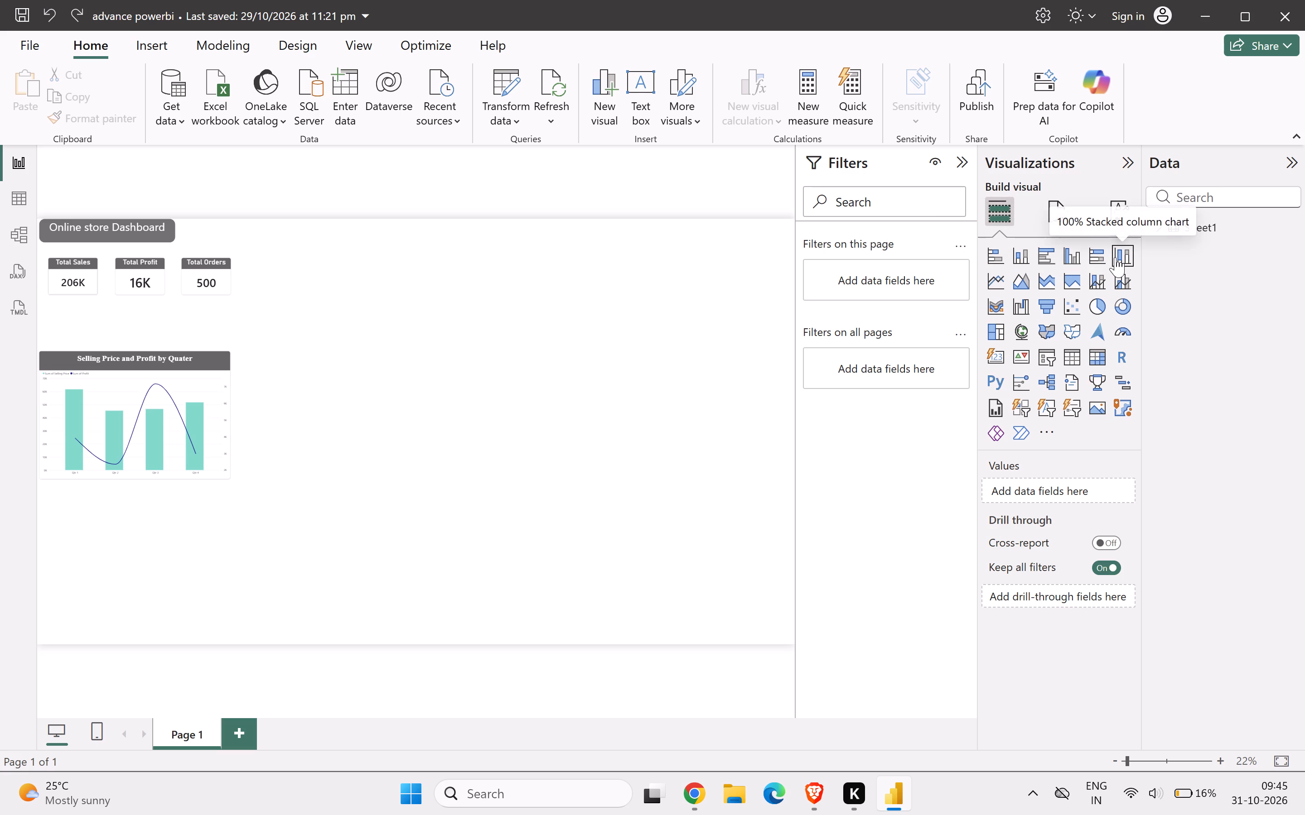
pyautogui.click(1073, 308)
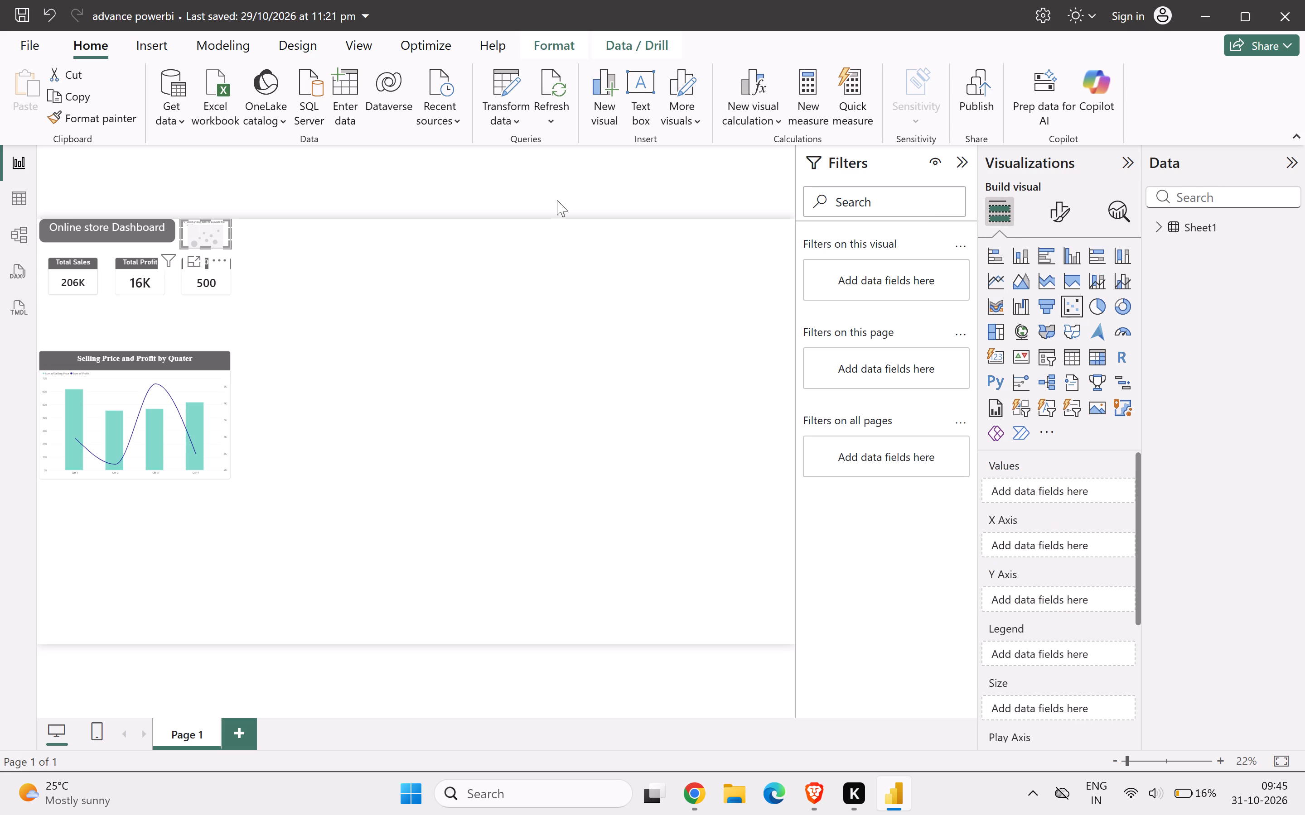
pyautogui.moveTo(223, 230); pyautogui.dragTo(255, 400)
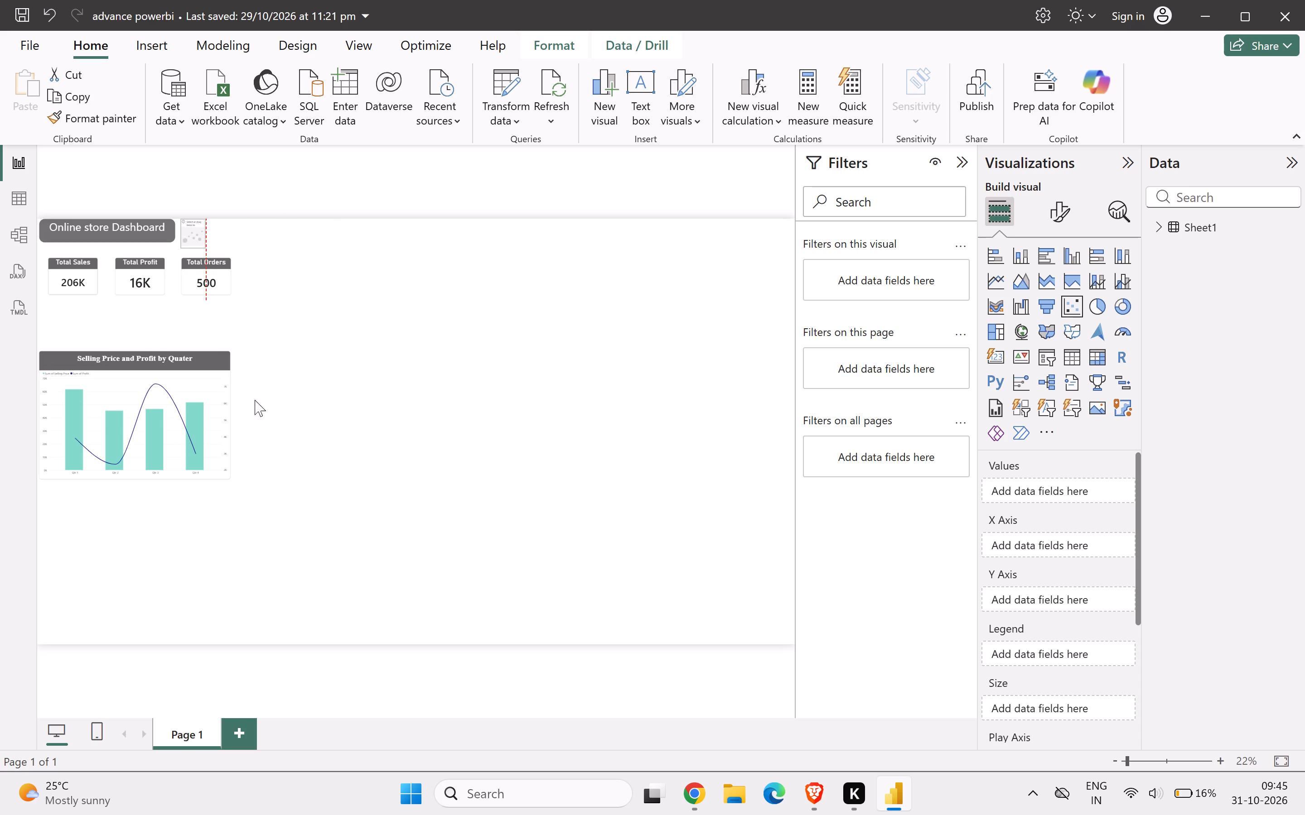
pyautogui.moveTo(255, 400); pyautogui.dragTo(304, 292)
pyautogui.moveTo(246, 230); pyautogui.dragTo(252, 573)
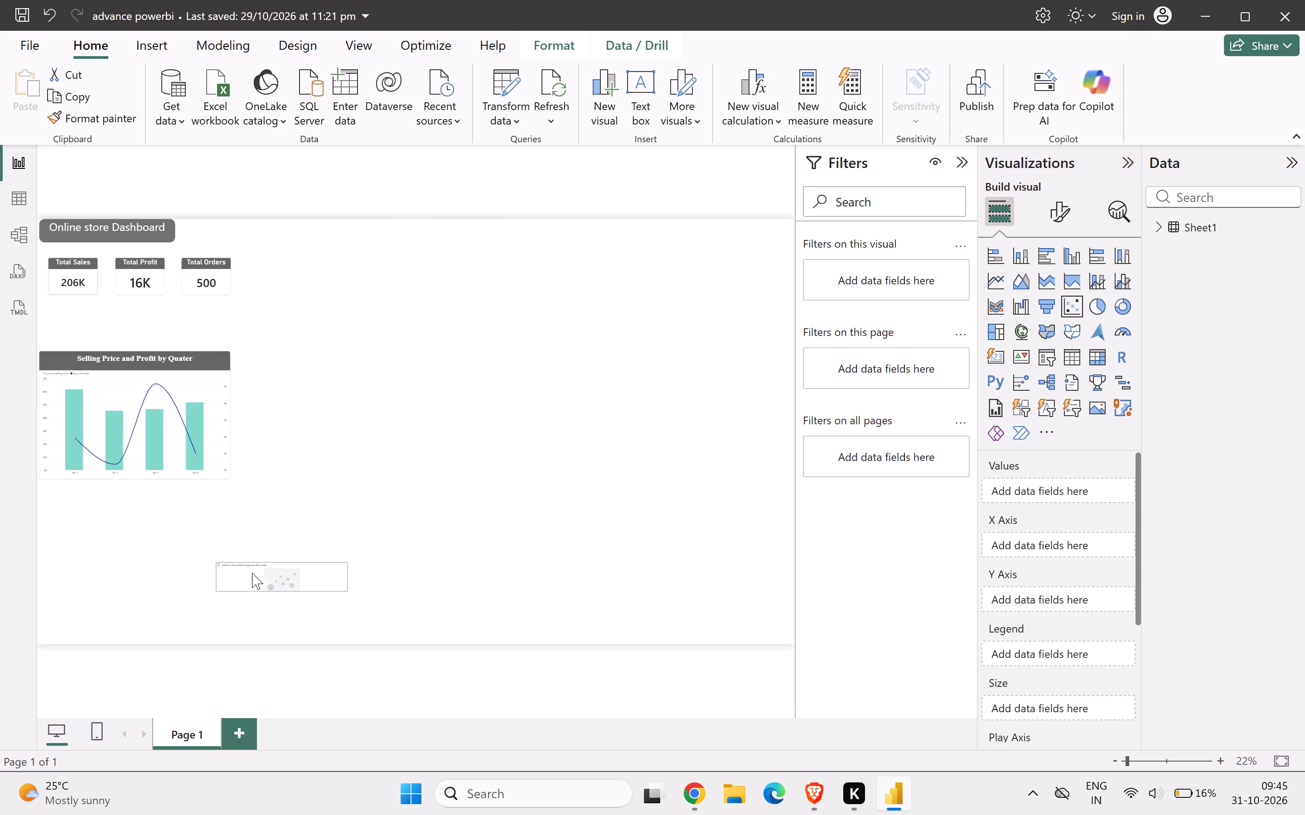
pyautogui.moveTo(252, 573); pyautogui.dragTo(123, 527)
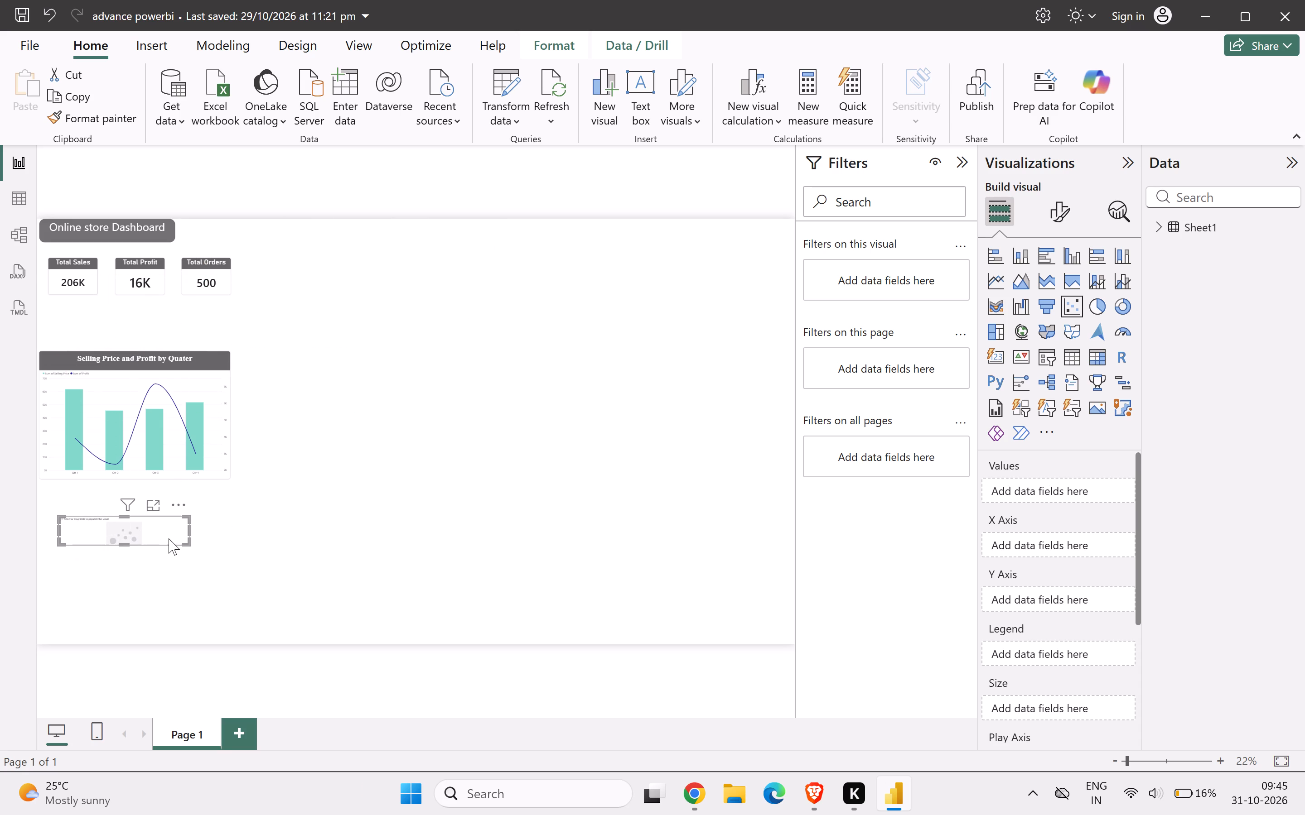
pyautogui.moveTo(183, 544); pyautogui.dragTo(227, 673)
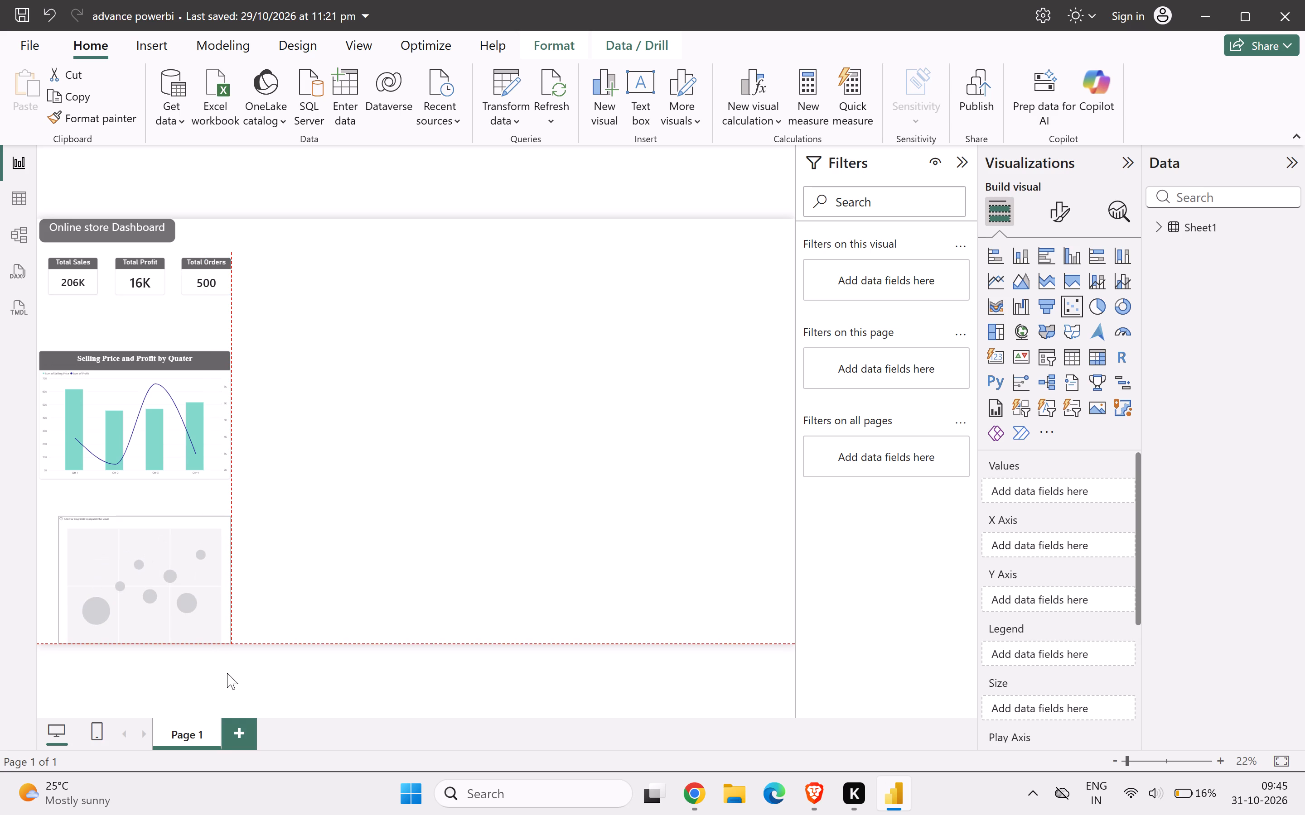
pyautogui.moveTo(227, 673); pyautogui.dragTo(224, 633)
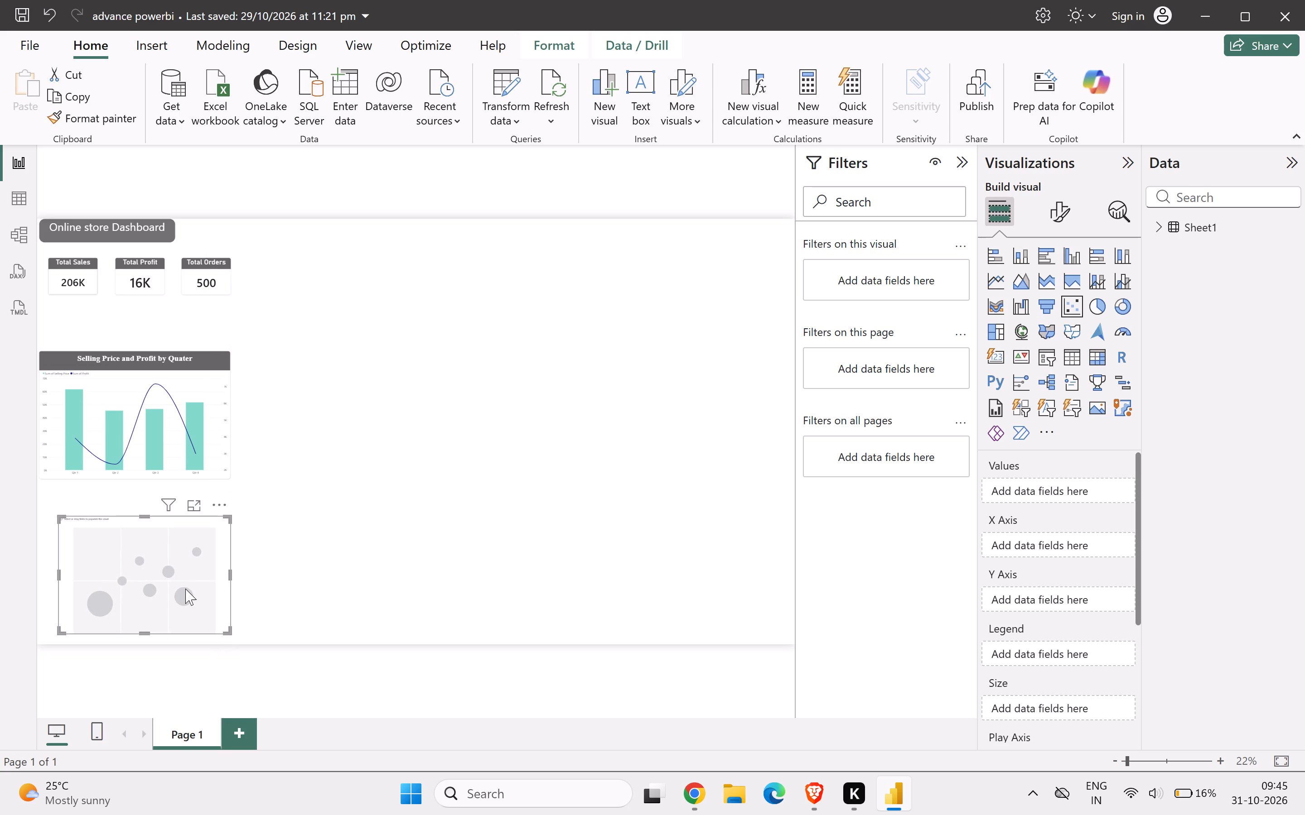
pyautogui.moveTo(185, 589); pyautogui.dragTo(178, 575)
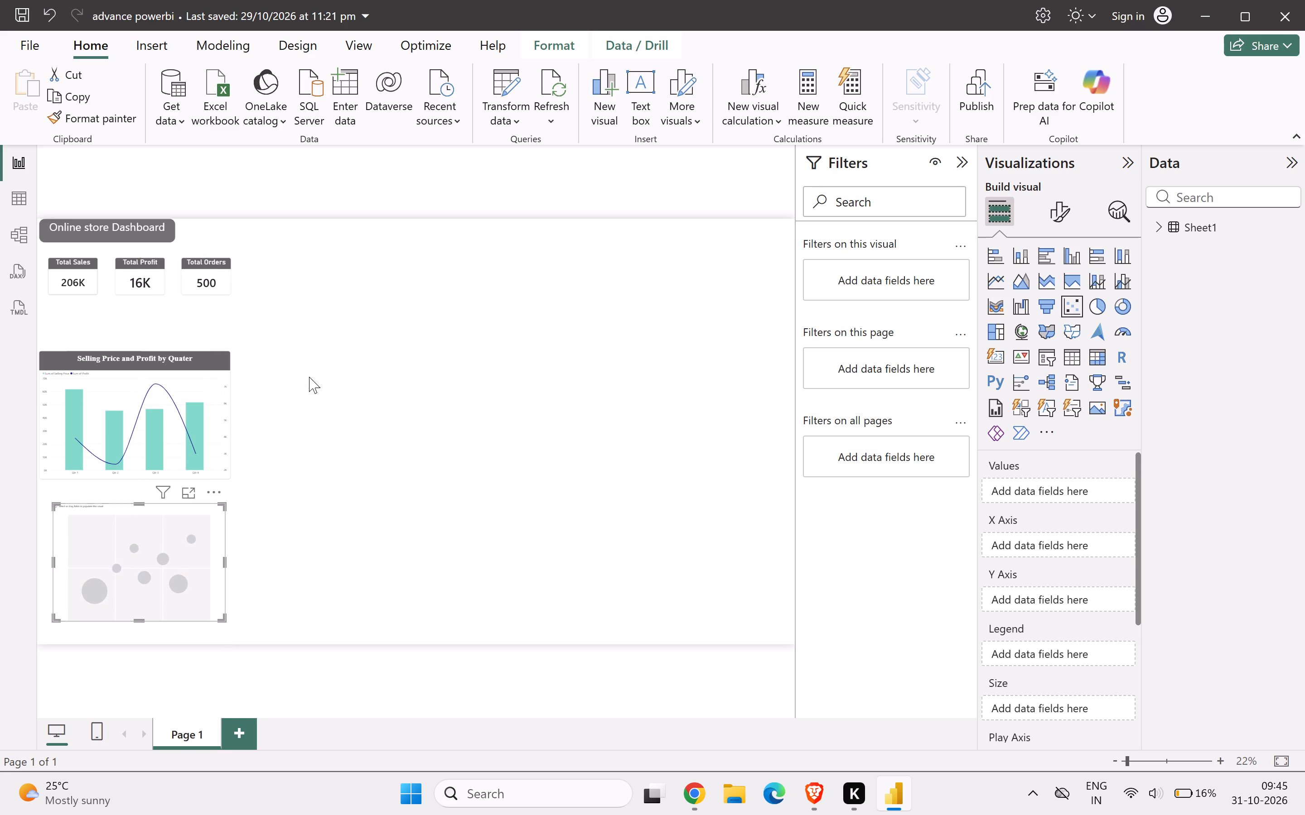
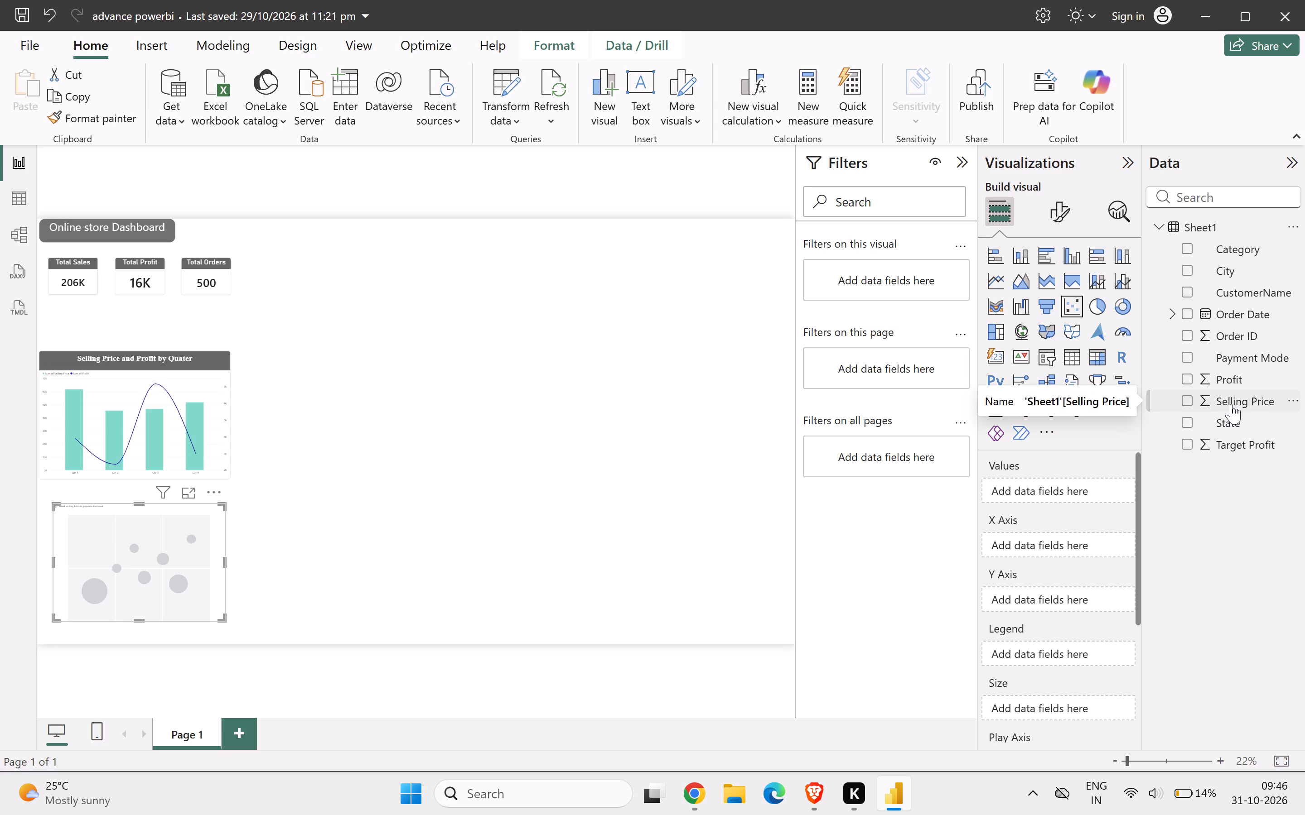
# Assign the Selling Price field to the X Axis of the empty scatter chart.
pyautogui.moveTo(1231, 404); pyautogui.dragTo(1055, 550)
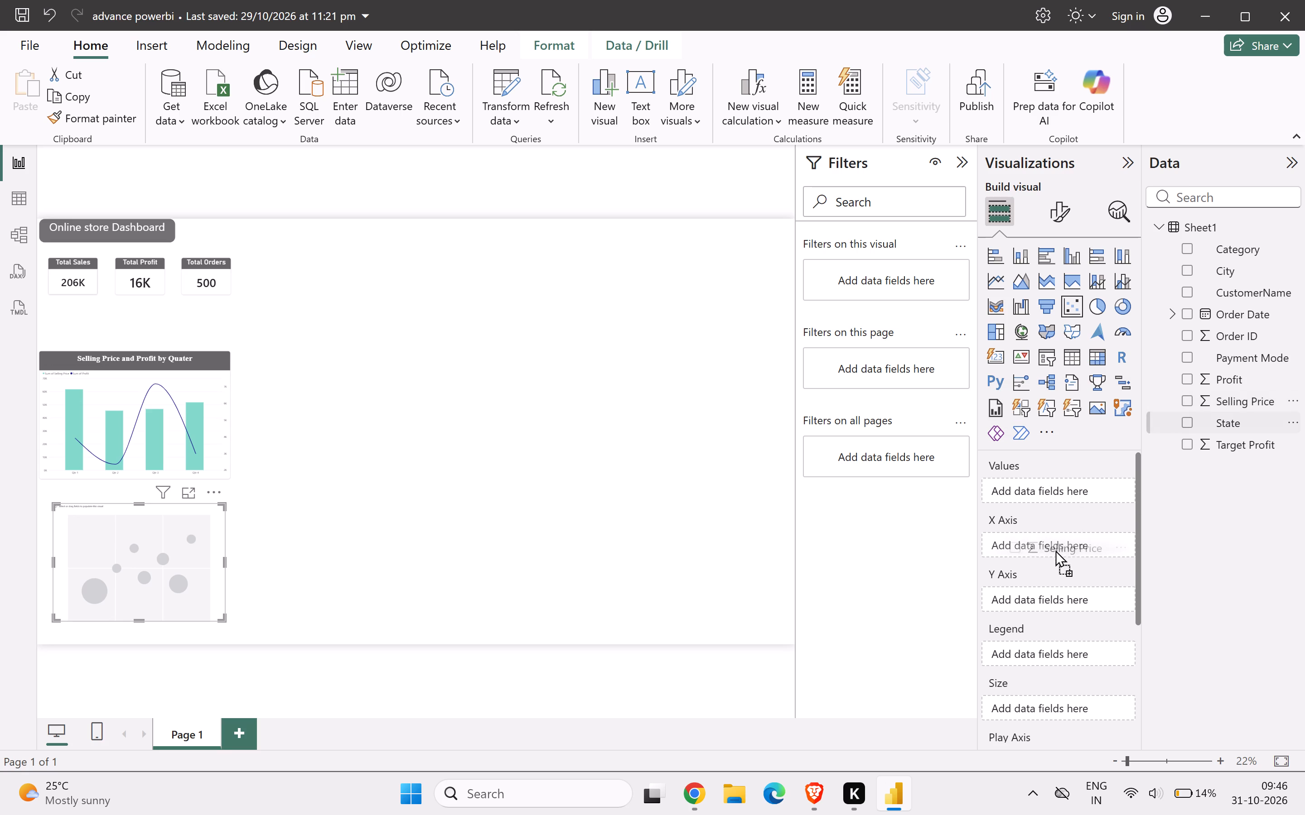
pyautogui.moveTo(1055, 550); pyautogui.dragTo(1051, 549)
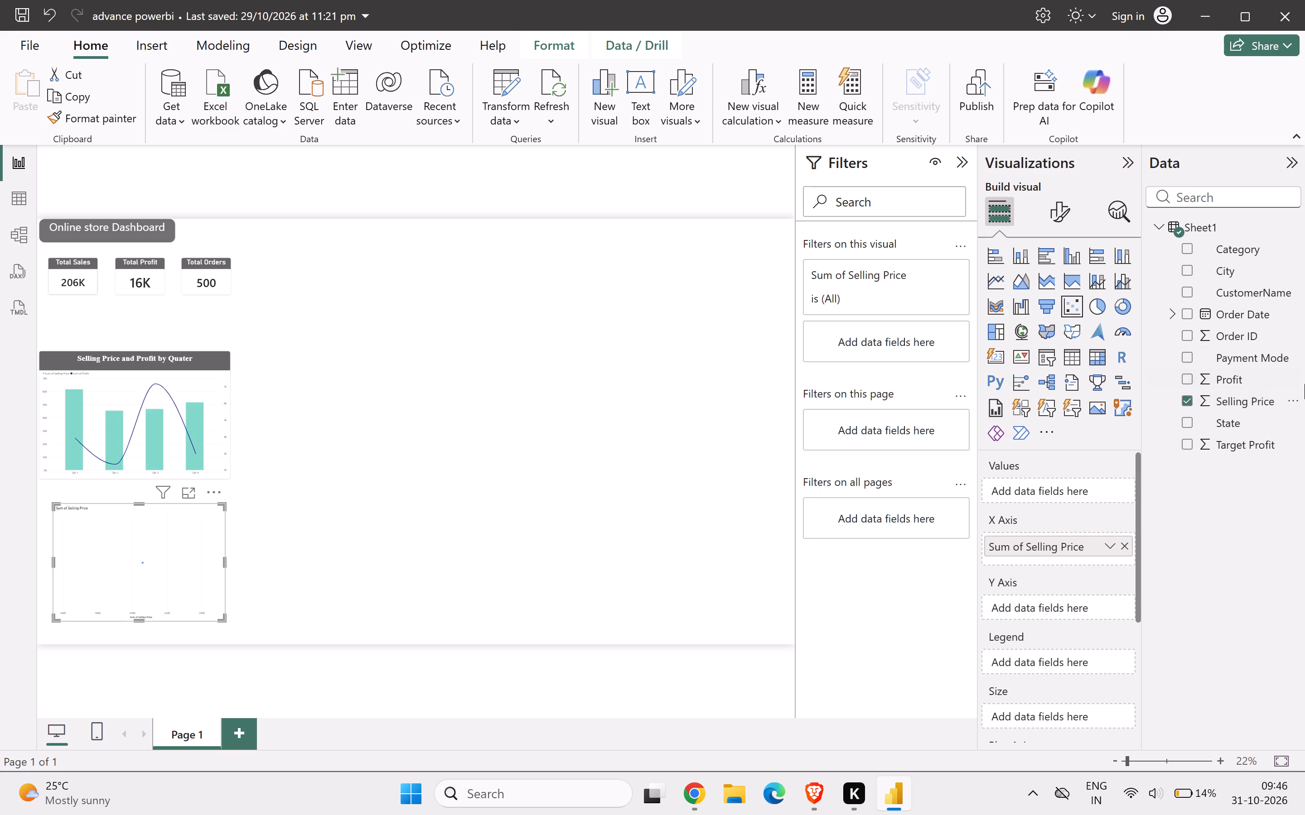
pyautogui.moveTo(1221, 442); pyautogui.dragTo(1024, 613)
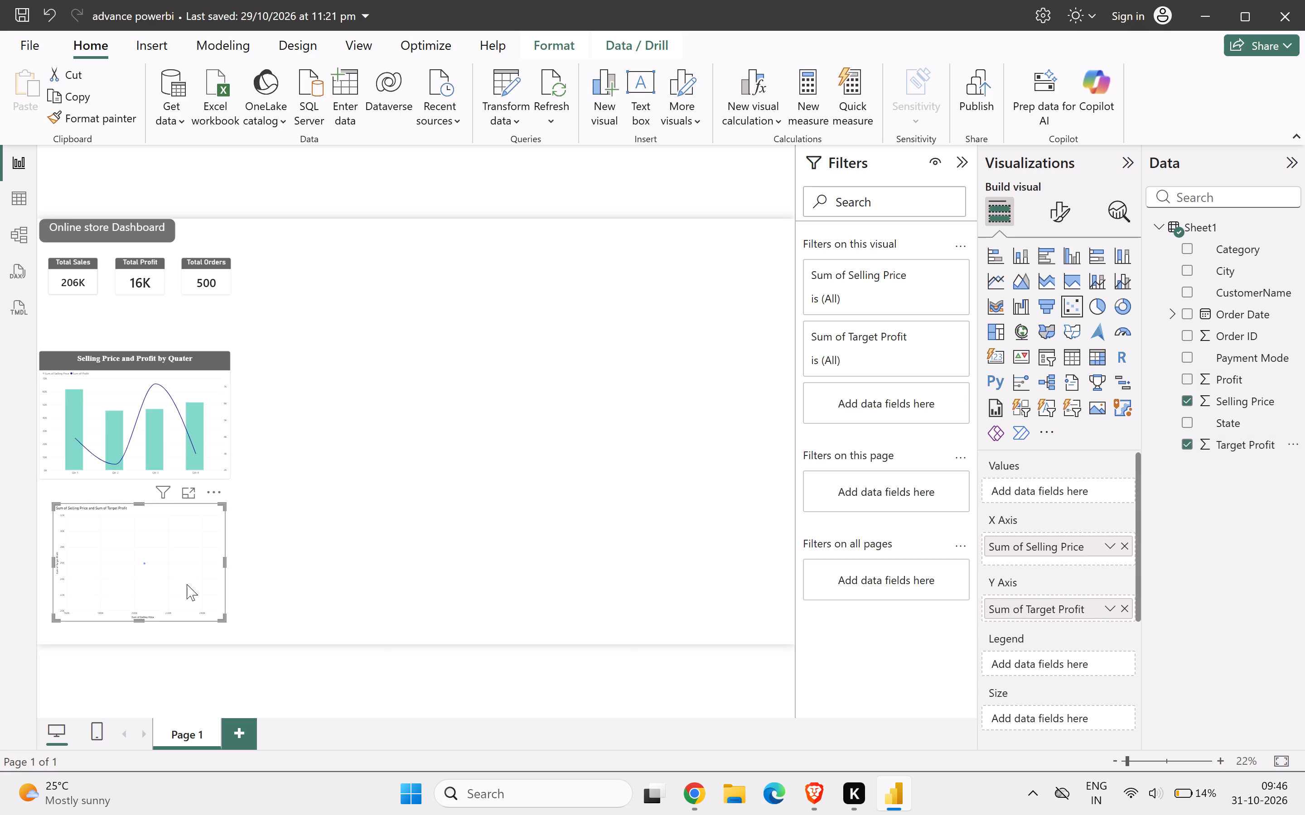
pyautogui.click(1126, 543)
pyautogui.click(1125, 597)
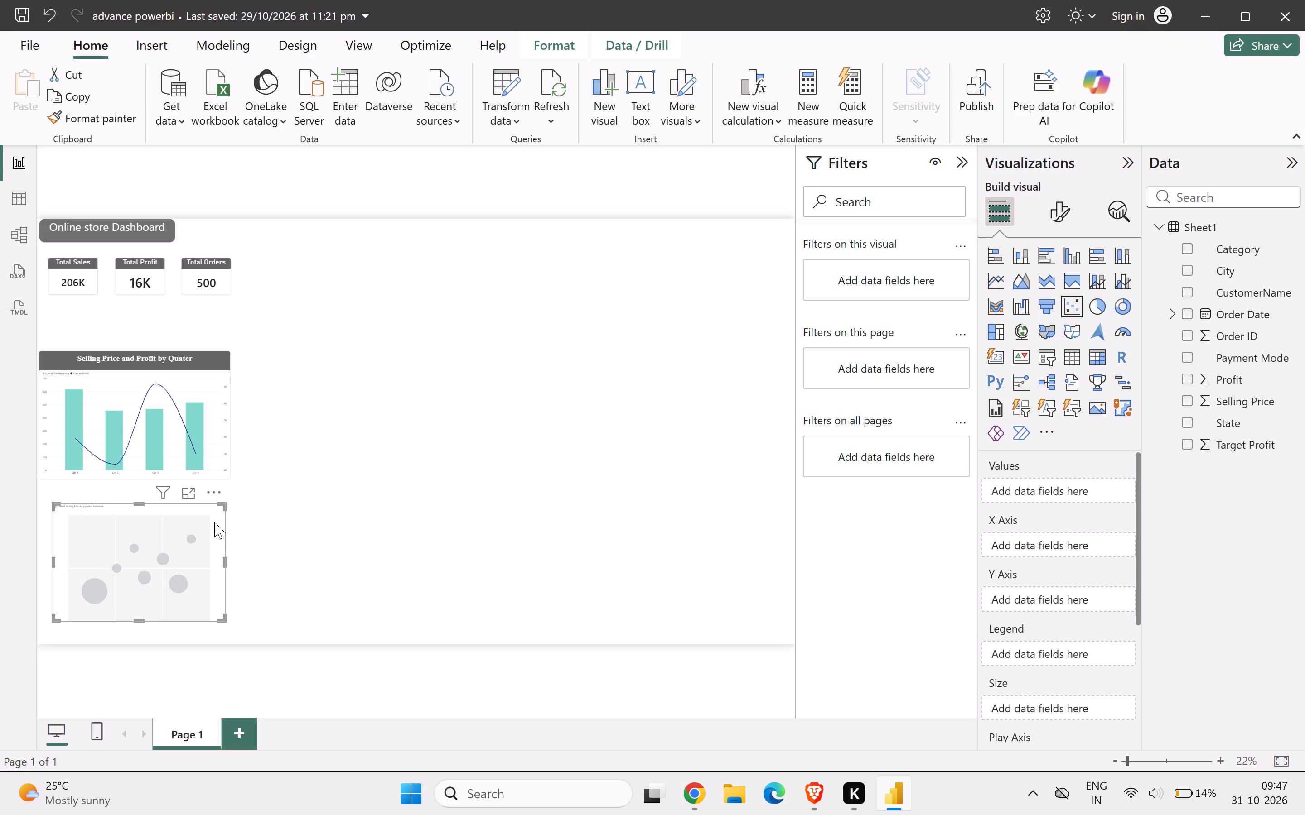
# Set the scatter chart's X axis to Payment Mode and its Y axis to the count of Order ID.
pyautogui.scroll(1, 1122, 374)
pyautogui.click(164, 521)
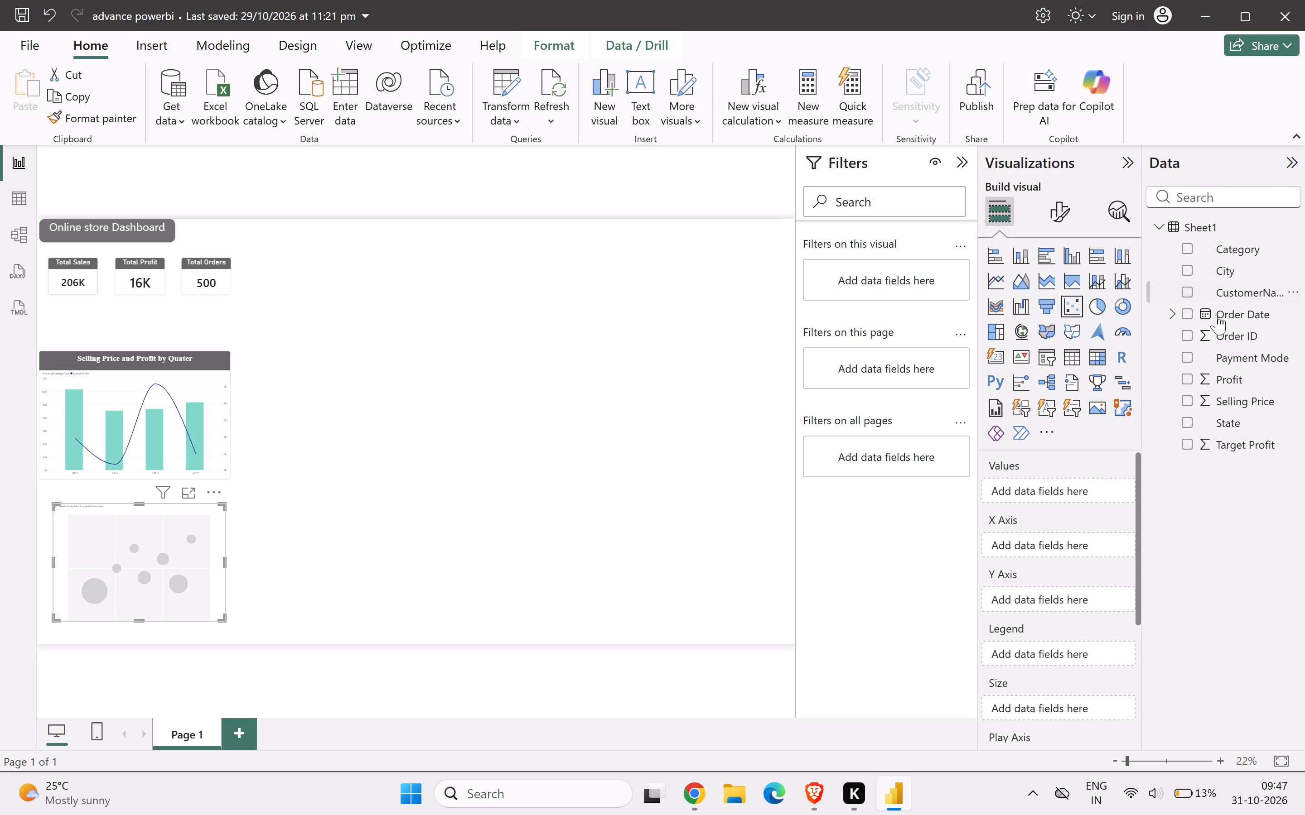
pyautogui.click(147, 608)
pyautogui.moveTo(1227, 353); pyautogui.dragTo(1036, 542)
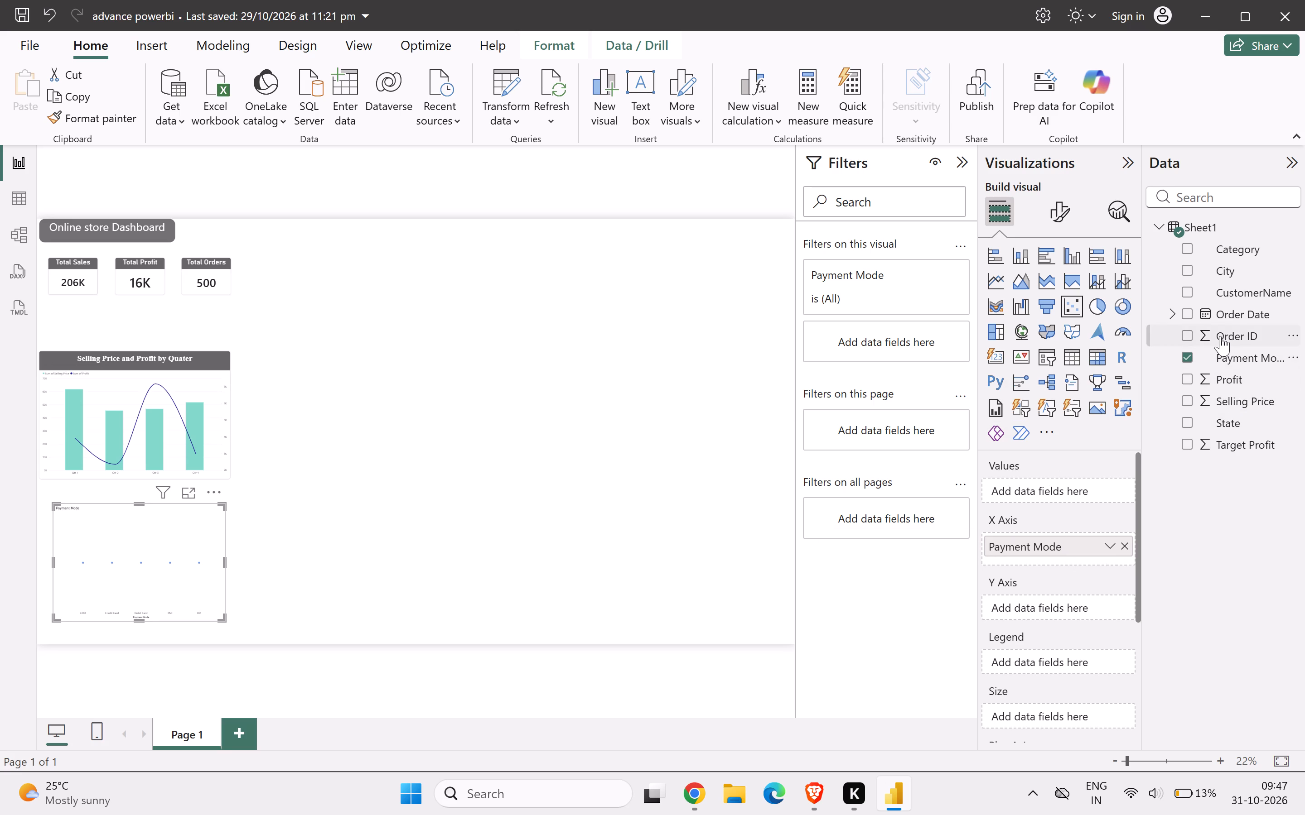
pyautogui.moveTo(1220, 336); pyautogui.dragTo(1045, 601)
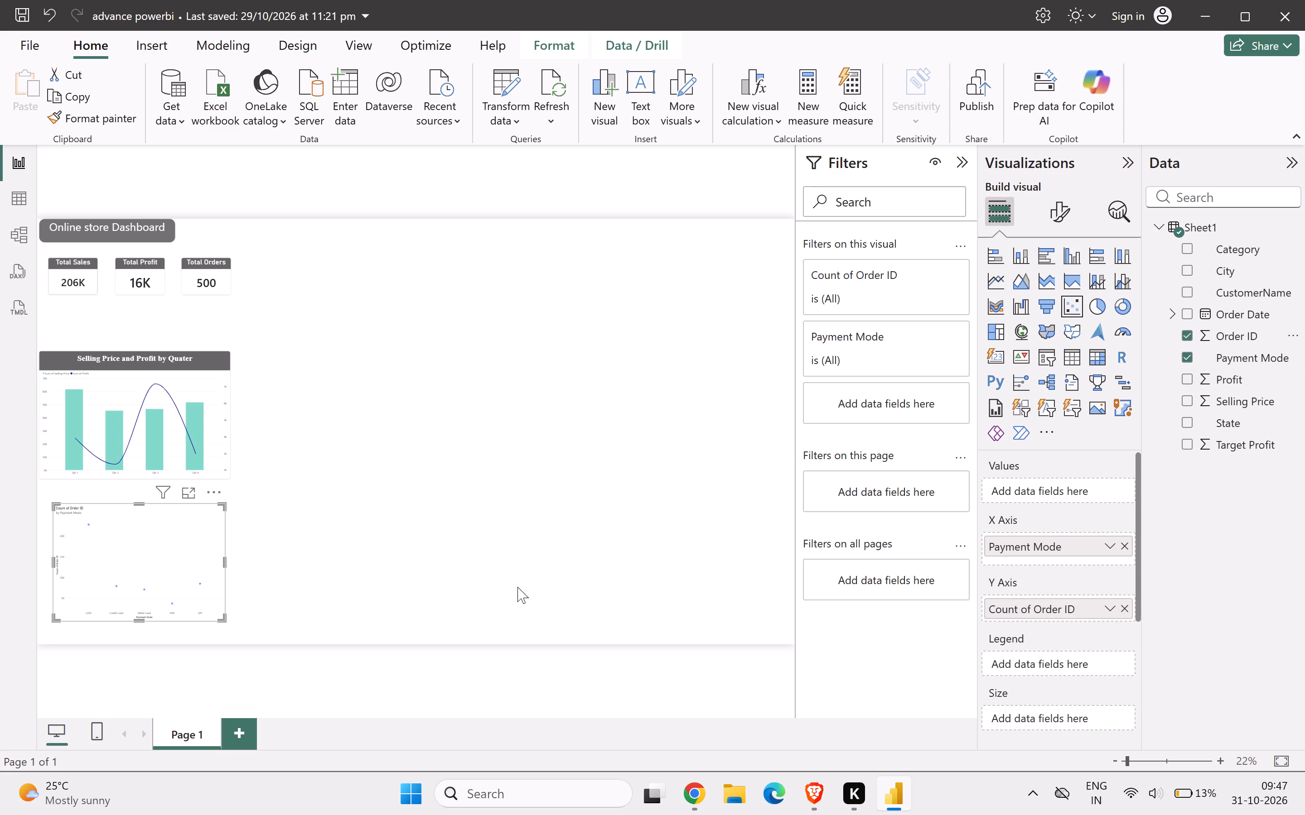
pyautogui.click(670, 329)
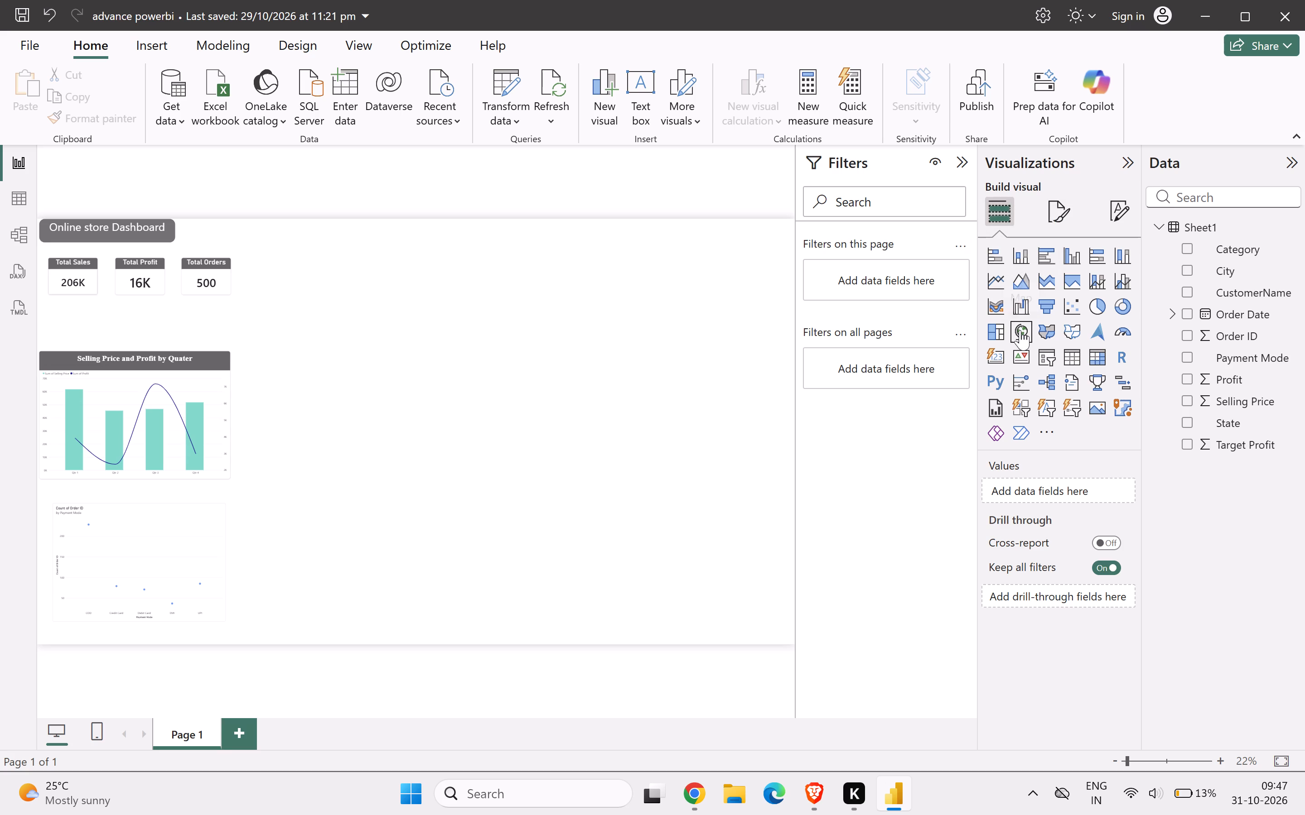
# Add an empty map visual along the right side of the report page, enlarged to about a third of the page width.
pyautogui.click(518, 381)
pyautogui.click(1028, 330)
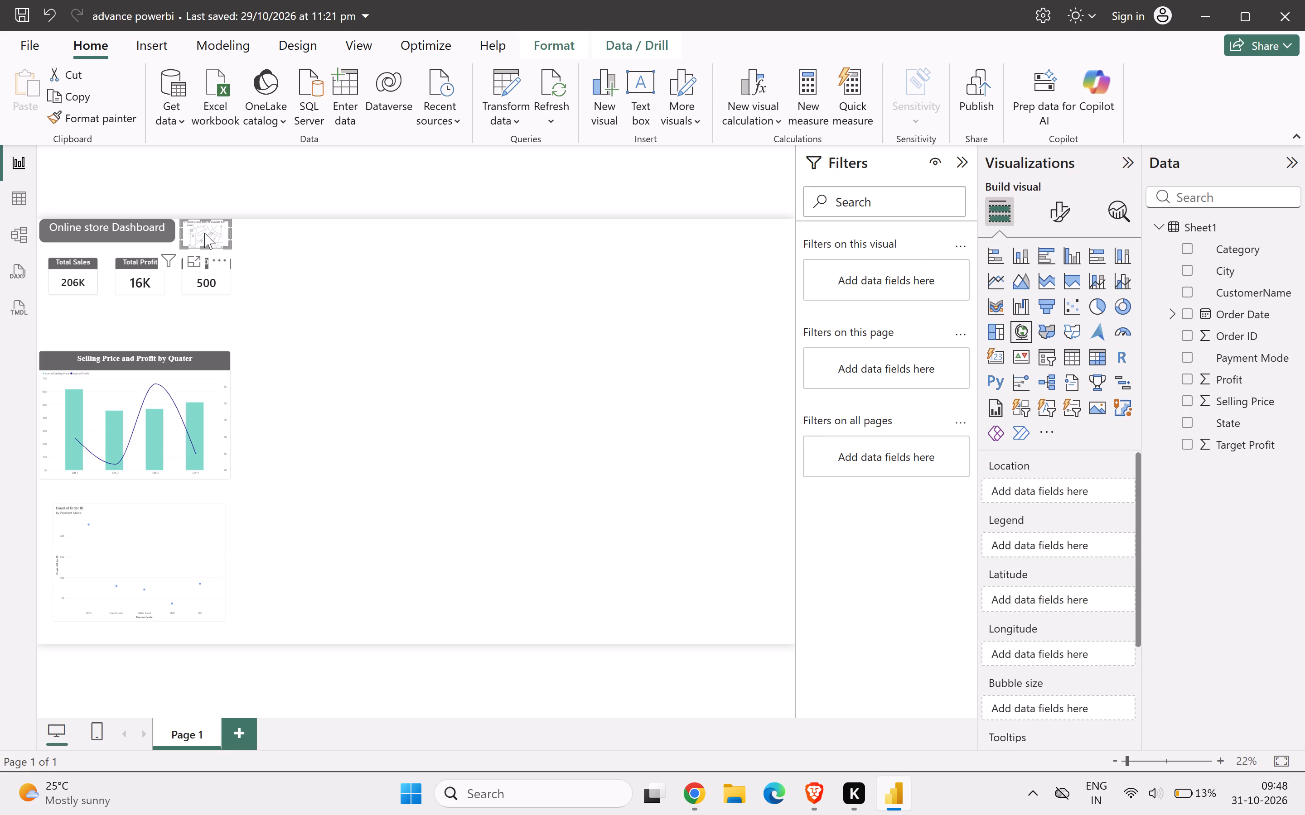
pyautogui.moveTo(205, 232); pyautogui.dragTo(605, 265)
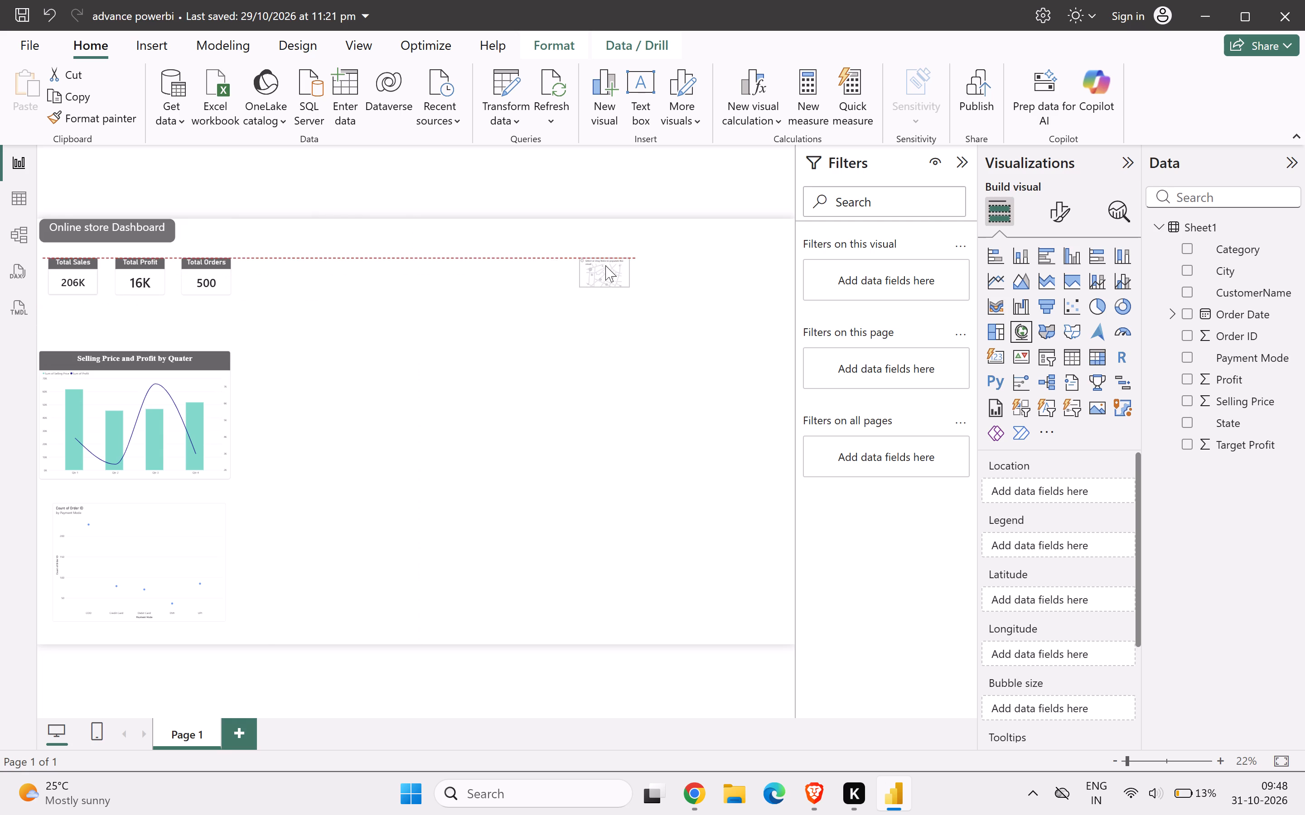
pyautogui.moveTo(605, 265); pyautogui.dragTo(584, 264)
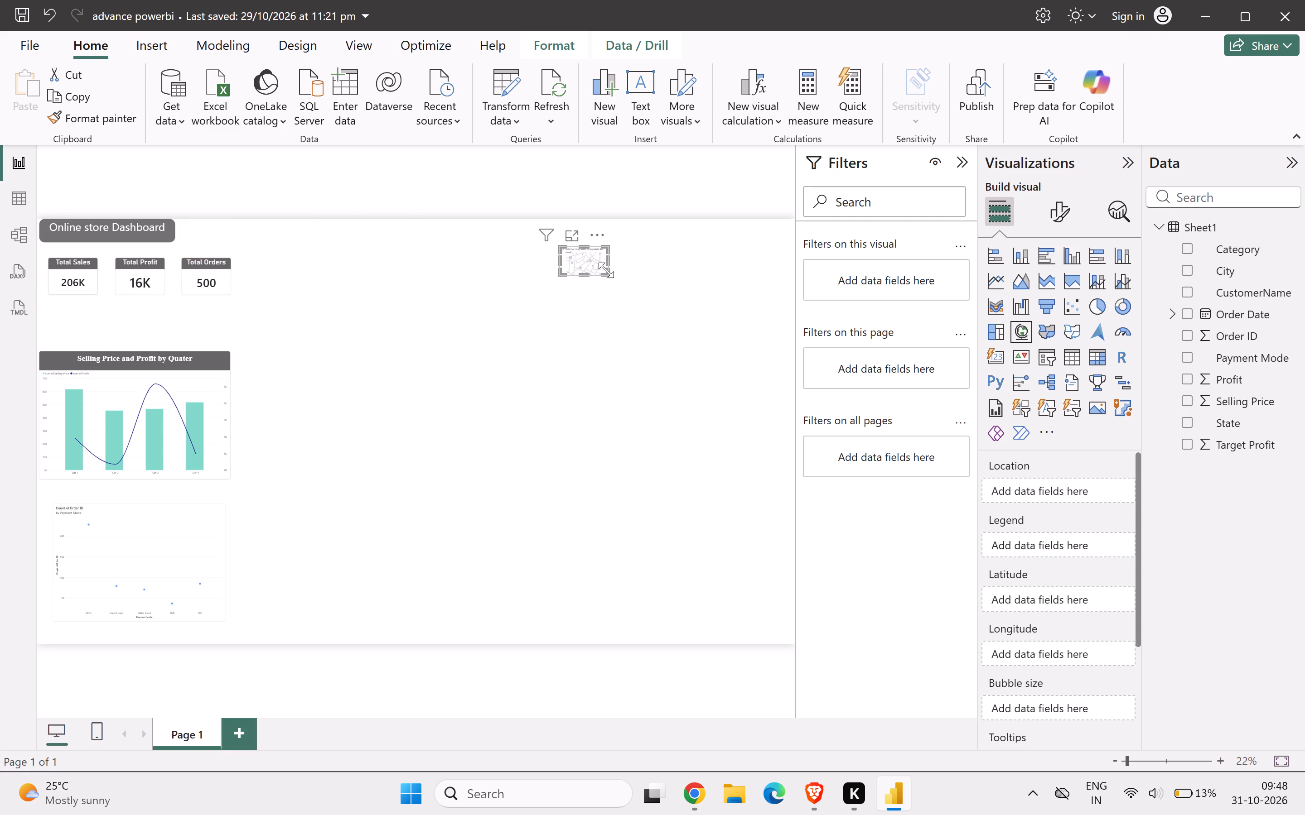
pyautogui.moveTo(606, 270); pyautogui.dragTo(776, 526)
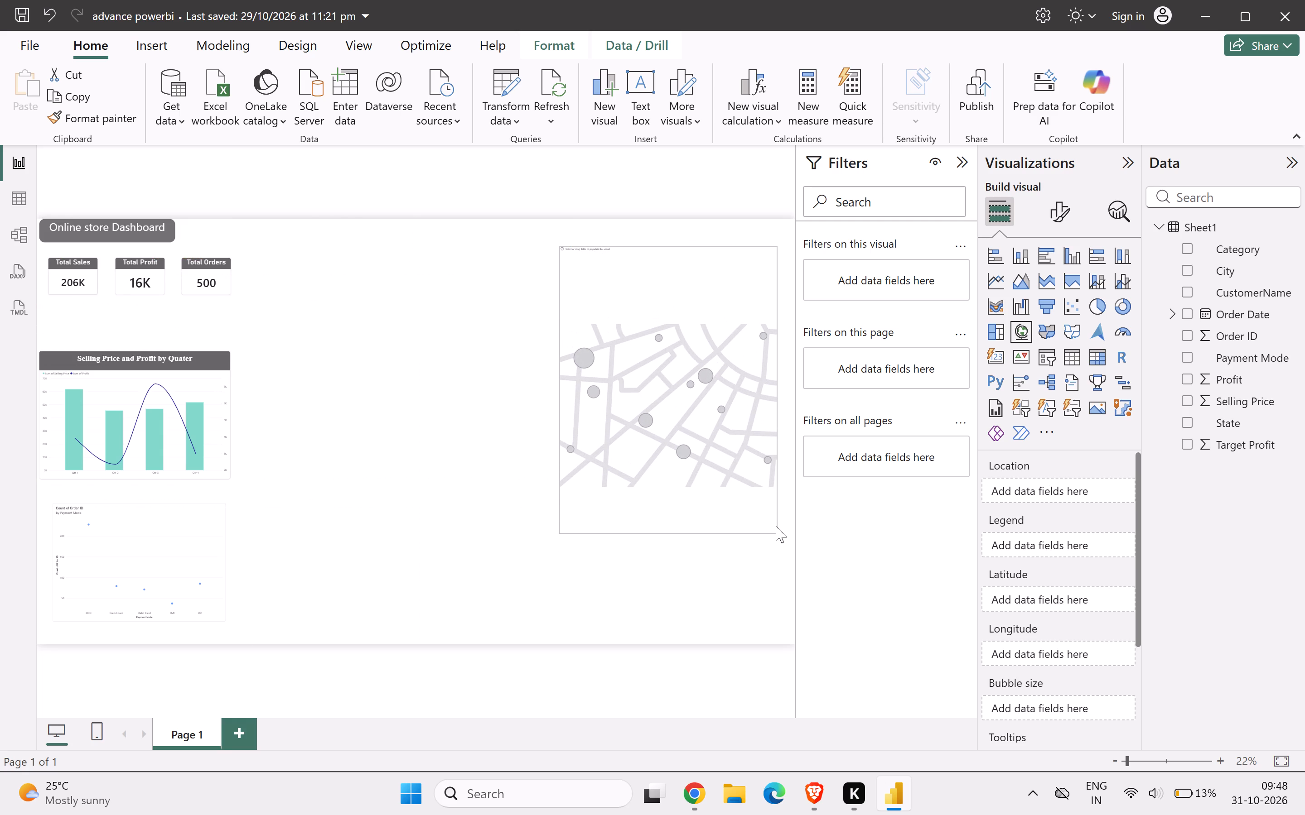
pyautogui.moveTo(776, 526); pyautogui.dragTo(771, 500)
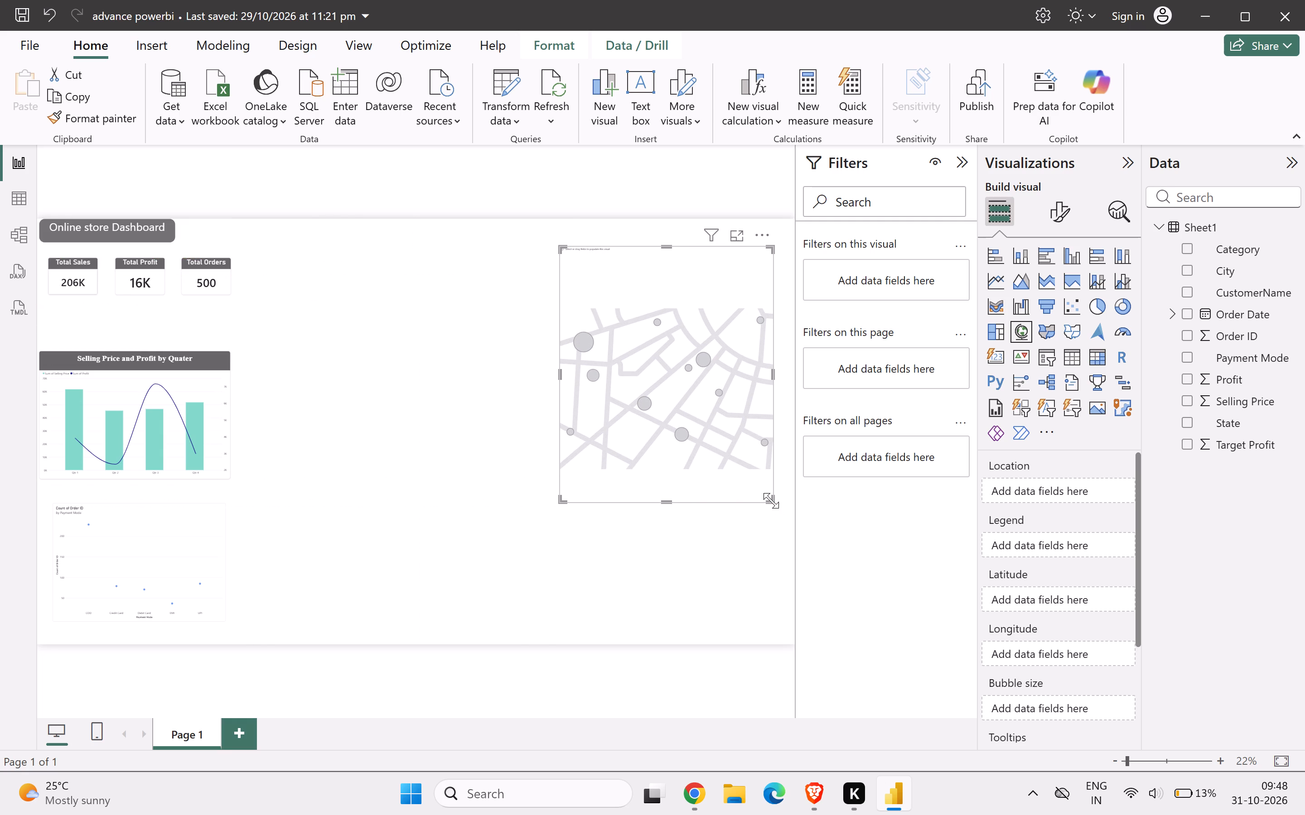
pyautogui.moveTo(563, 498); pyautogui.dragTo(537, 496)
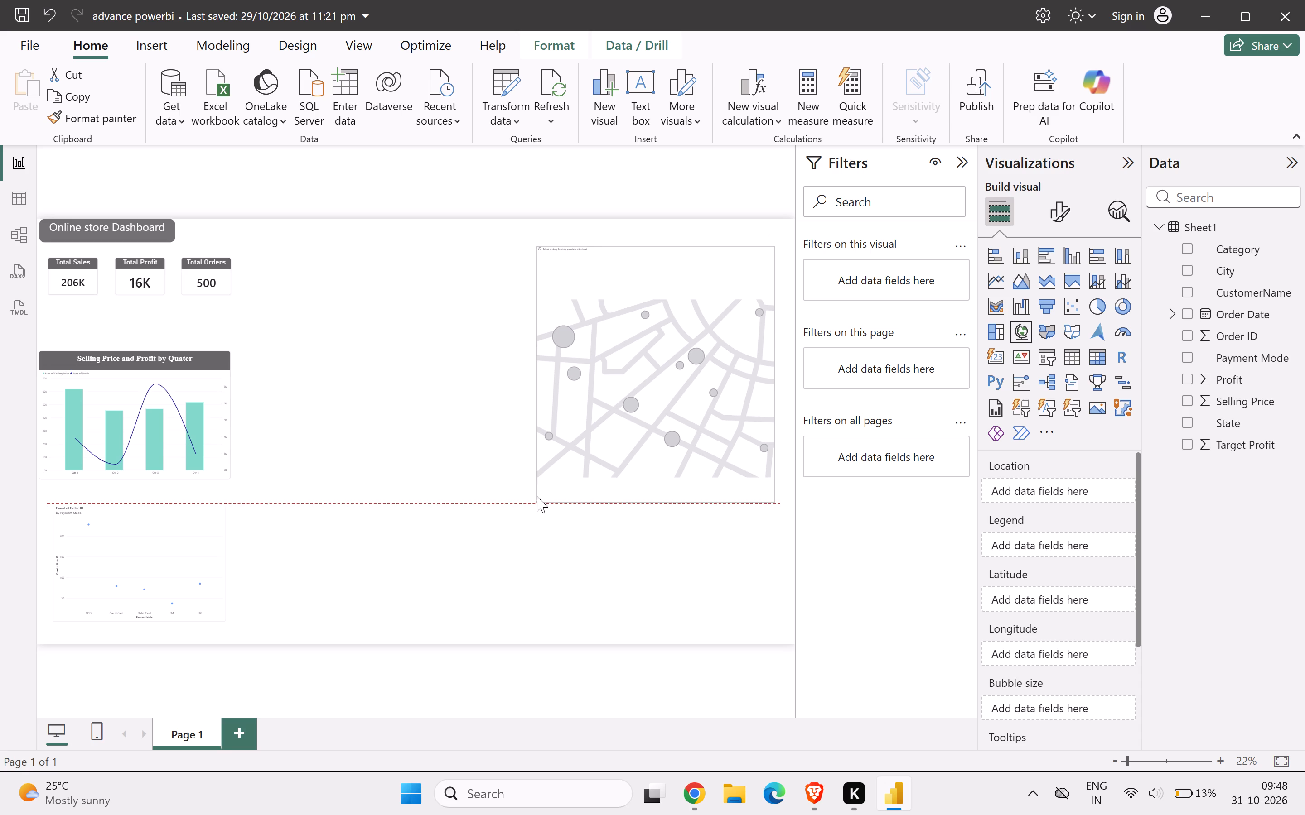
pyautogui.moveTo(537, 496); pyautogui.dragTo(519, 498)
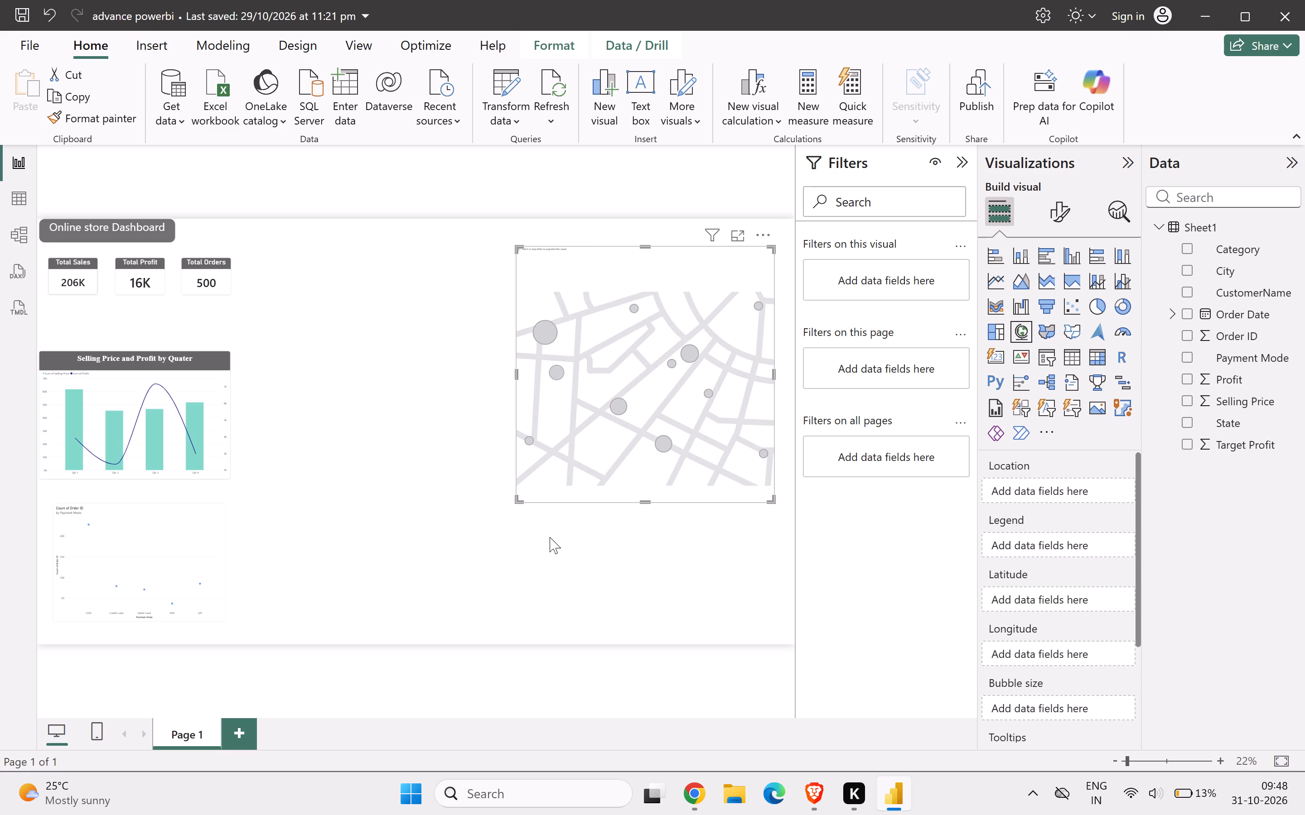
pyautogui.click(368, 452)
# Add an empty gauge visual between the Total Orders card and the map, near the page top, enlarged to nearly the map's width.
pyautogui.click(301, 263)
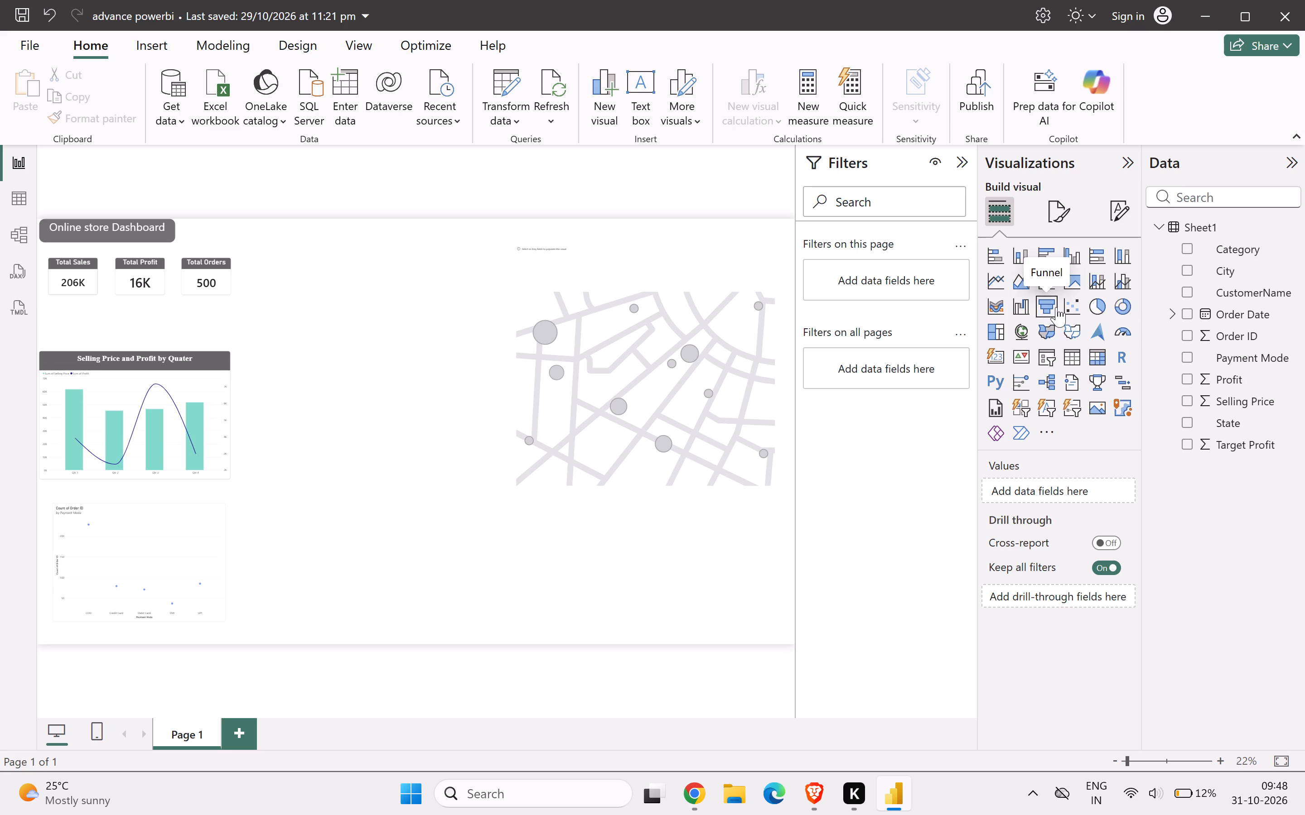
pyautogui.click(1130, 326)
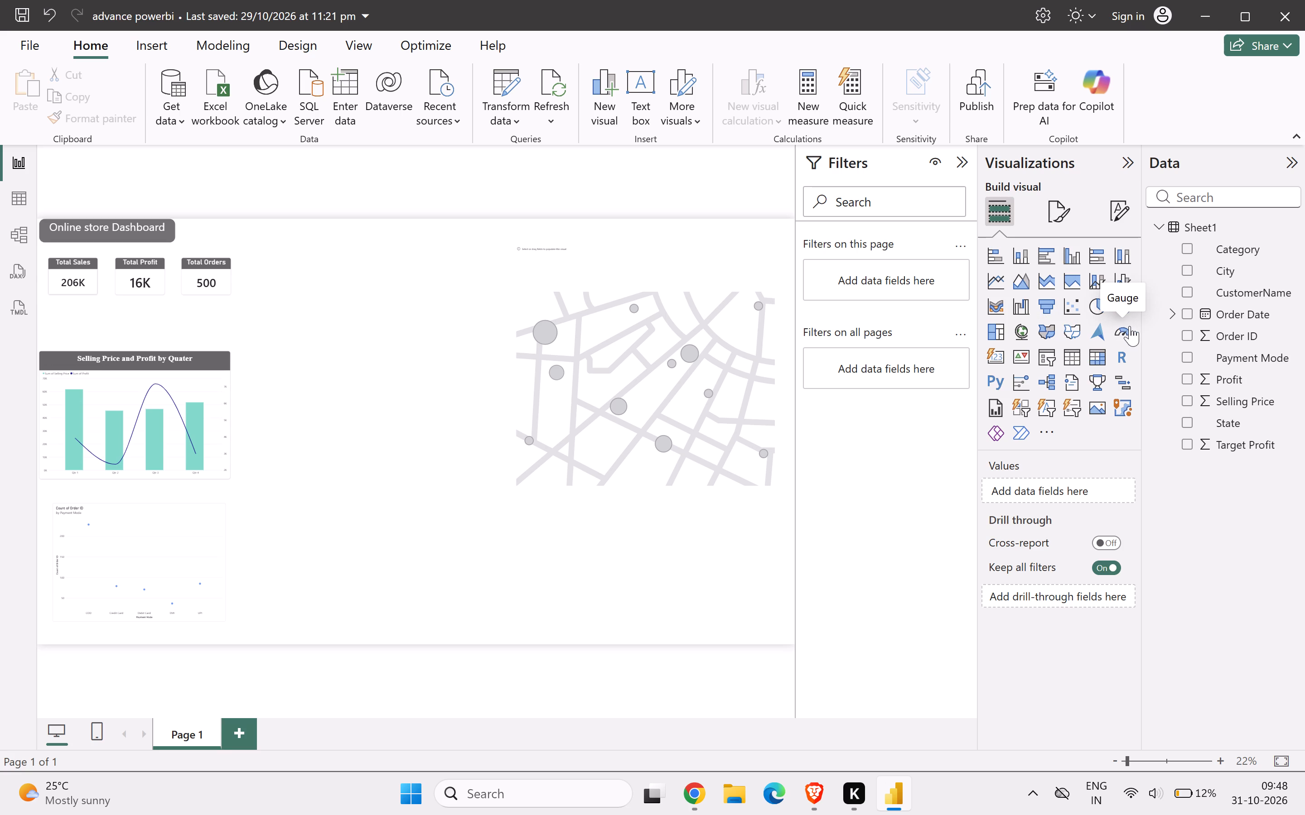
pyautogui.moveTo(161, 312); pyautogui.dragTo(452, 270)
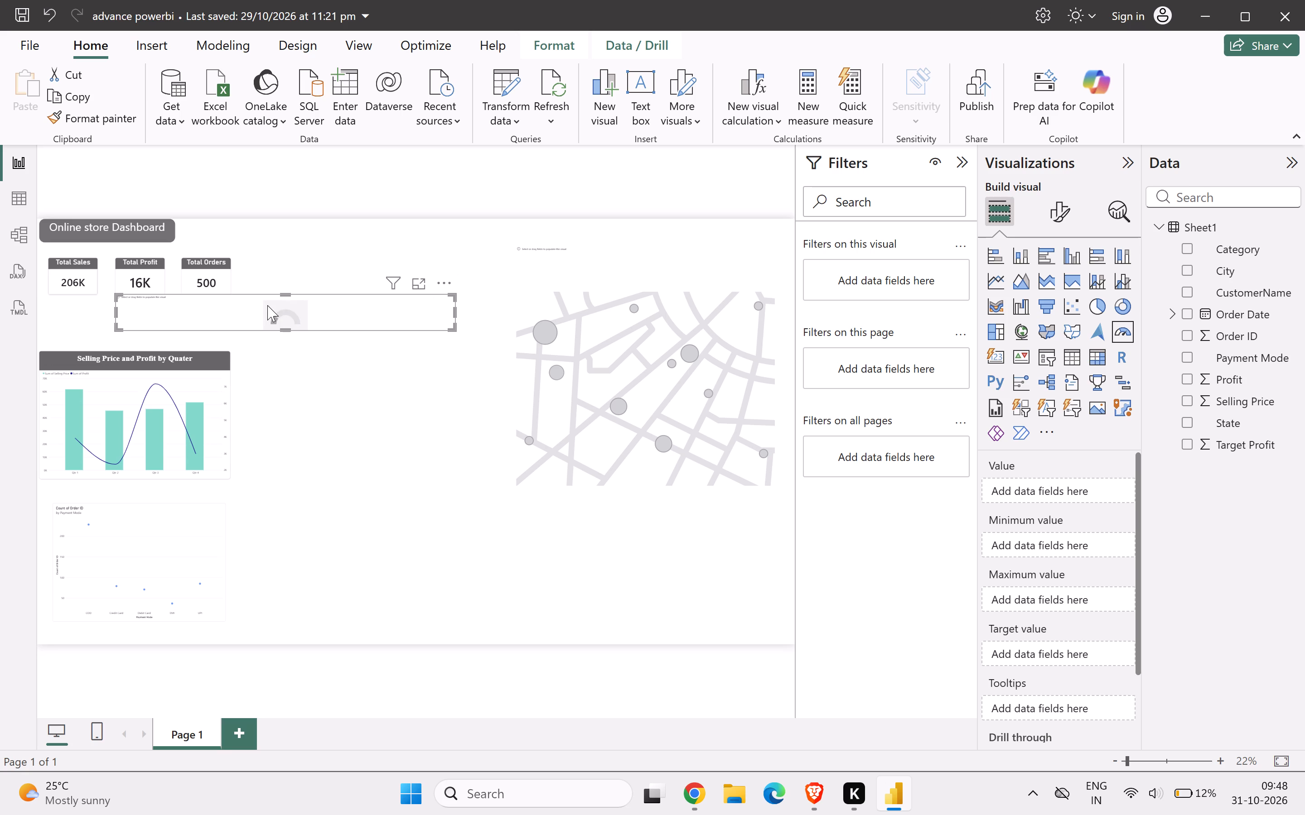
pyautogui.moveTo(267, 305); pyautogui.dragTo(358, 288)
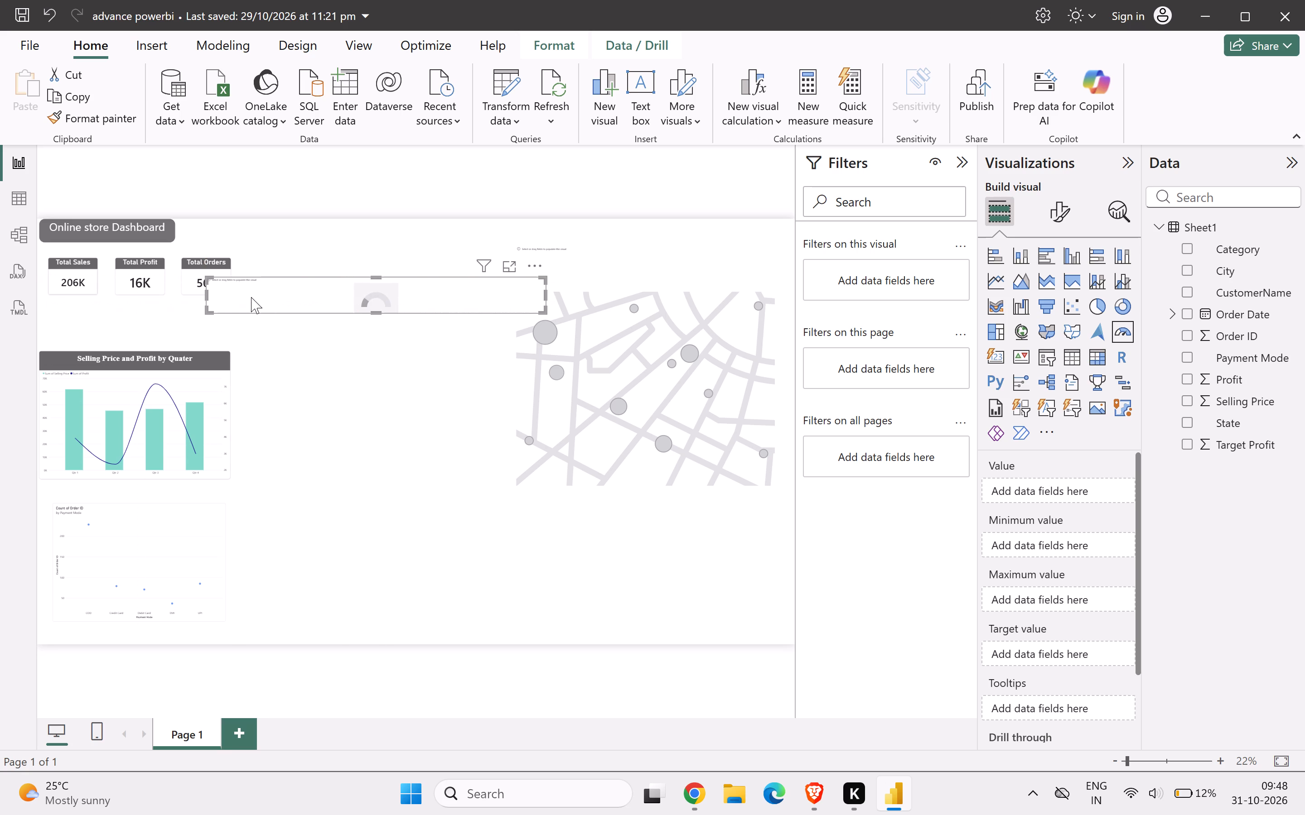
pyautogui.moveTo(207, 306); pyautogui.dragTo(314, 300)
pyautogui.moveTo(475, 288); pyautogui.dragTo(415, 251)
pyautogui.moveTo(485, 262); pyautogui.dragTo(456, 360)
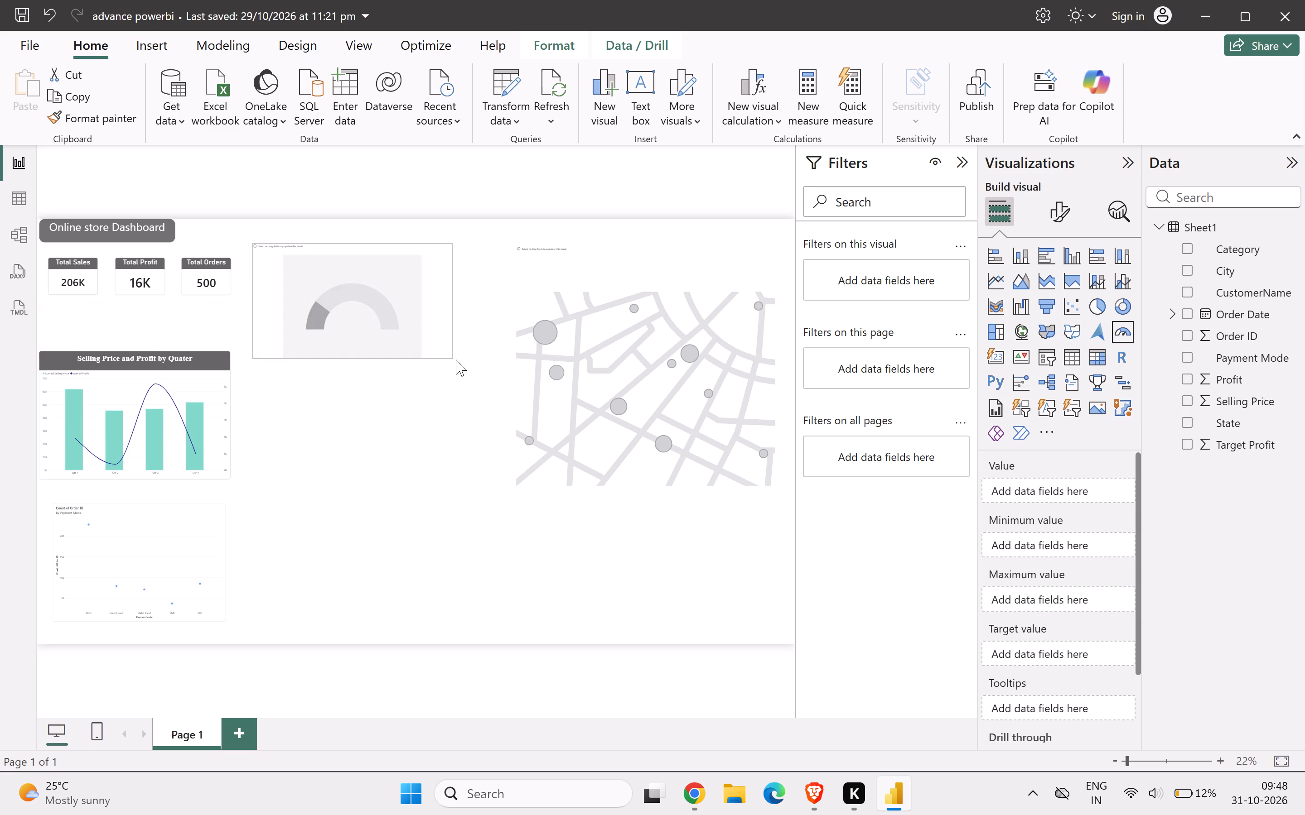
pyautogui.moveTo(456, 360); pyautogui.dragTo(493, 416)
pyautogui.moveTo(436, 340); pyautogui.dragTo(435, 333)
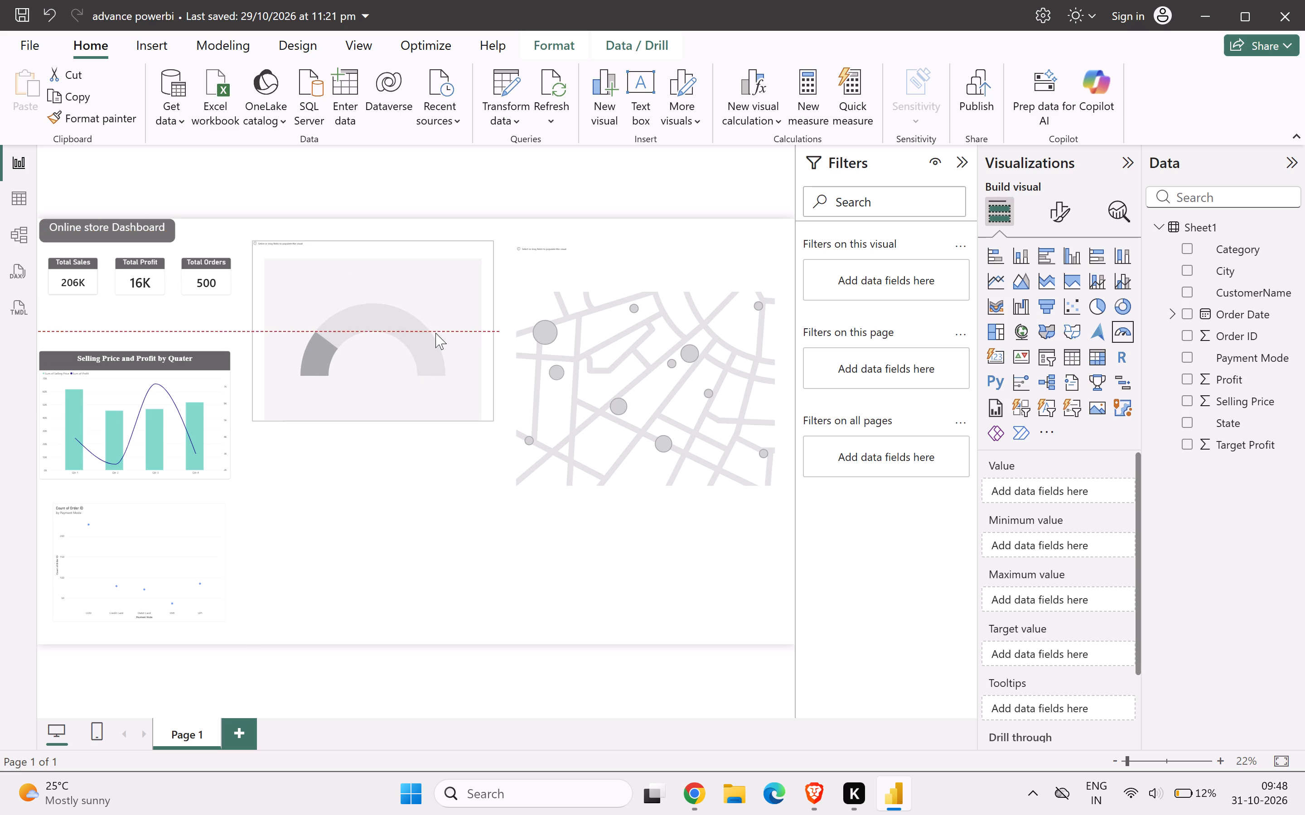
pyautogui.moveTo(435, 333); pyautogui.dragTo(438, 328)
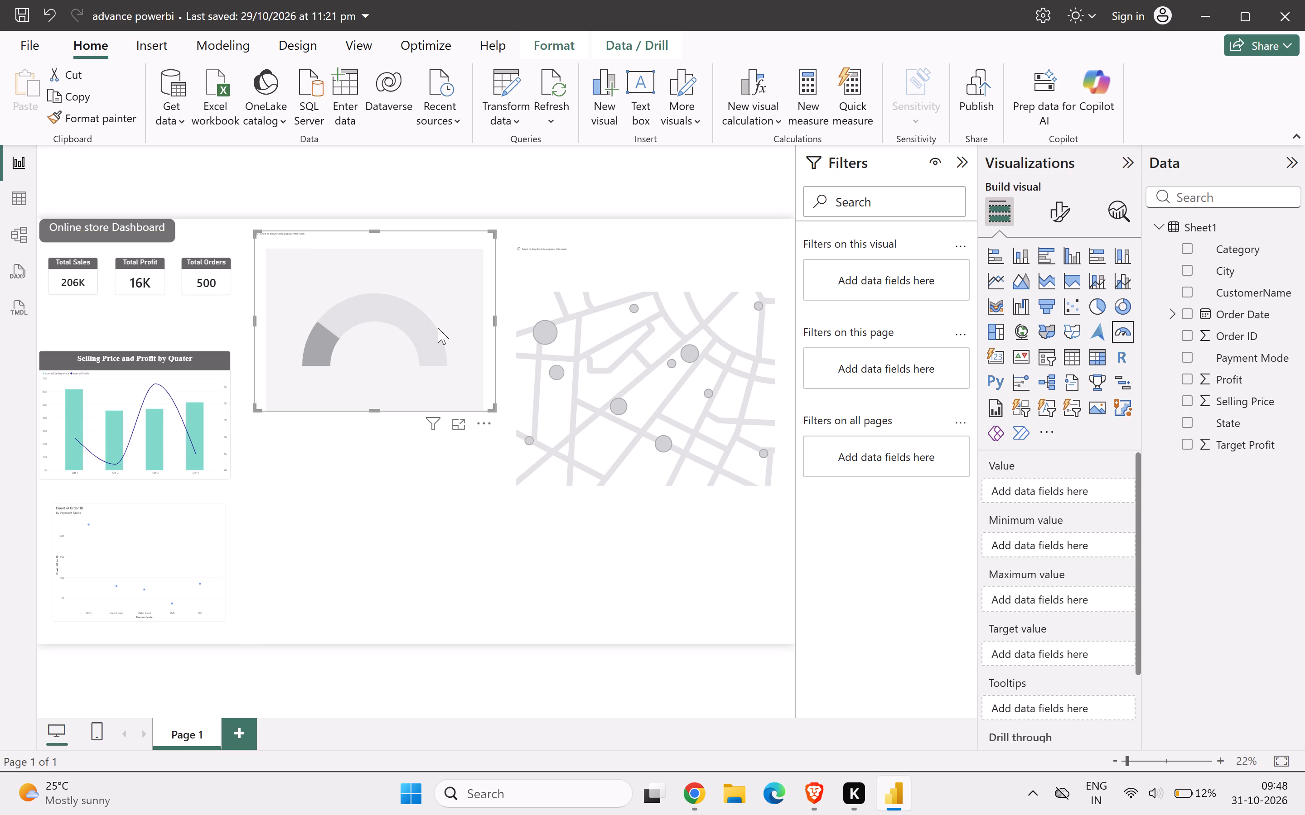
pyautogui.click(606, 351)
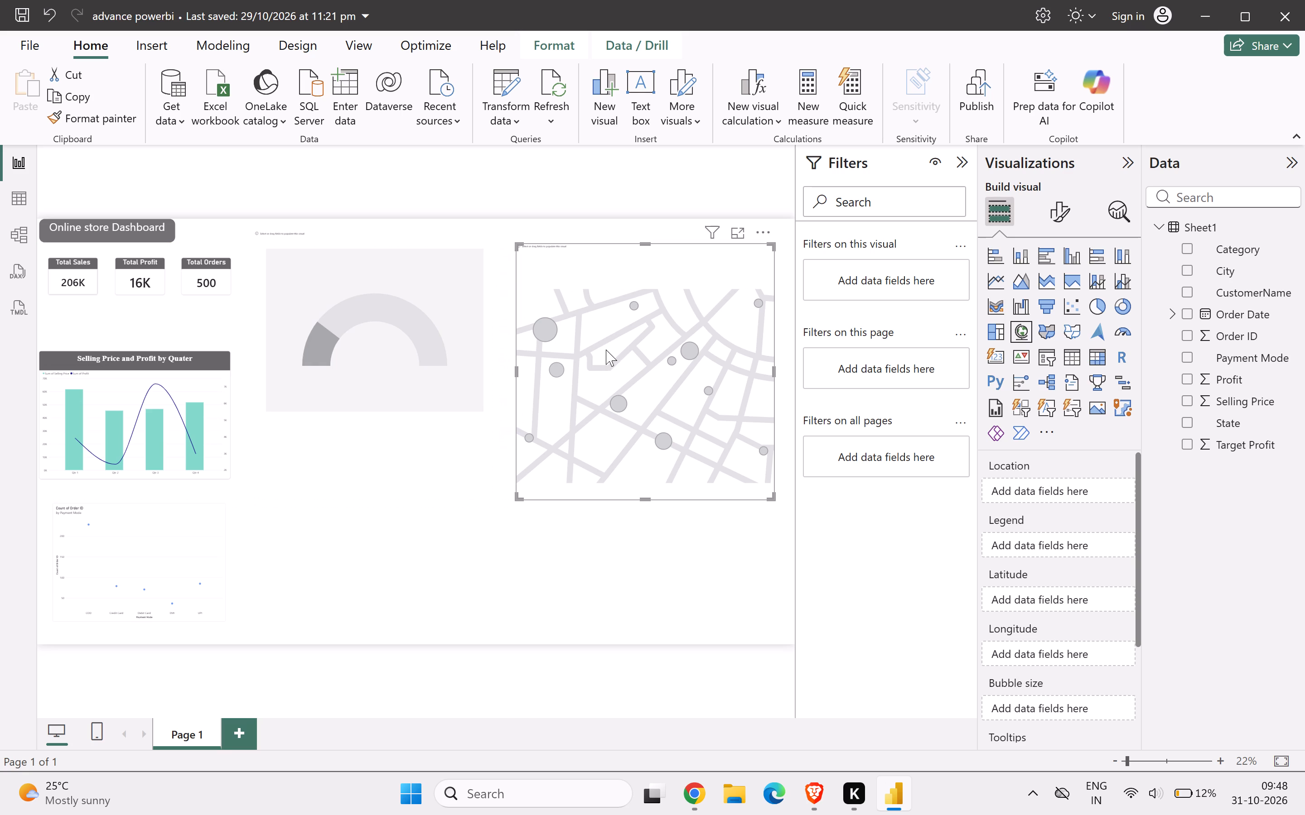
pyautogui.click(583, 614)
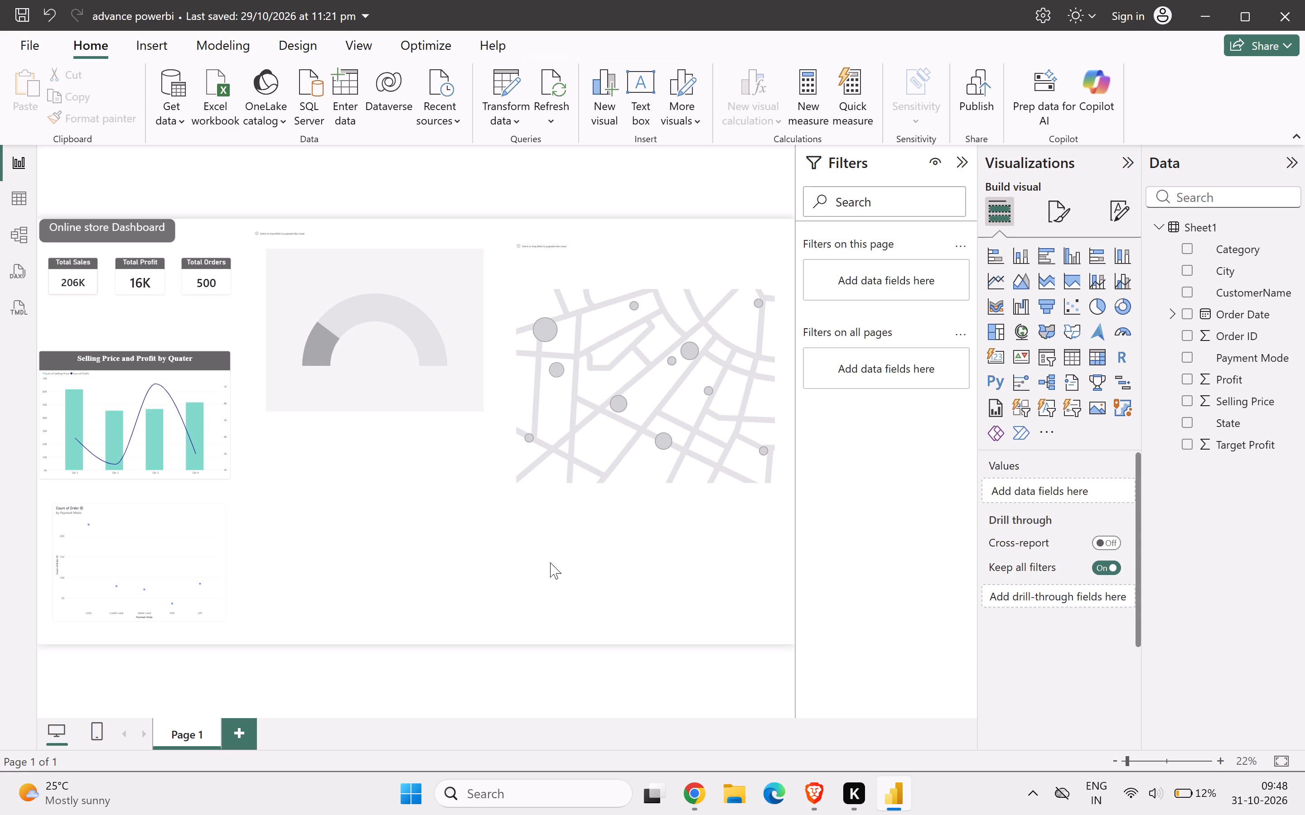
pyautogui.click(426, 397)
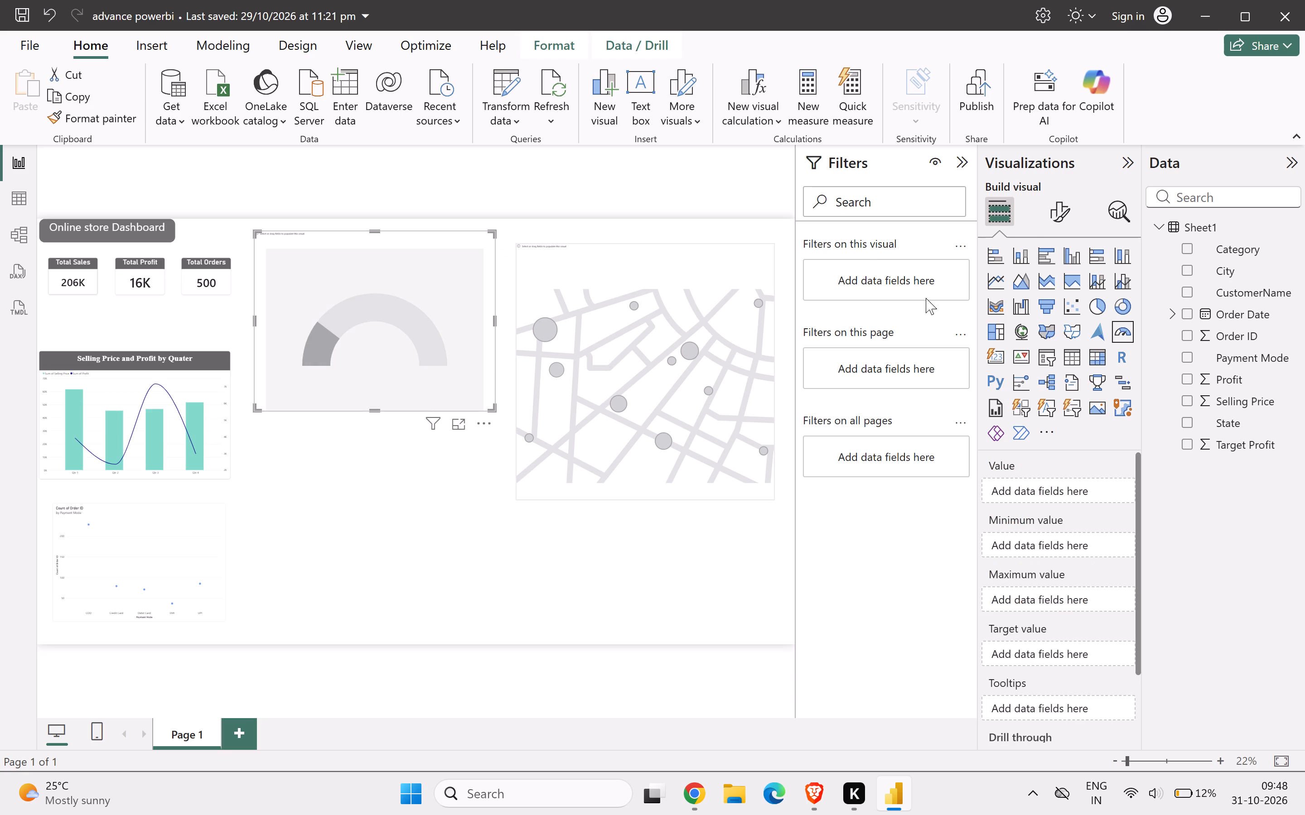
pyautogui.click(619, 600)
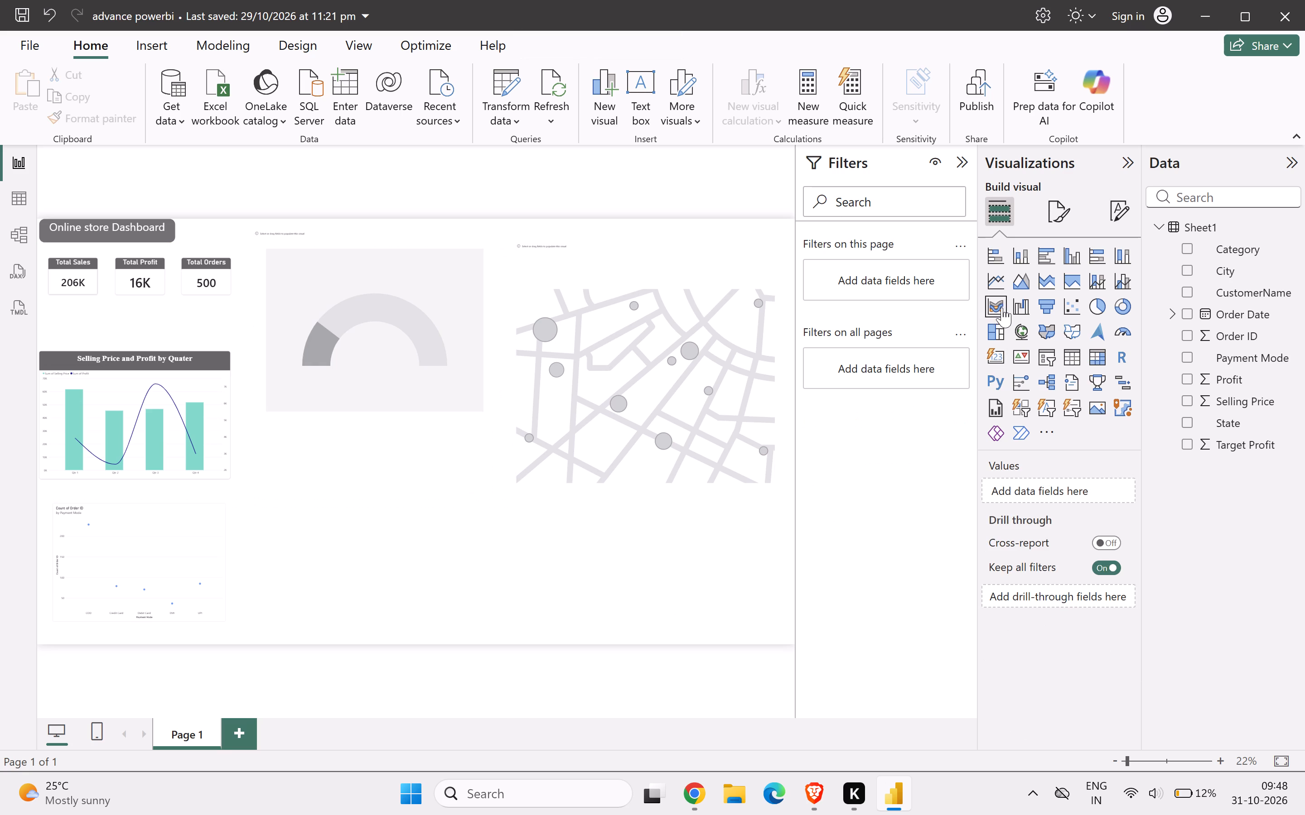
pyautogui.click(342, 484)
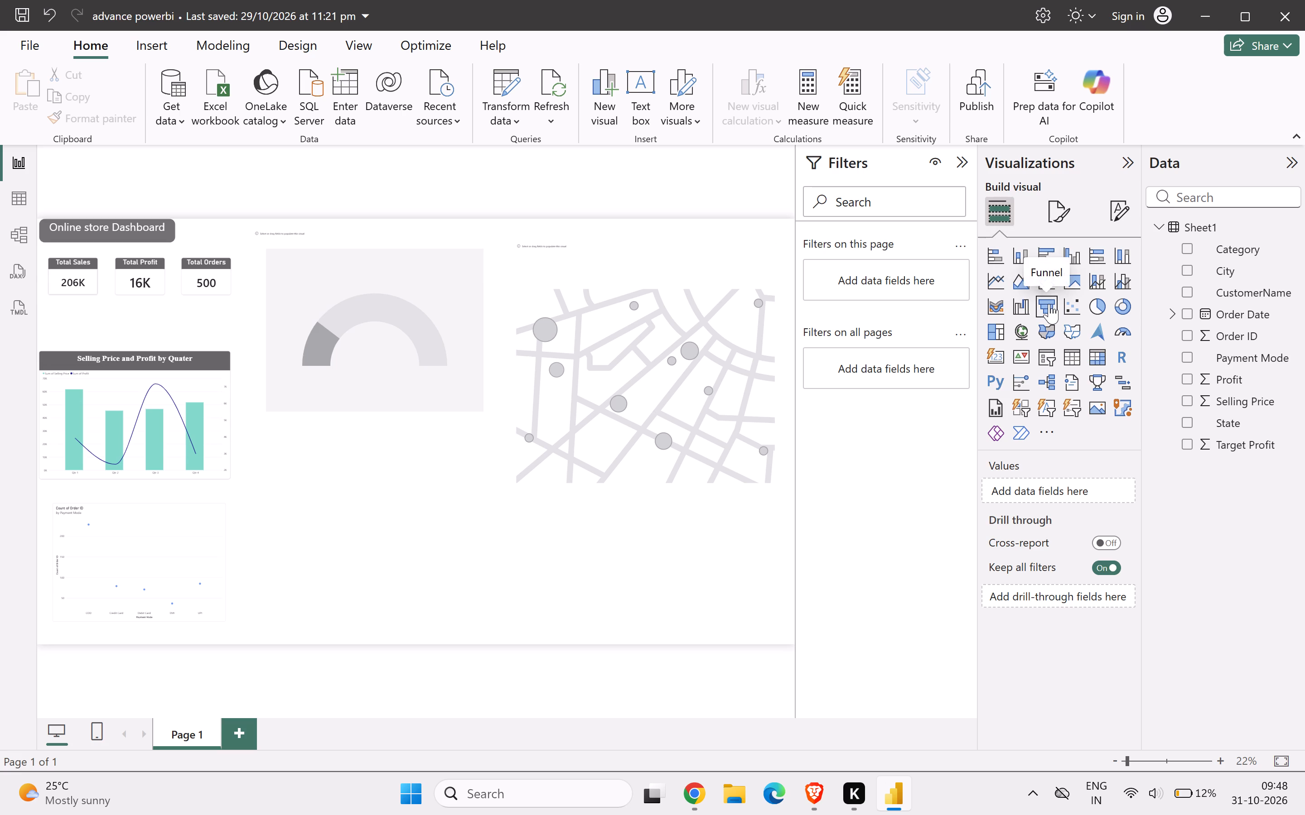
# Add an empty waterfall chart in the blank area below the gauge, enlarged to about two-thirds of the gauge's width.
pyautogui.click(1023, 305)
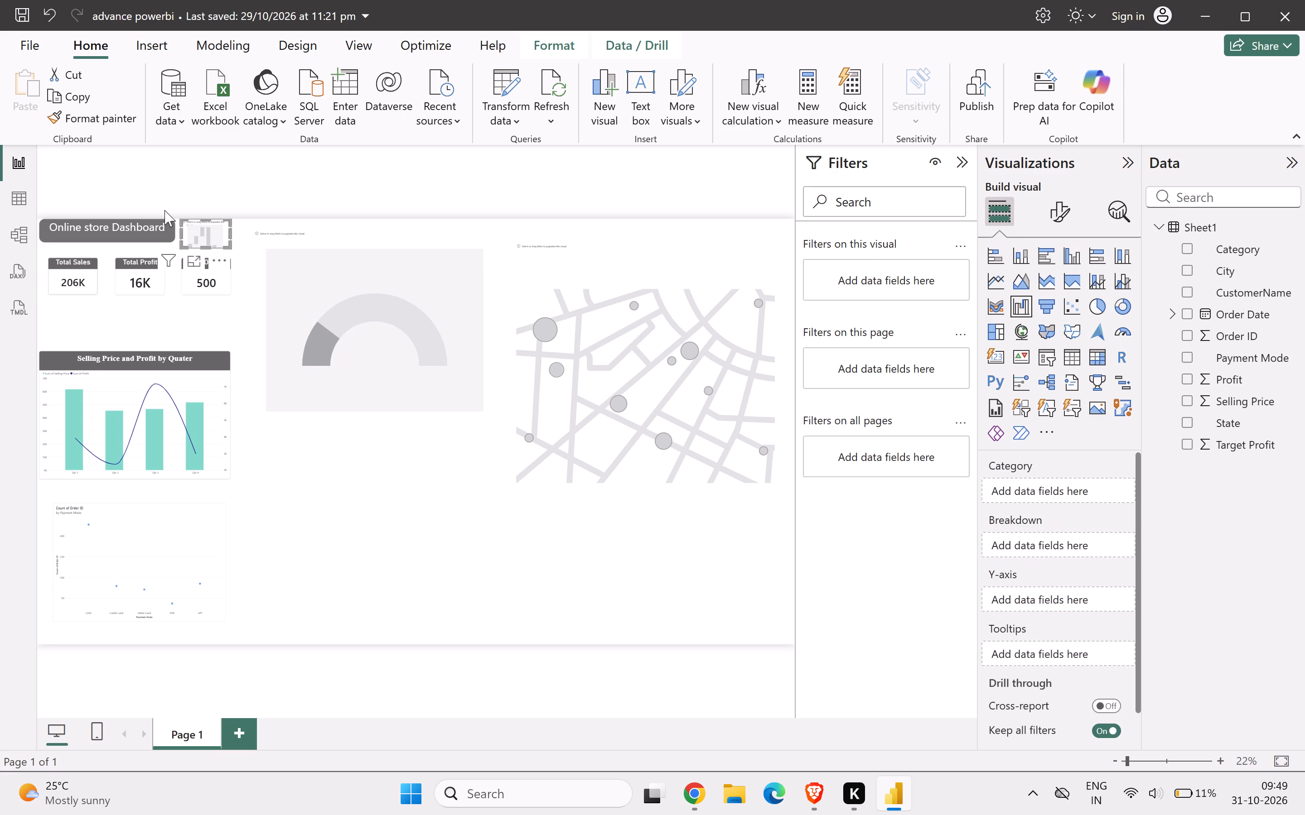
pyautogui.moveTo(207, 231); pyautogui.dragTo(355, 492)
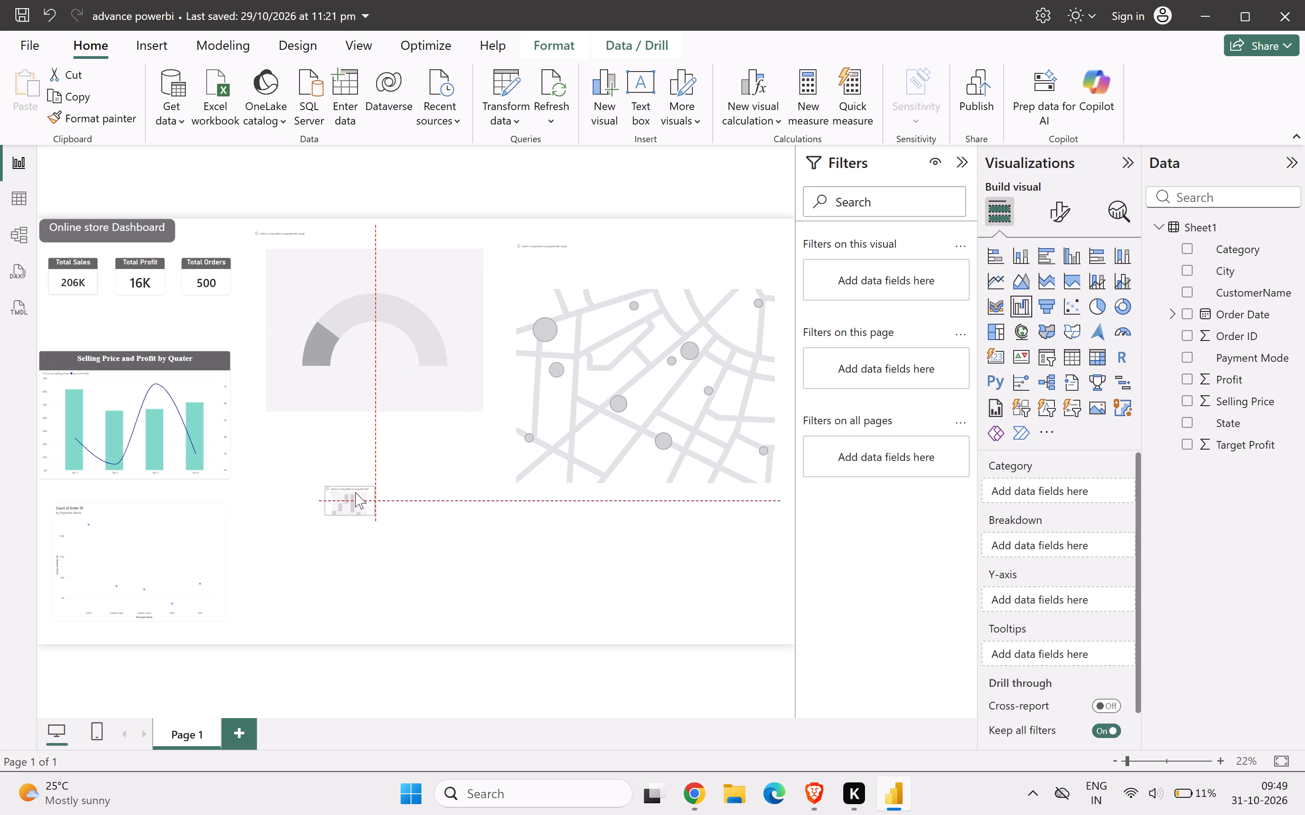
pyautogui.moveTo(355, 492); pyautogui.dragTo(356, 483)
pyautogui.click(356, 483)
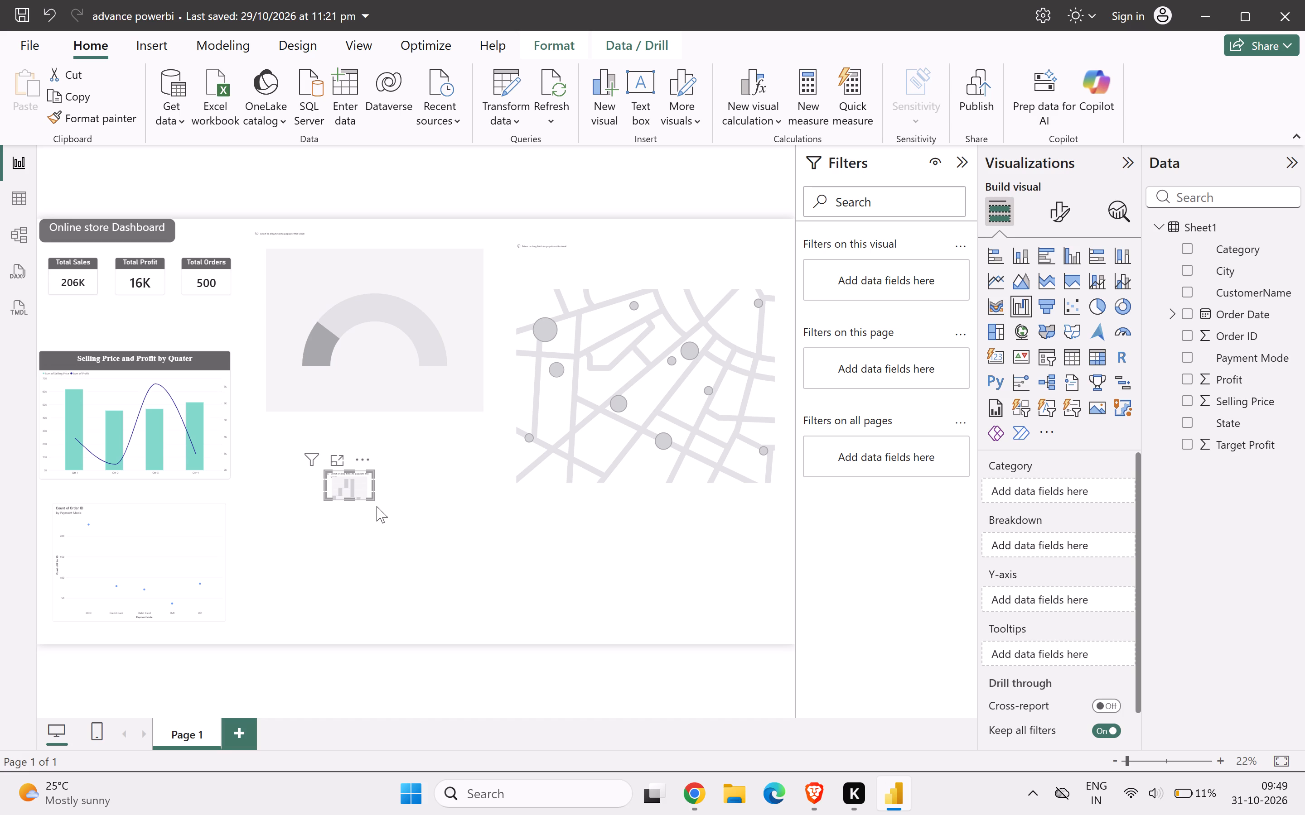
pyautogui.click(370, 492)
pyautogui.moveTo(371, 494); pyautogui.dragTo(371, 494)
pyautogui.moveTo(371, 494); pyautogui.dragTo(481, 604)
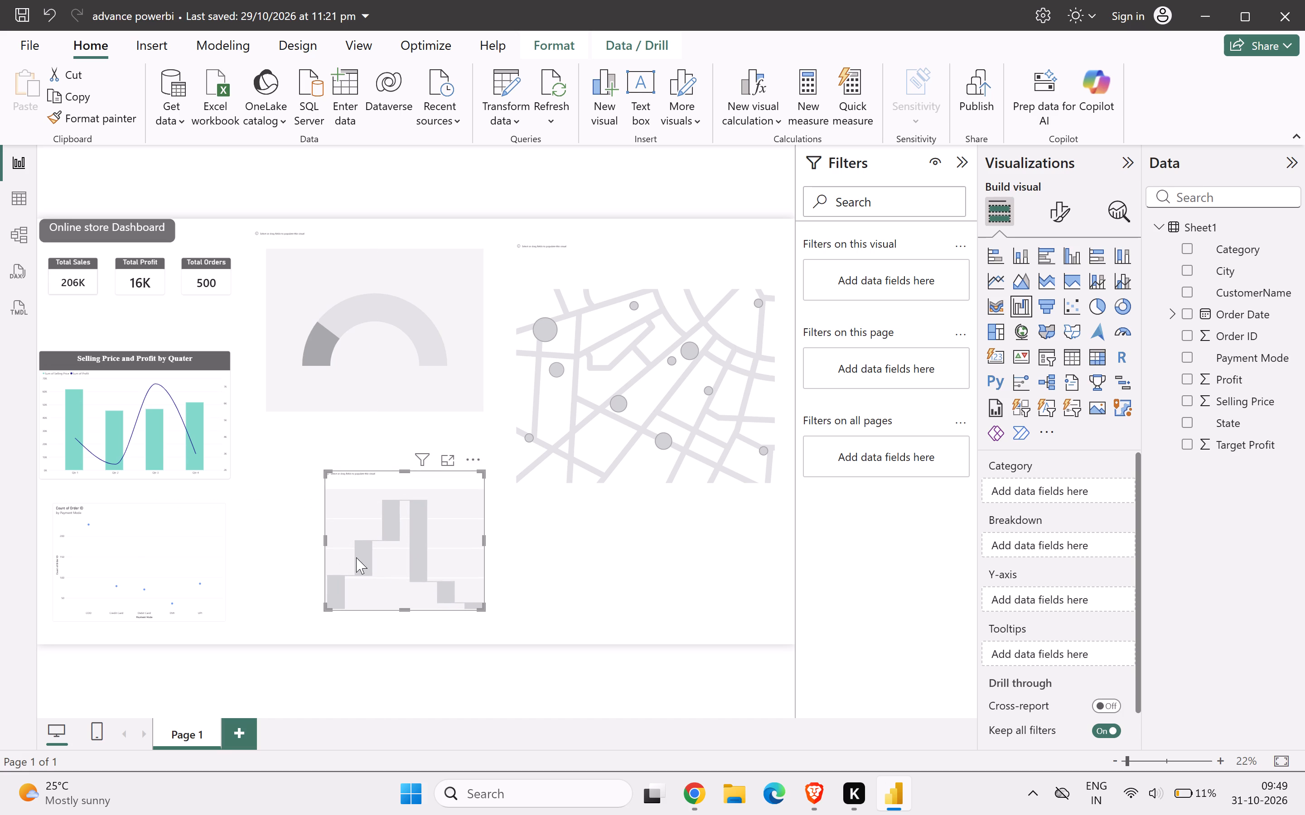
# Move the empty waterfall chart up and slightly left so it sits closer beneath the gauge visual.
pyautogui.moveTo(356, 557); pyautogui.dragTo(325, 532)
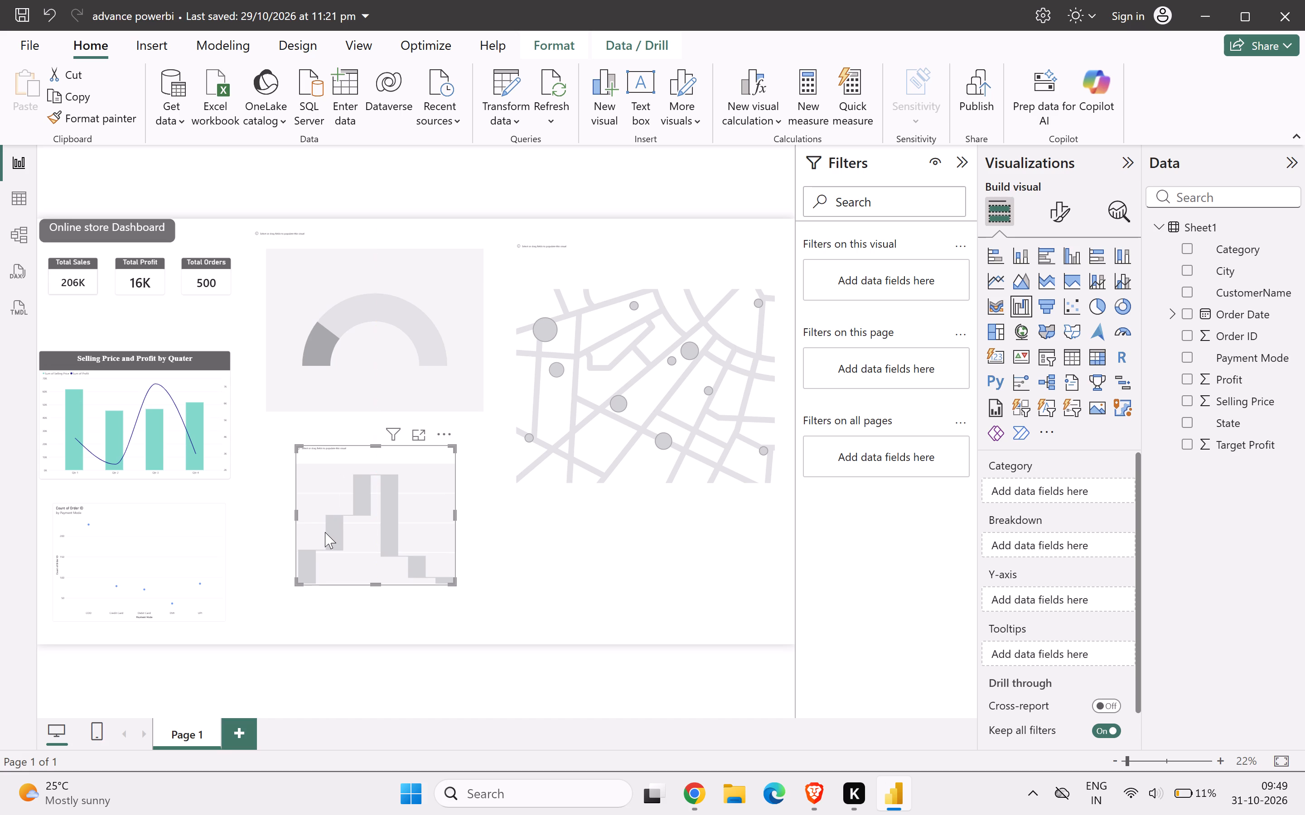
# In the table view of Sheet1, set the State column's data category to State or Province.
pyautogui.click(24, 158)
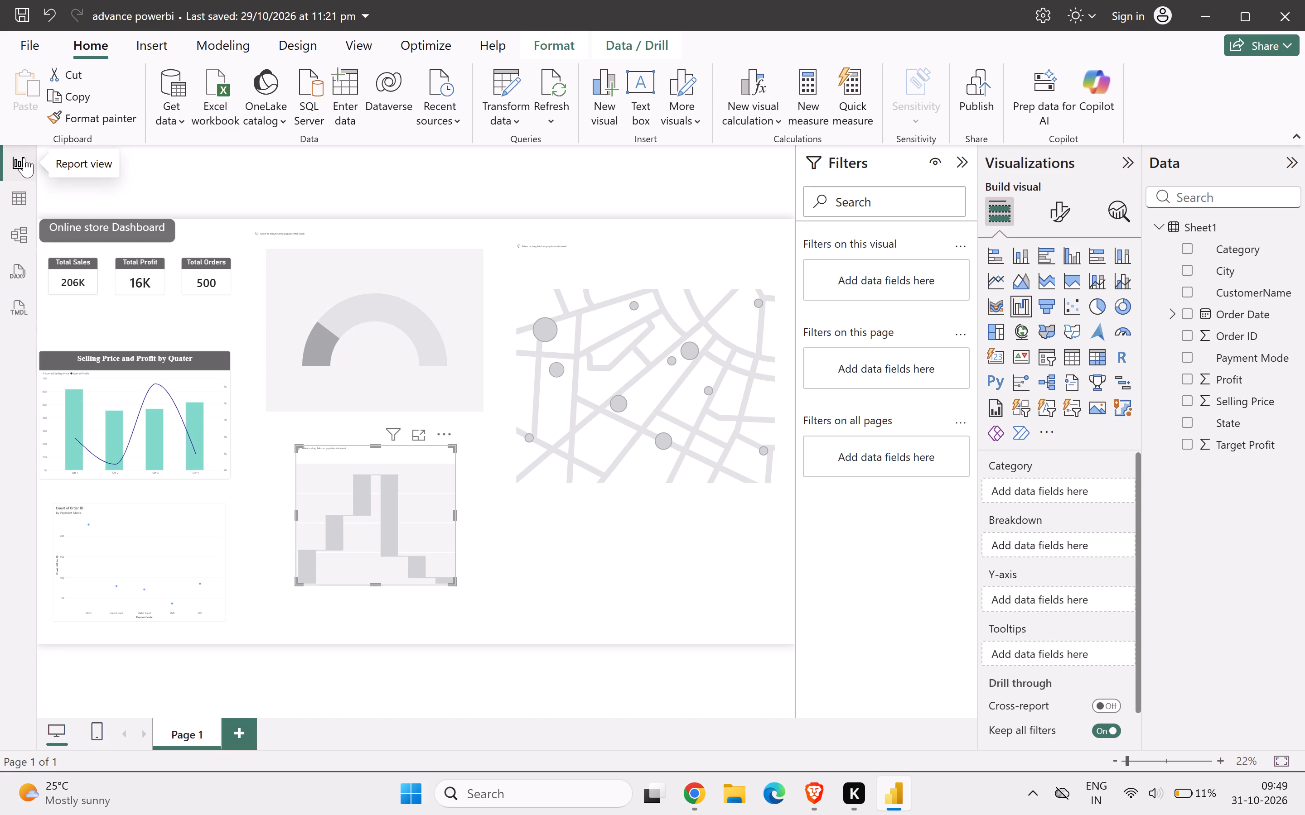
pyautogui.click(16, 164)
pyautogui.click(22, 194)
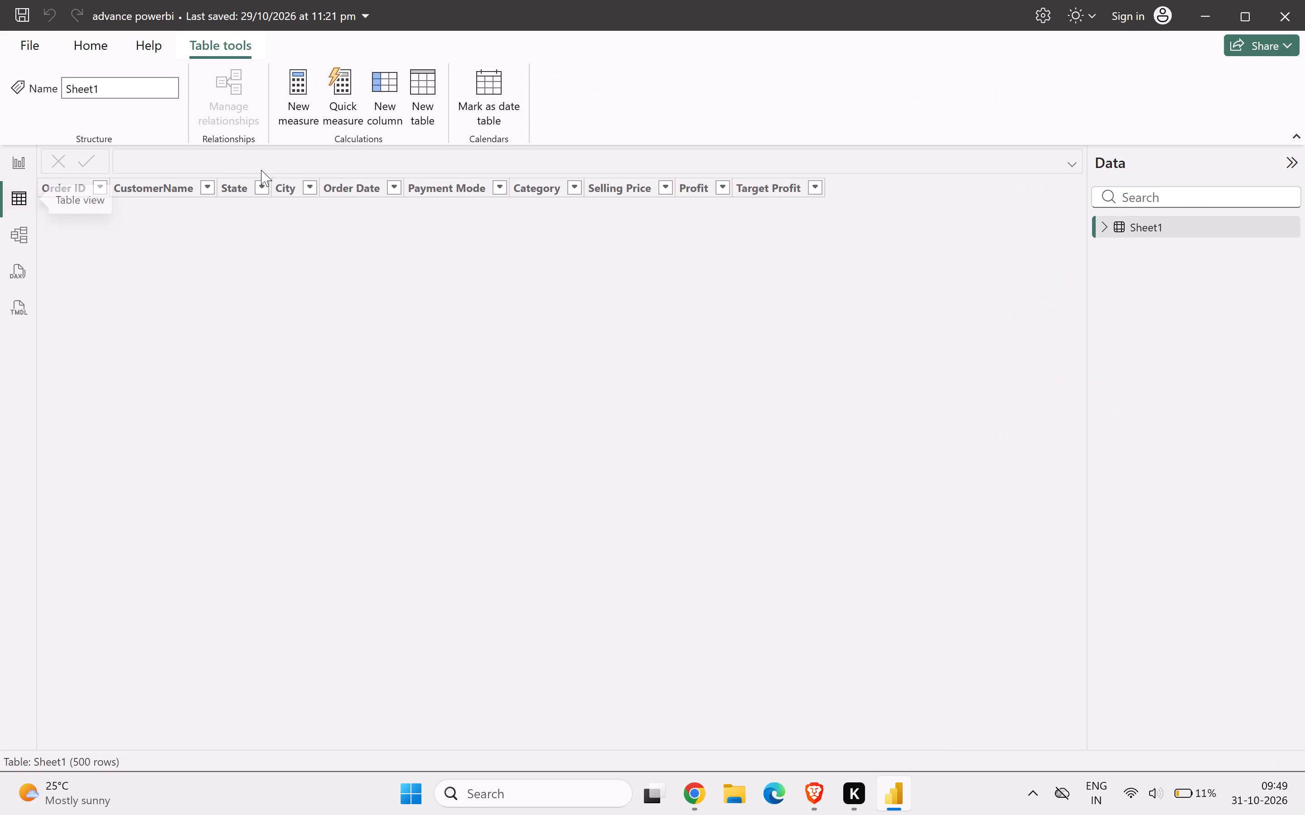
pyautogui.click(246, 190)
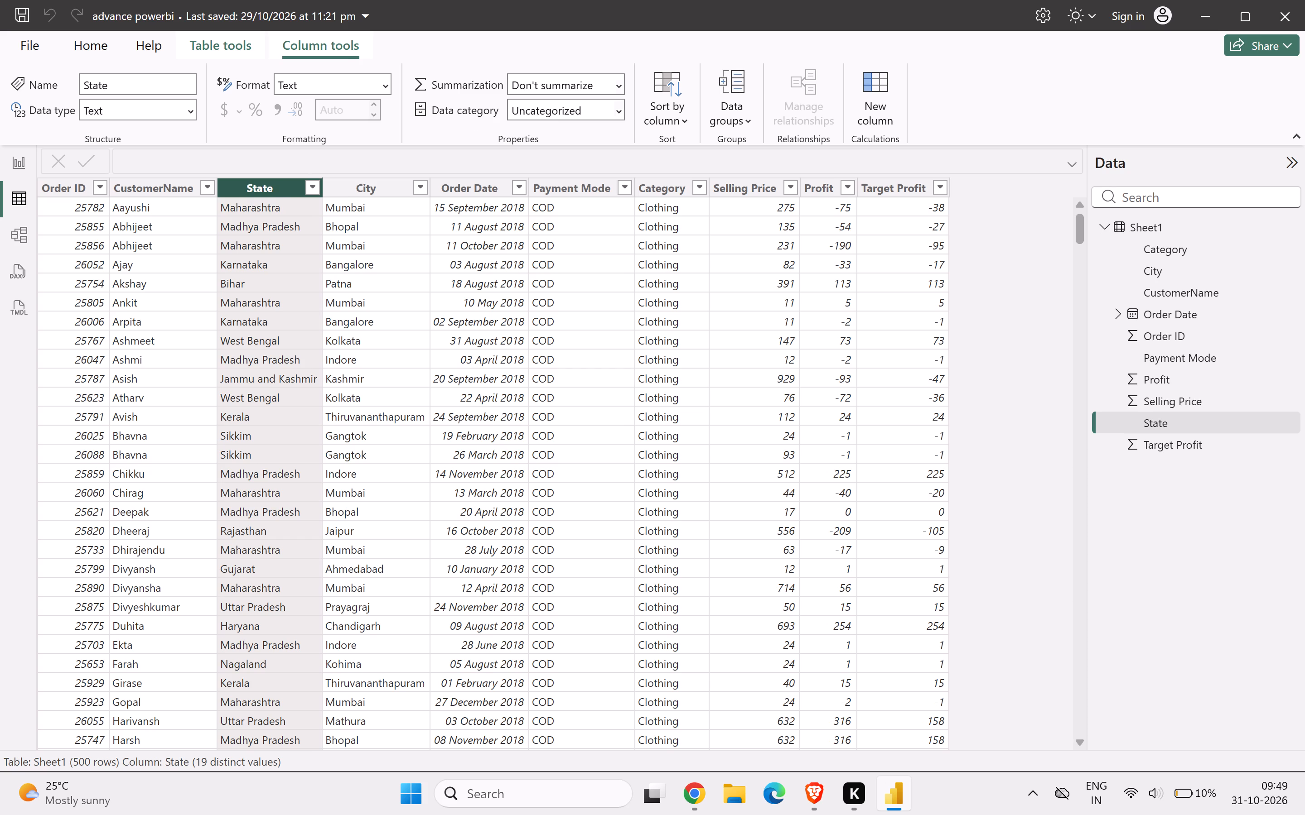
pyautogui.click(609, 112)
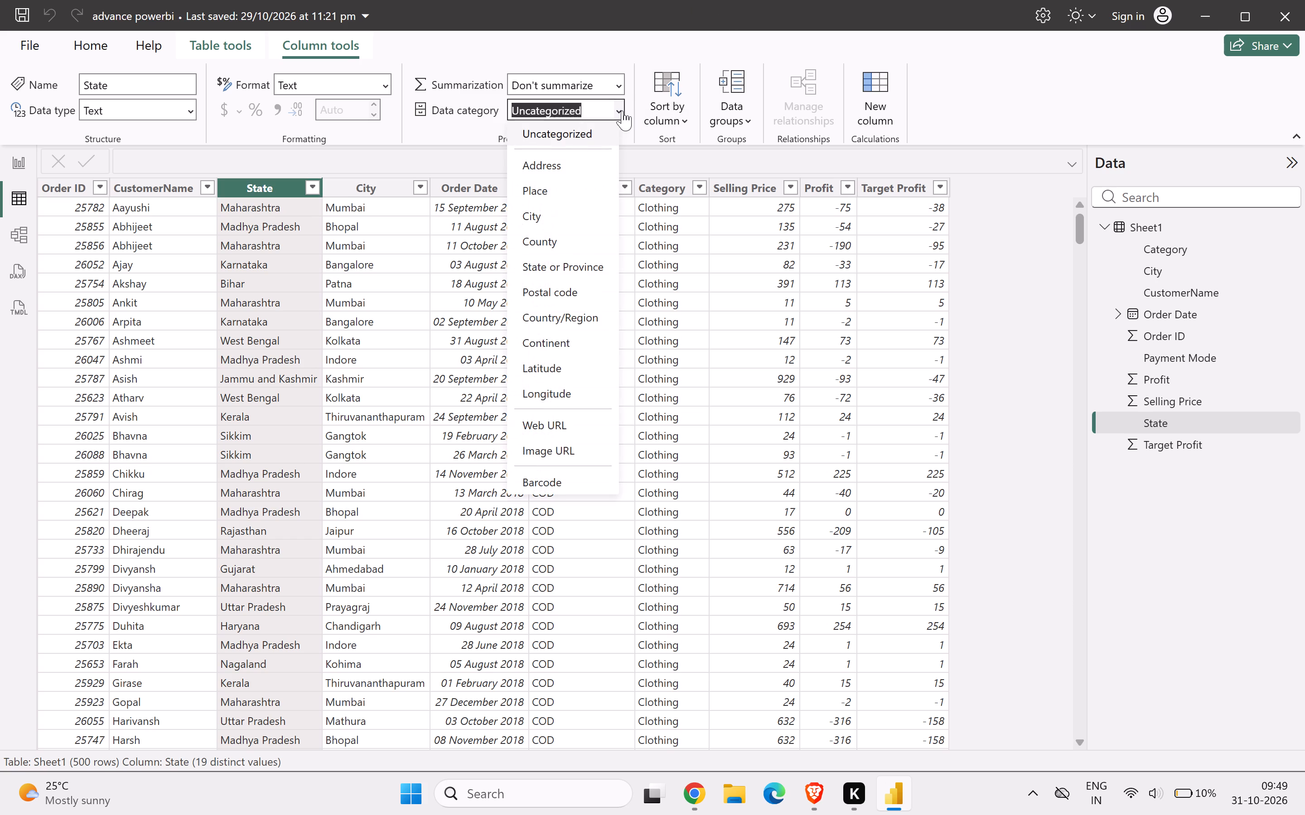
pyautogui.click(565, 266)
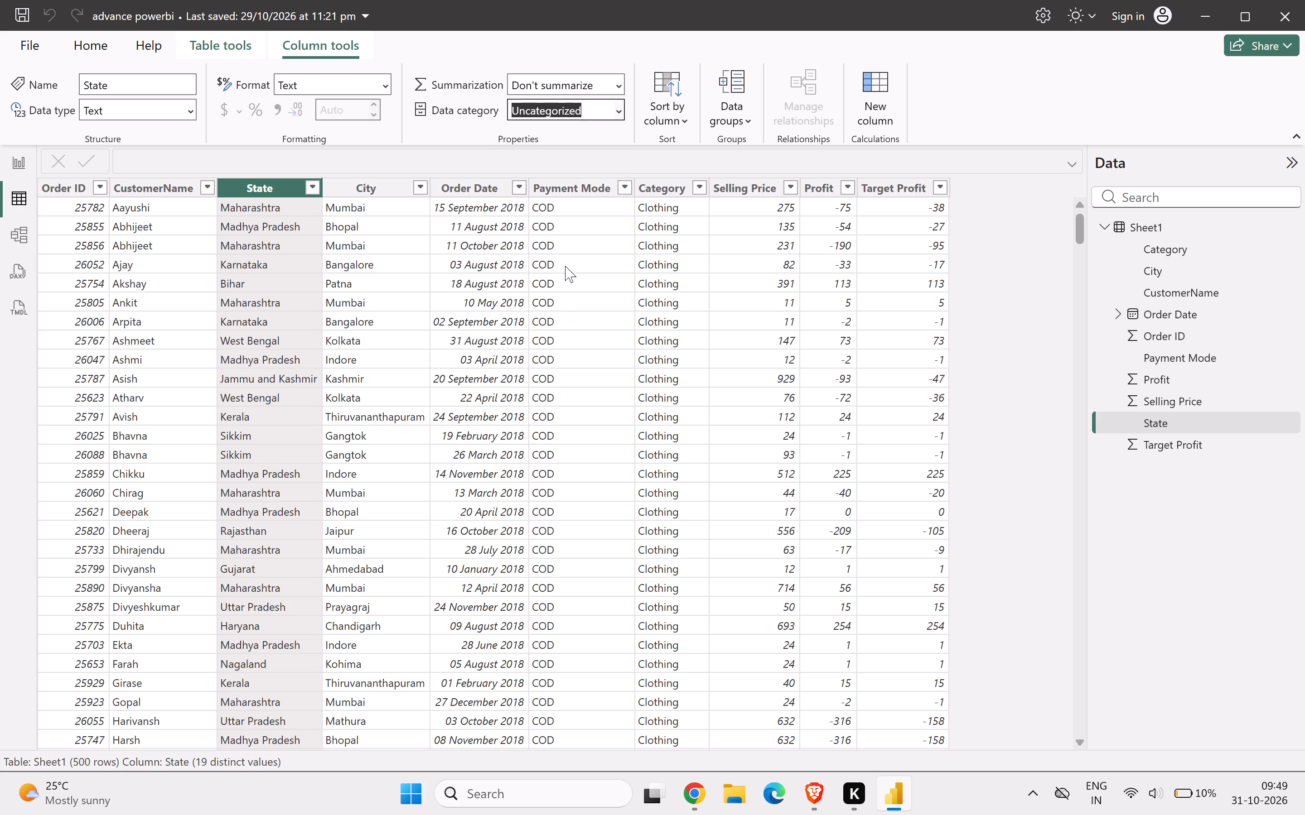
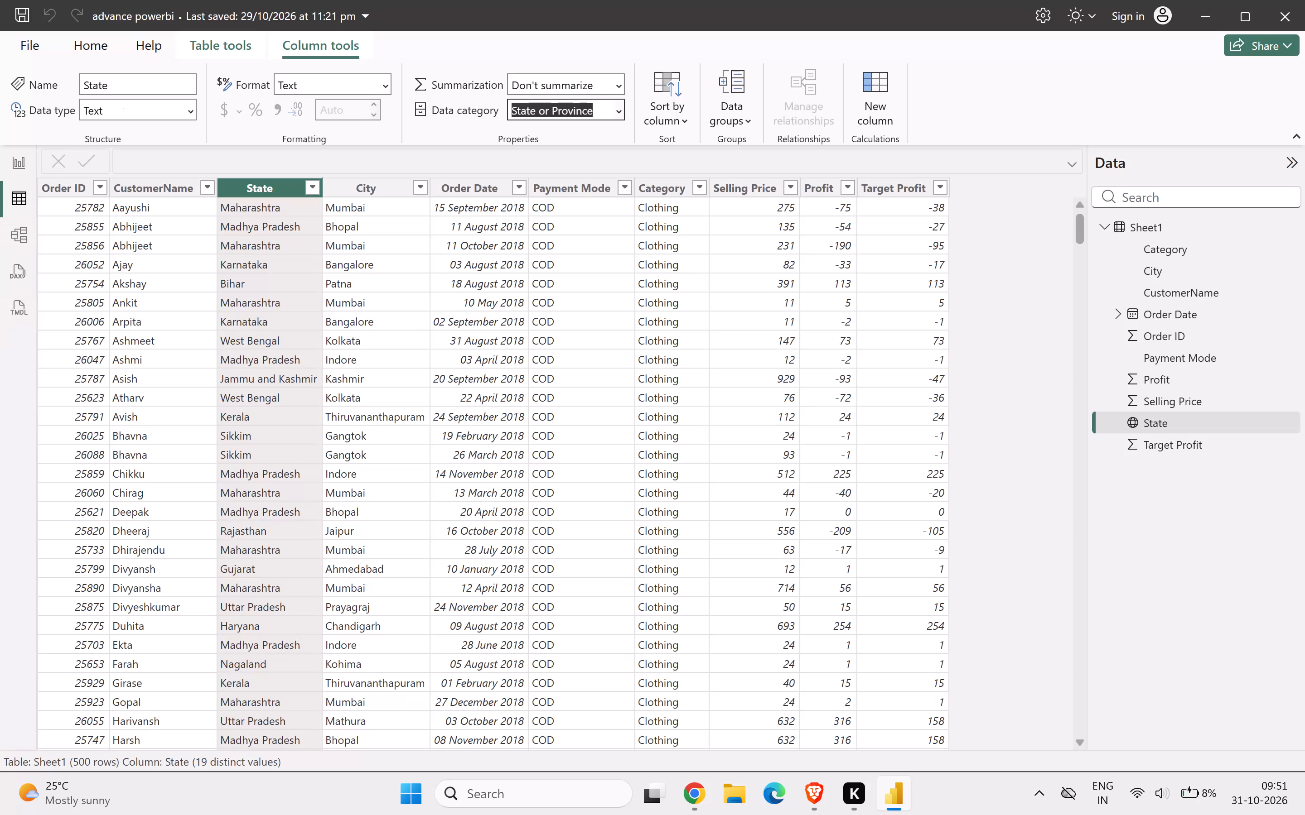
# Back in the report view, assign the State field to the map visual's Location.
pyautogui.click(12, 168)
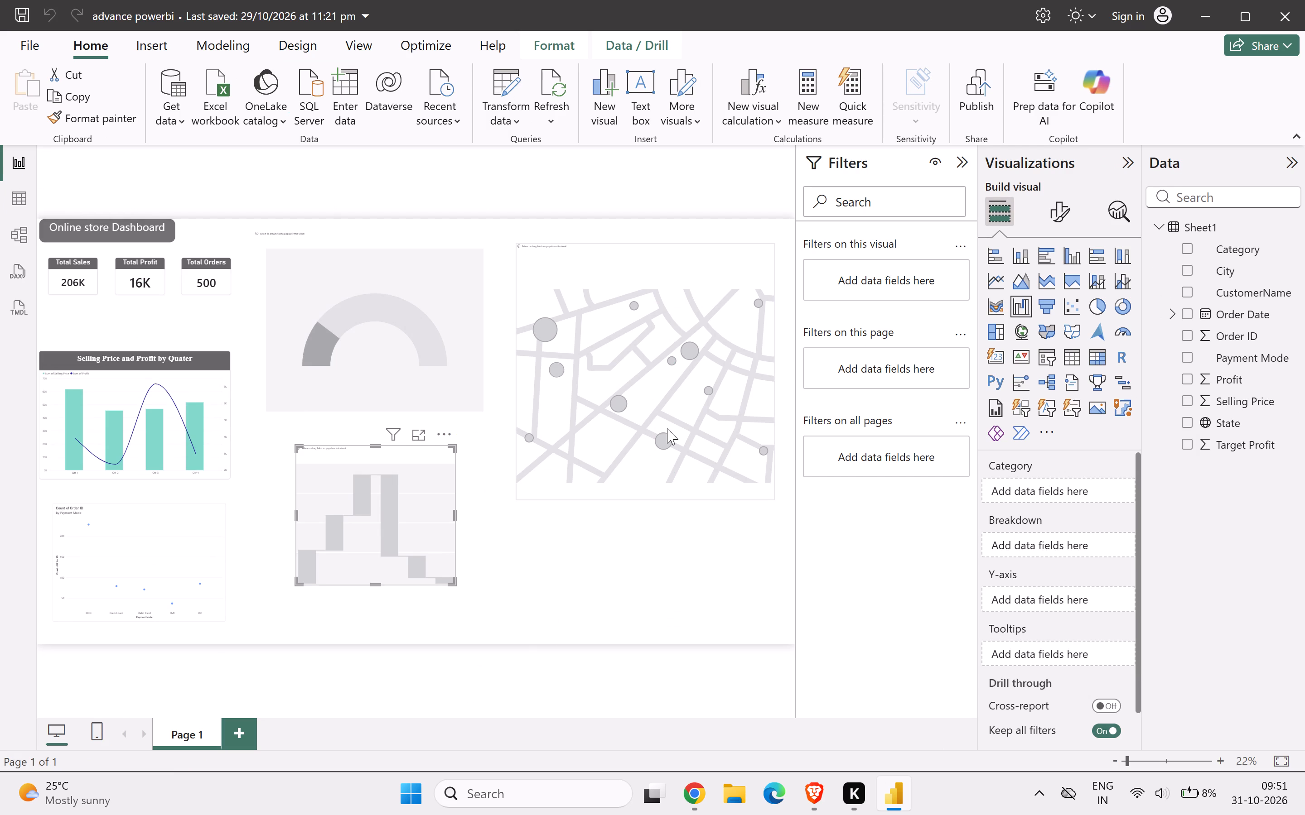
pyautogui.click(667, 428)
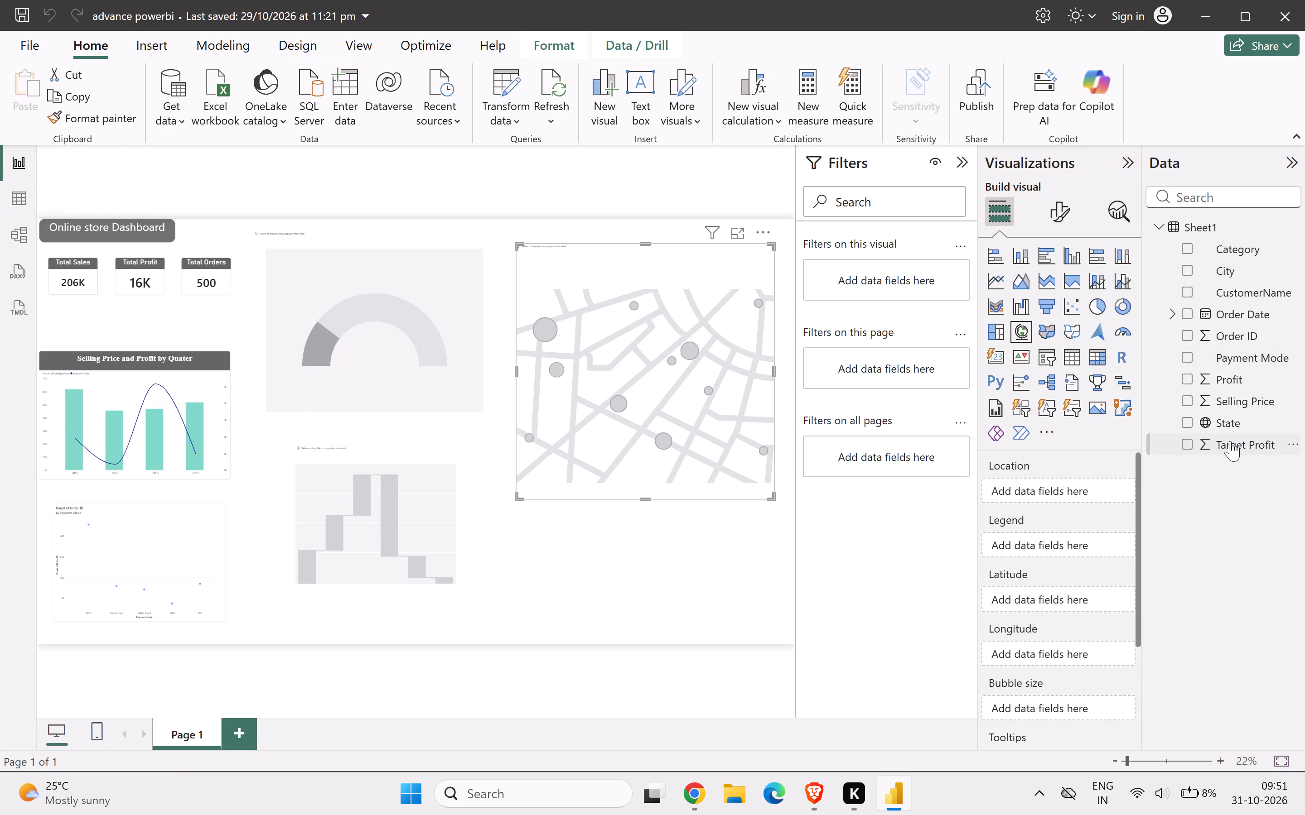
pyautogui.moveTo(1201, 415); pyautogui.dragTo(1027, 489)
pyautogui.moveTo(1027, 489); pyautogui.dragTo(1026, 489)
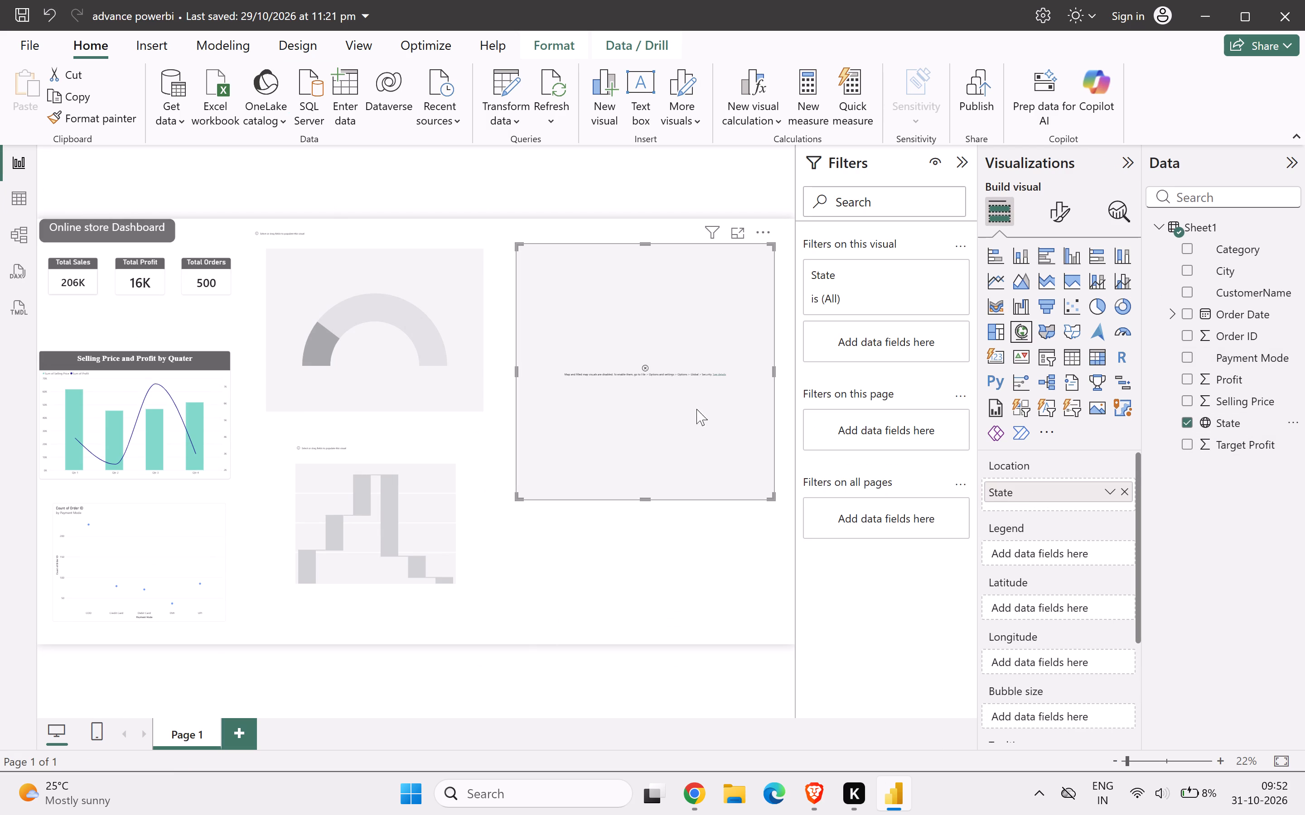
# Examine the technical details of the error shown in the map visual and close them.
pyautogui.click(719, 371)
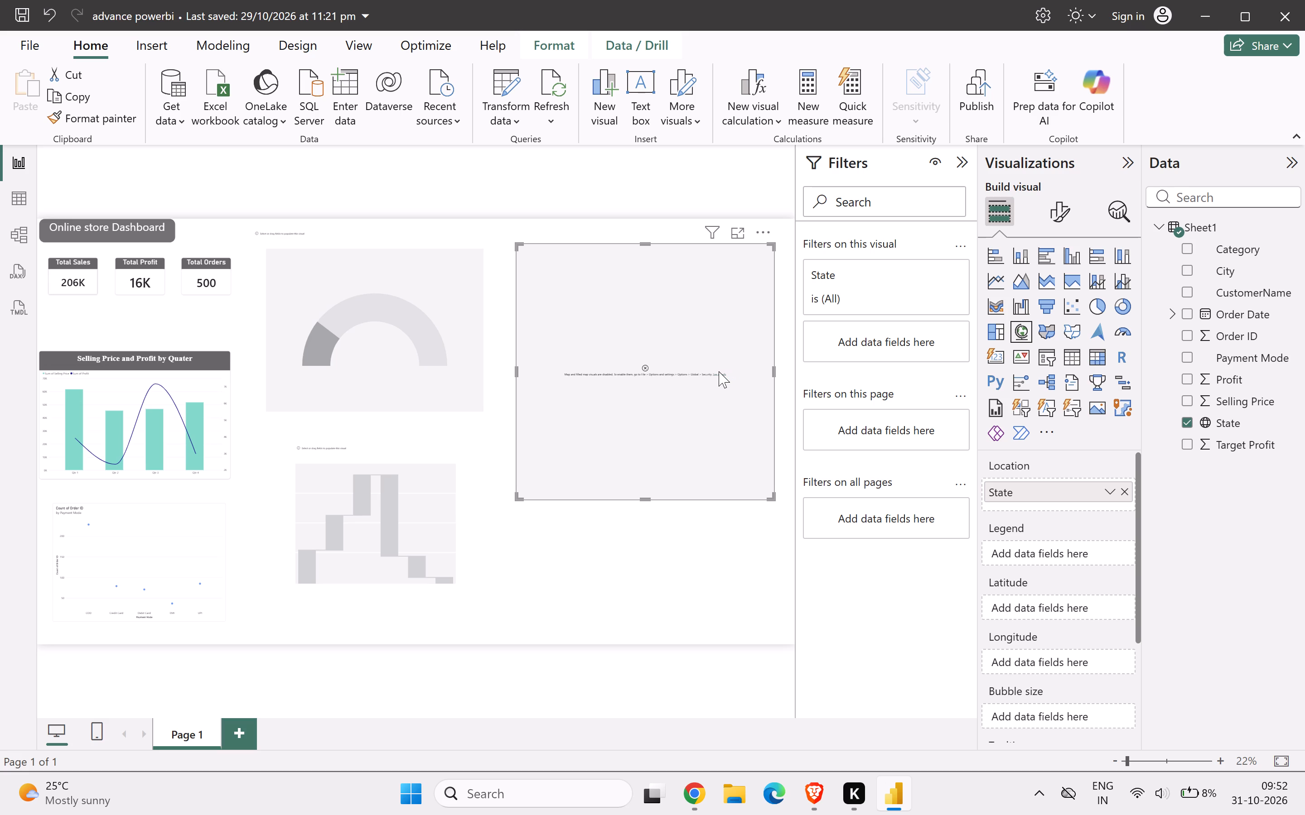
pyautogui.click(719, 373)
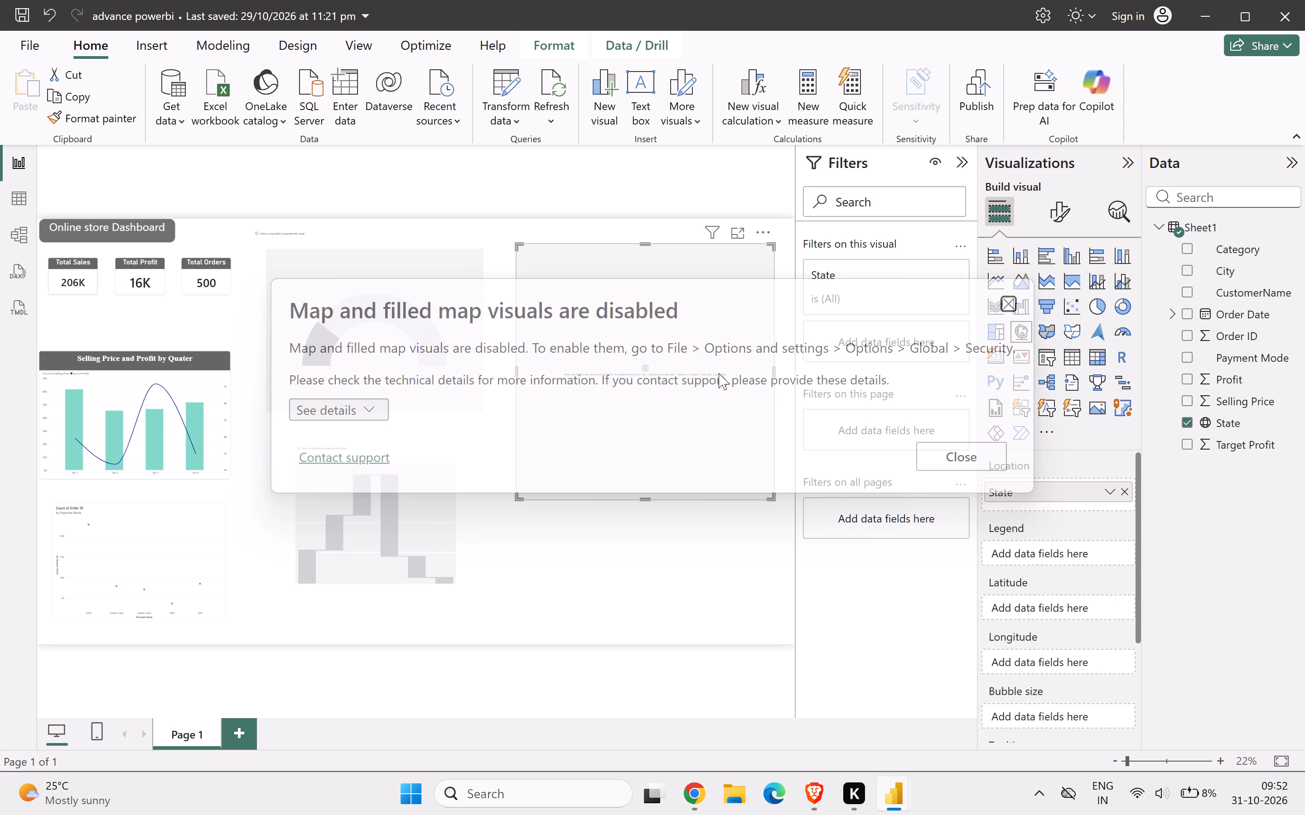
pyautogui.click(367, 411)
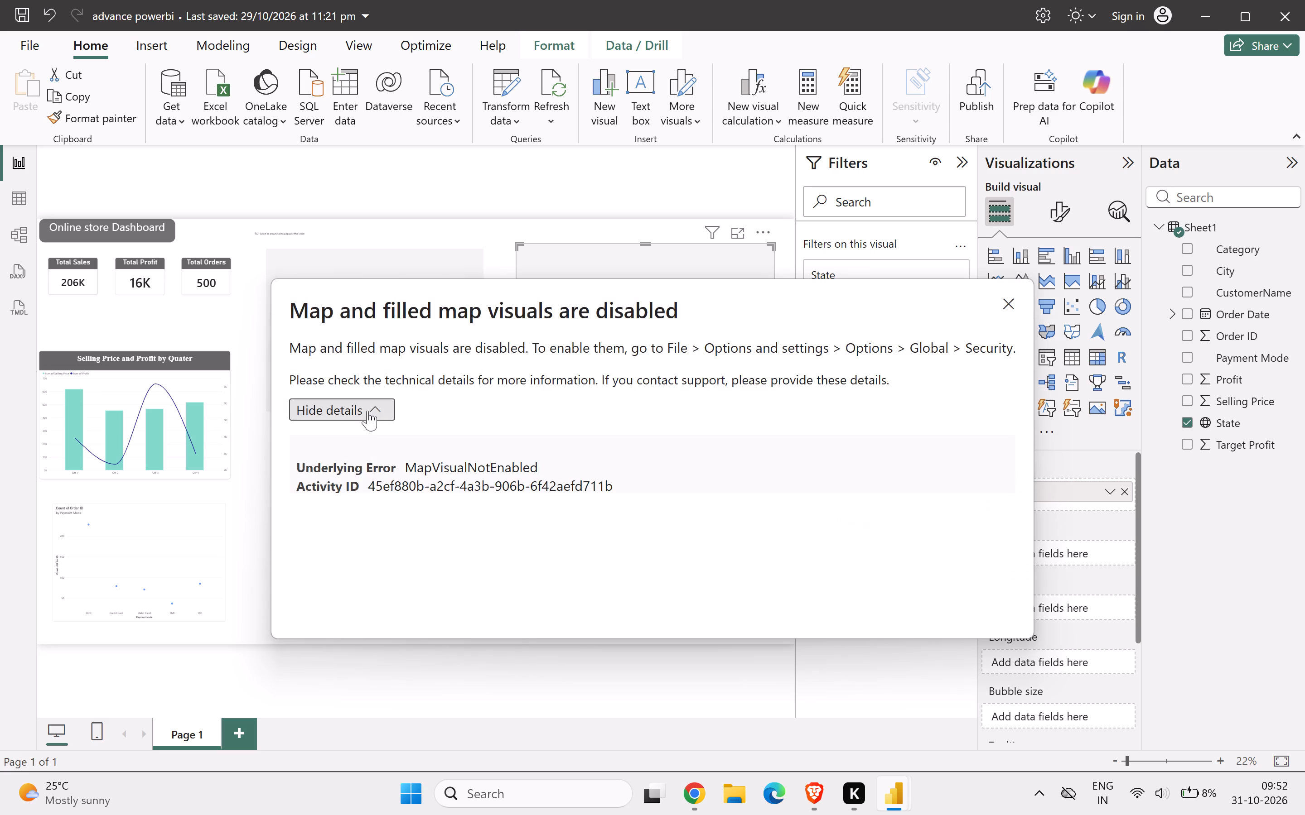
pyautogui.click(468, 411)
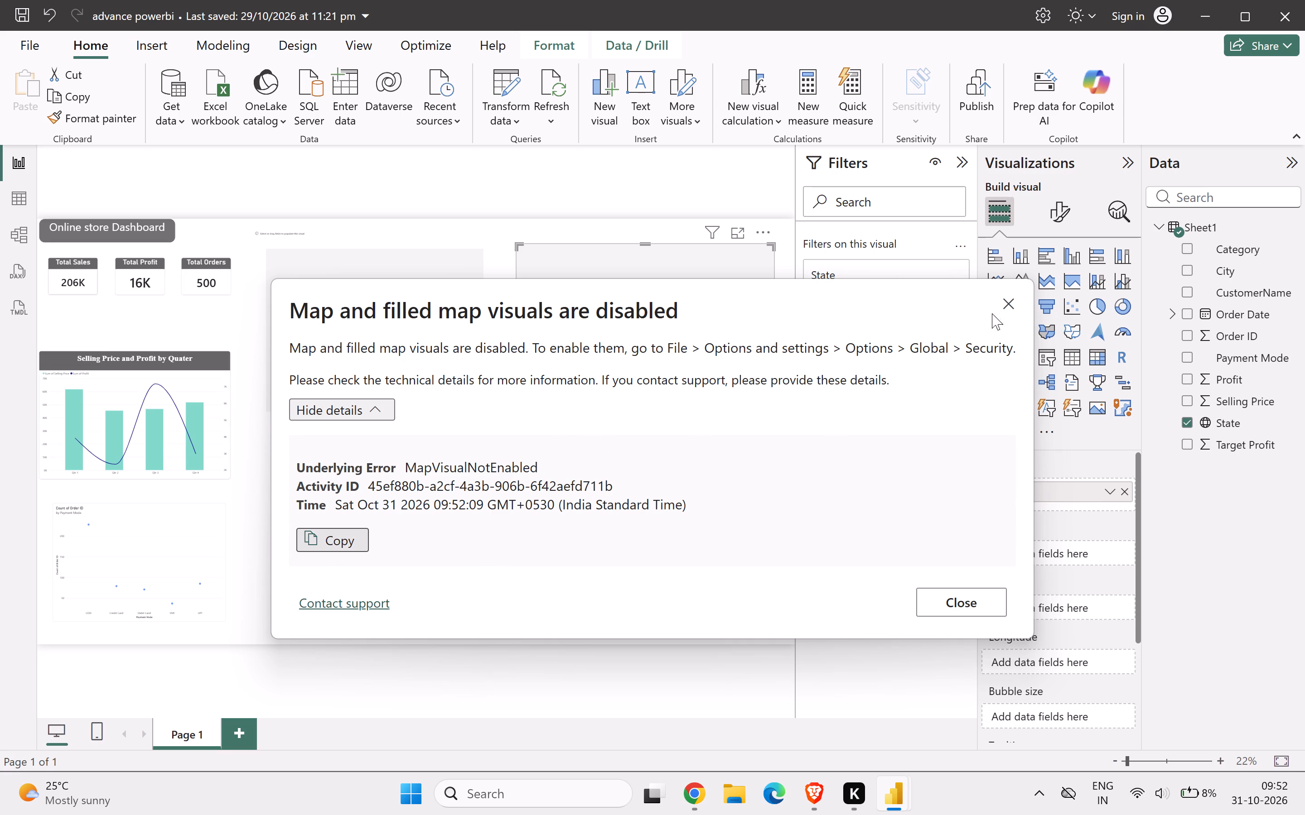
pyautogui.click(1003, 310)
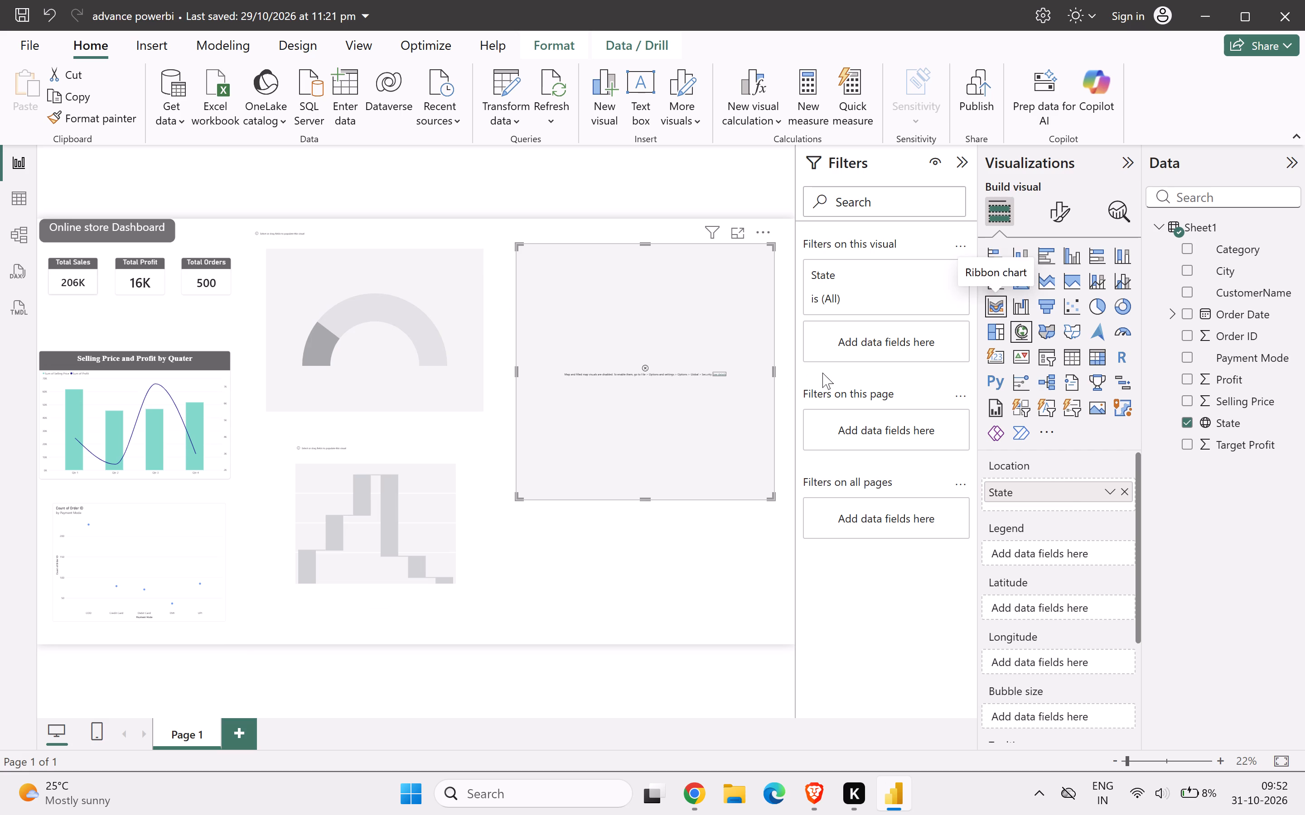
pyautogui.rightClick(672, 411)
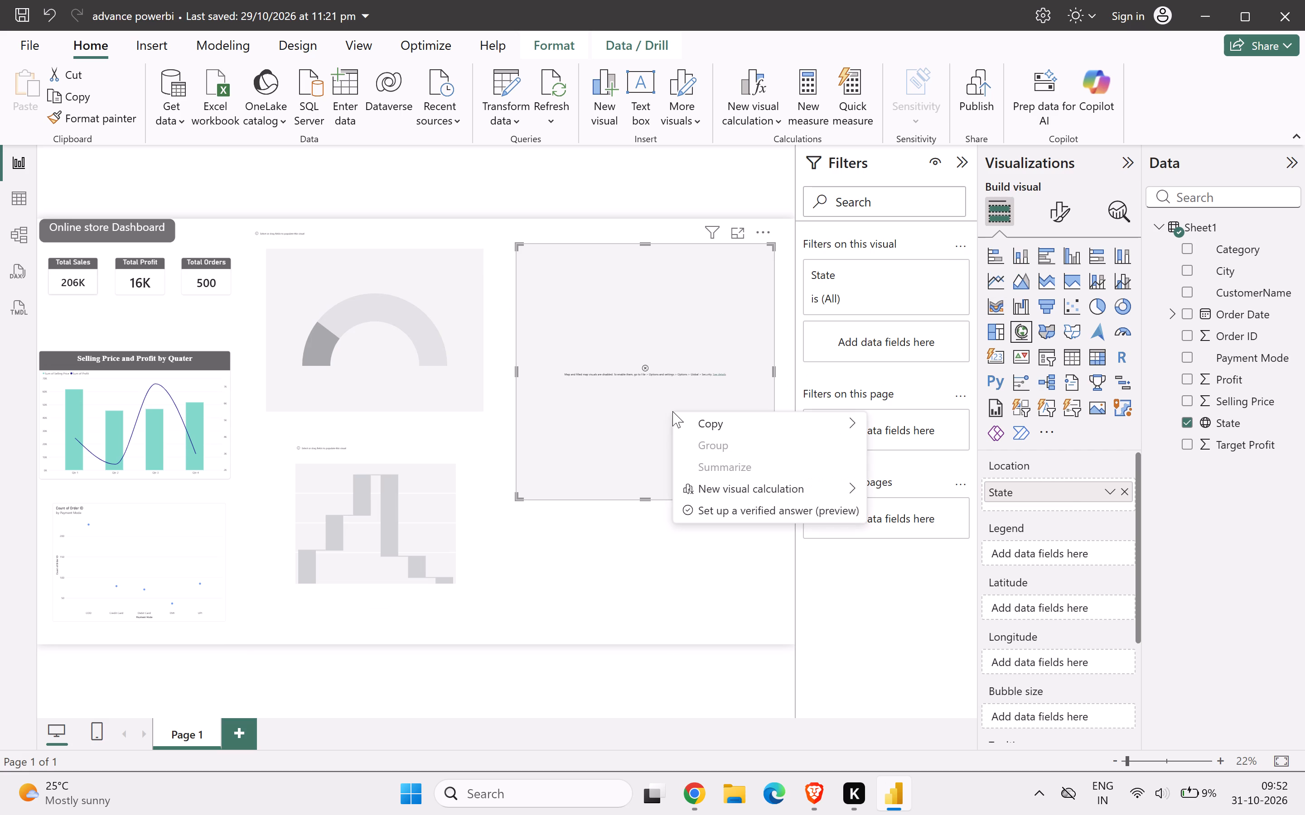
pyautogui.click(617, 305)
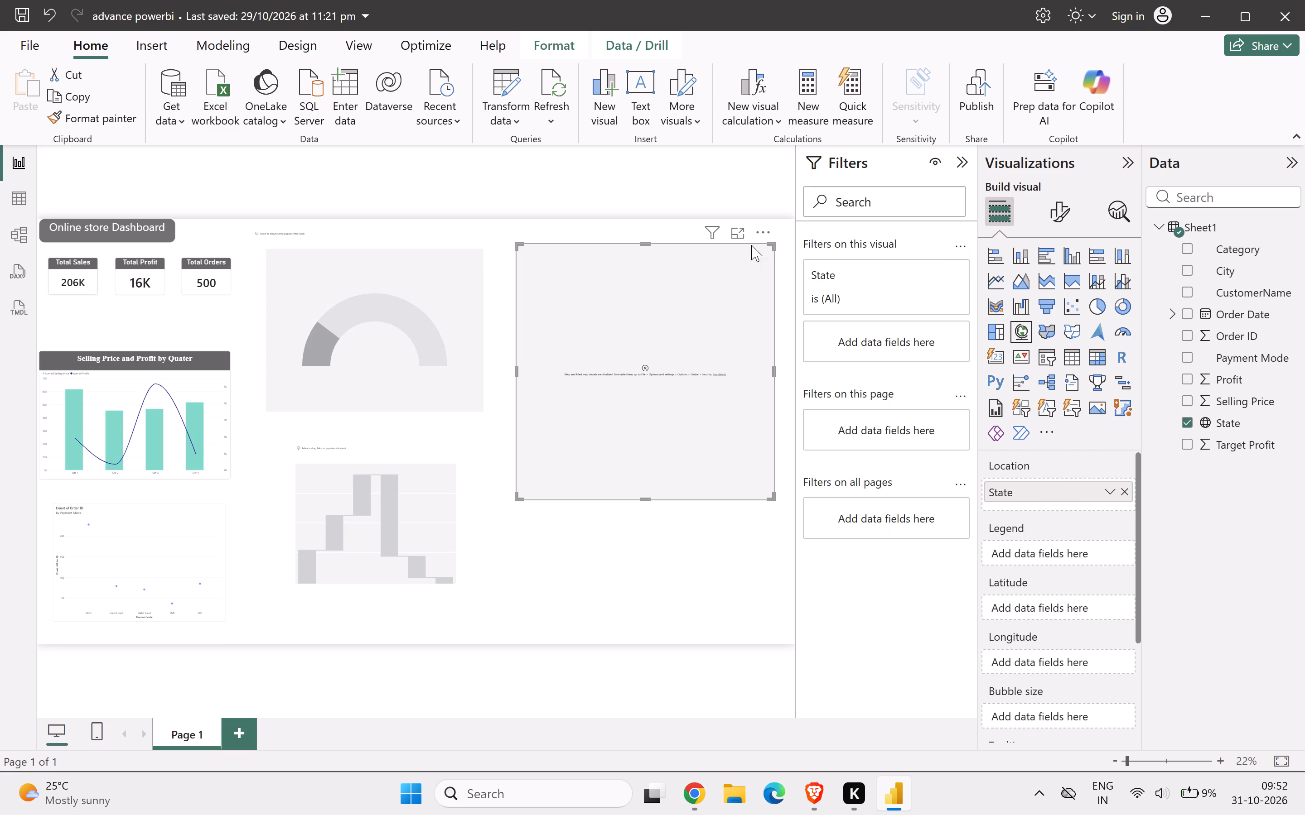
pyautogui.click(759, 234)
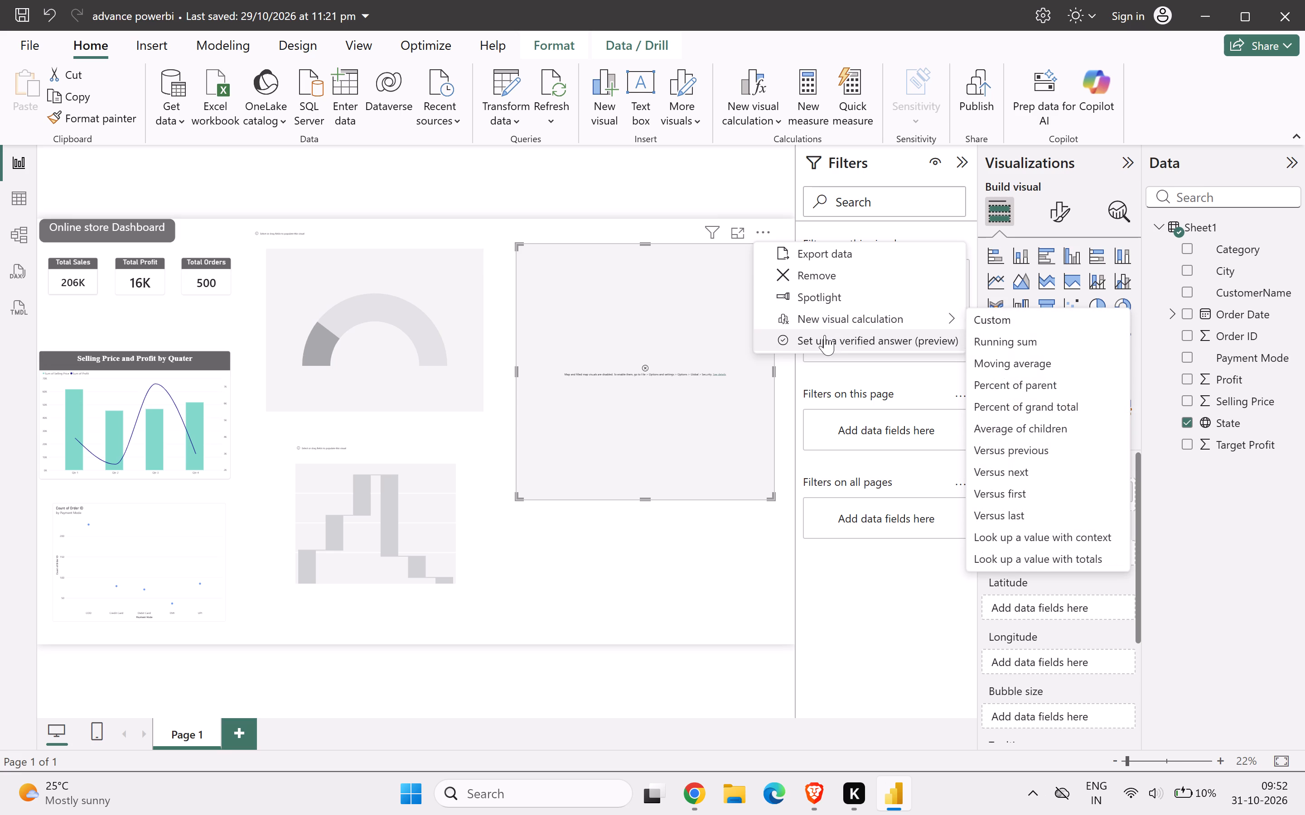
# Reopen the map visual's error details, expand them and copy them to the clipboard.
pyautogui.moveTo(721, 379); pyautogui.dragTo(713, 372)
pyautogui.click(713, 372)
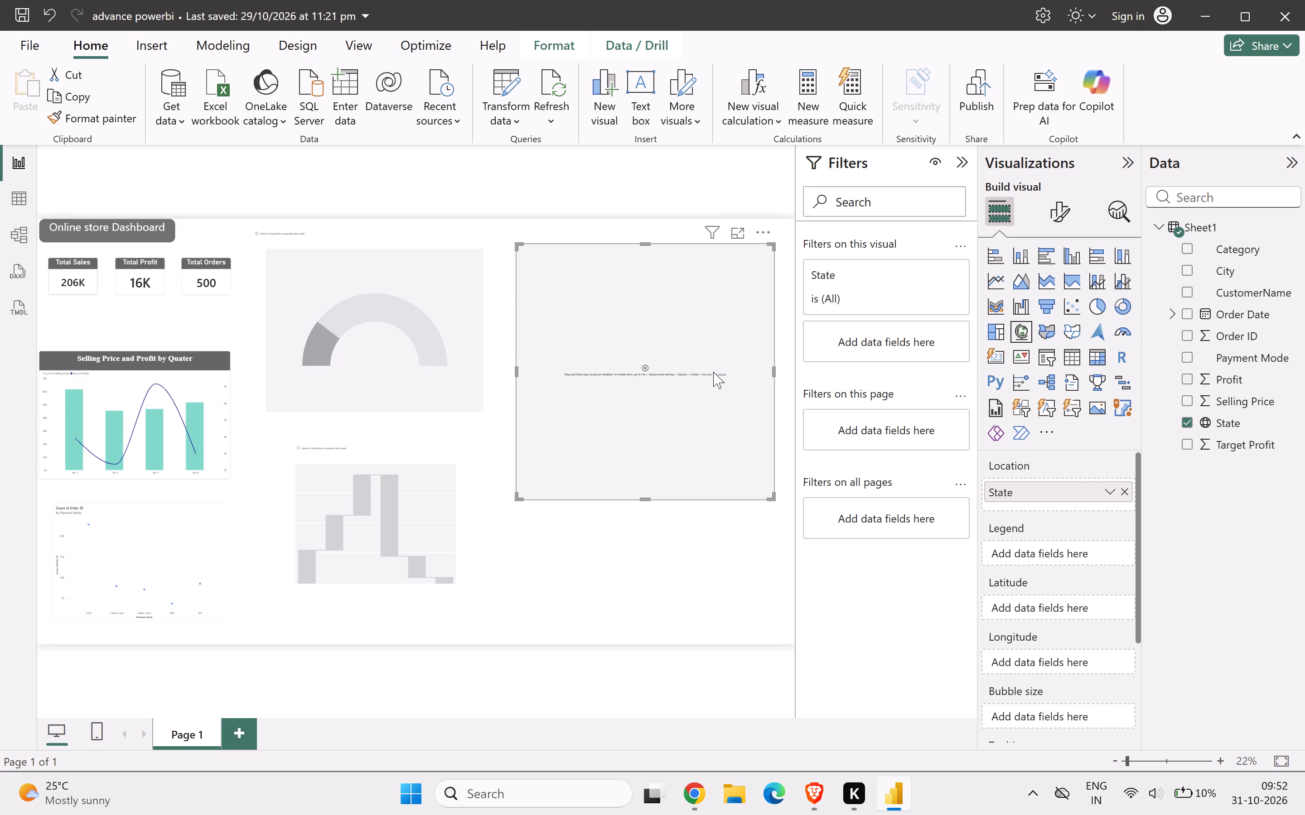
pyautogui.click(719, 372)
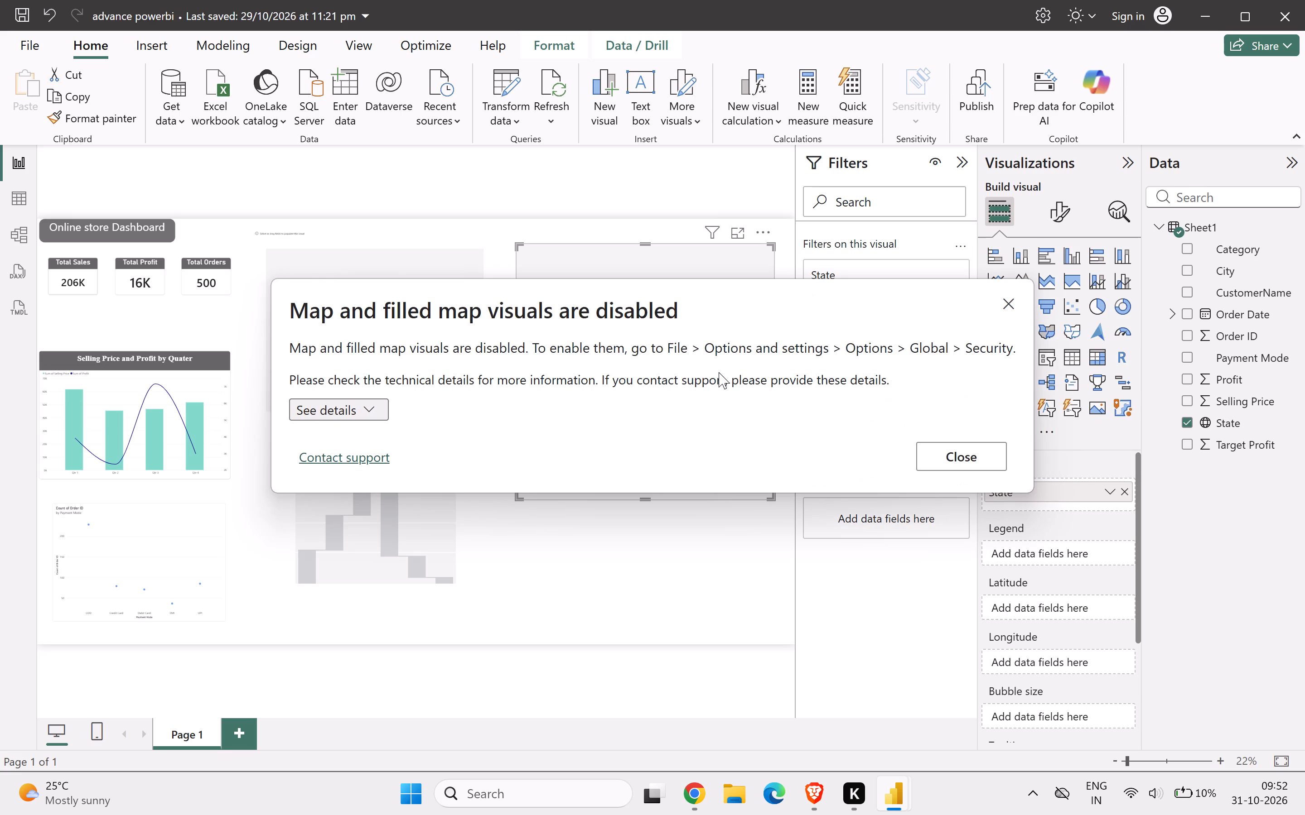
pyautogui.click(309, 414)
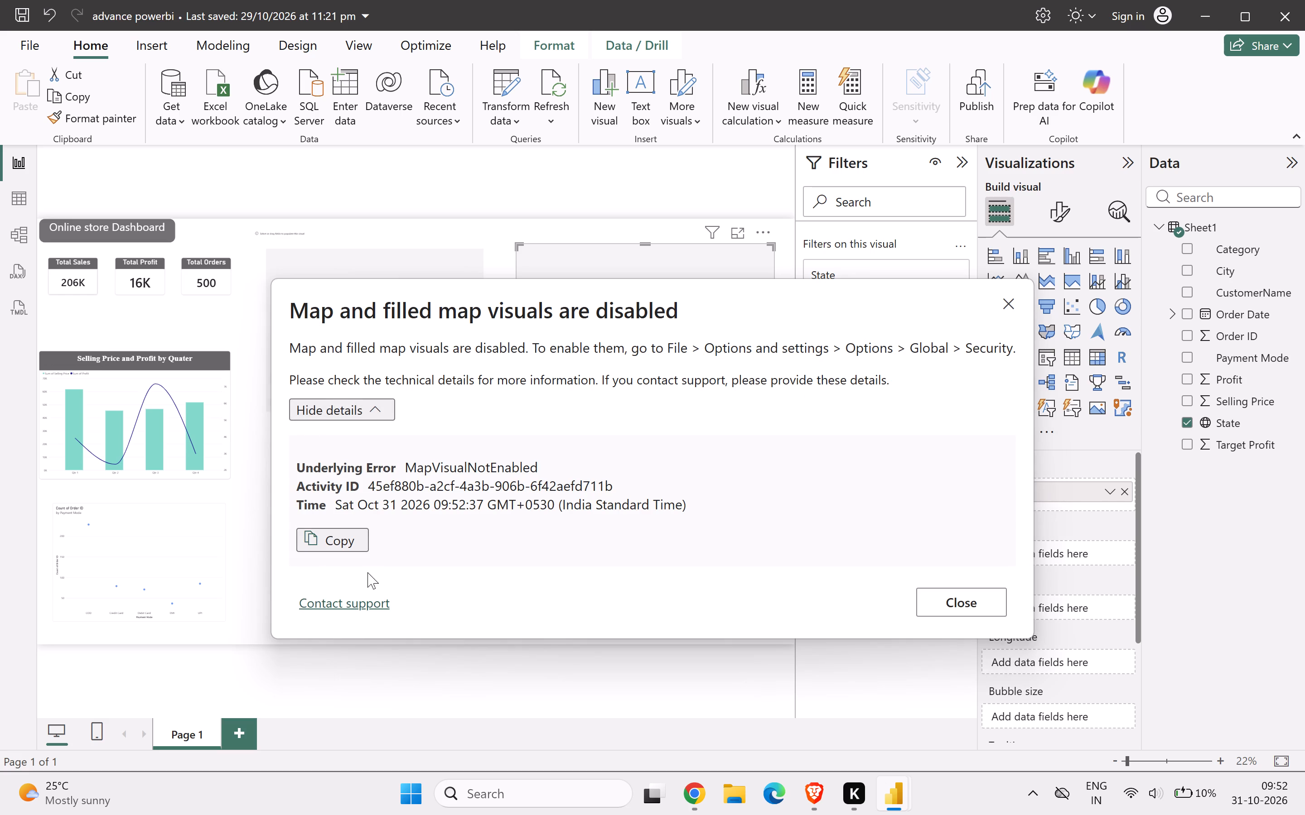
pyautogui.click(319, 537)
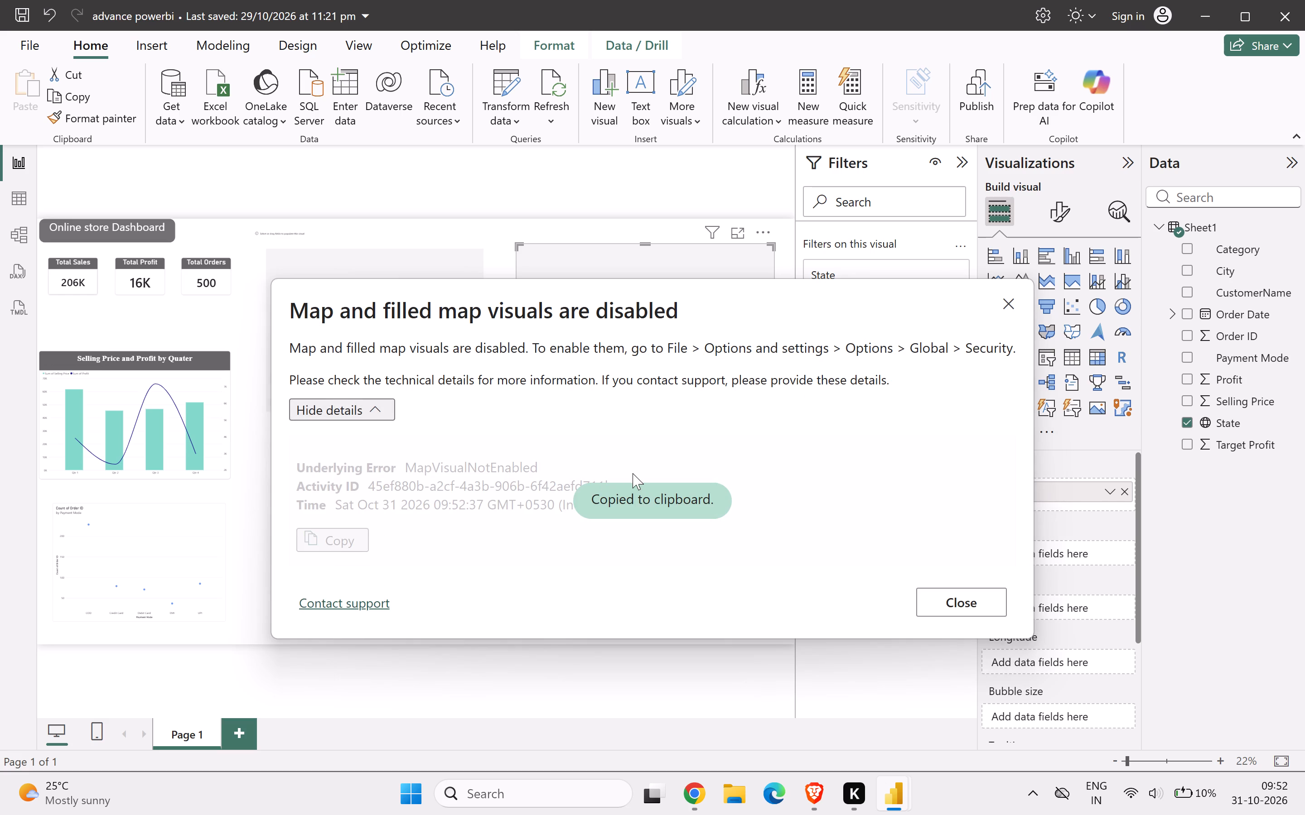
# Check the contact support page linked from the map's error details in Chrome, return to Power BI and close the details.
pyautogui.click(343, 603)
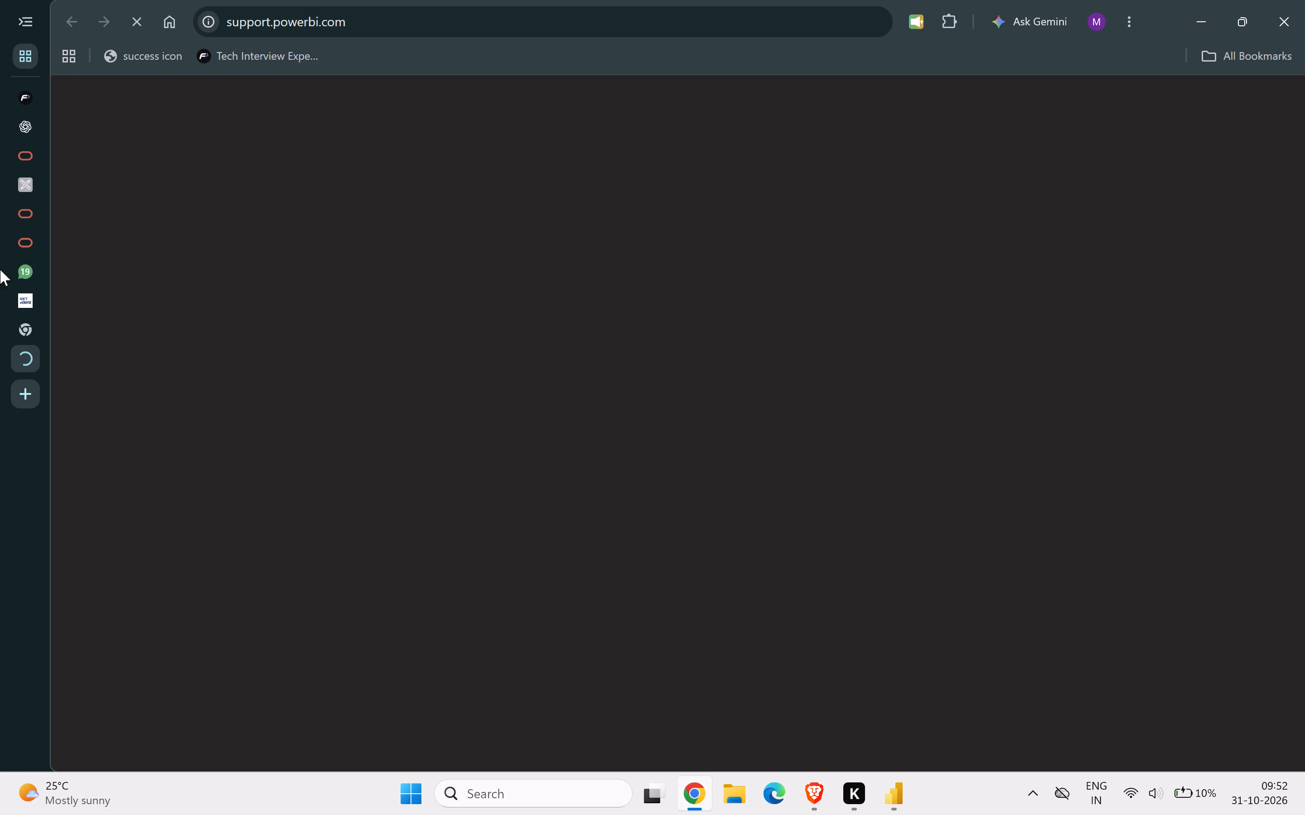
pyautogui.click(898, 782)
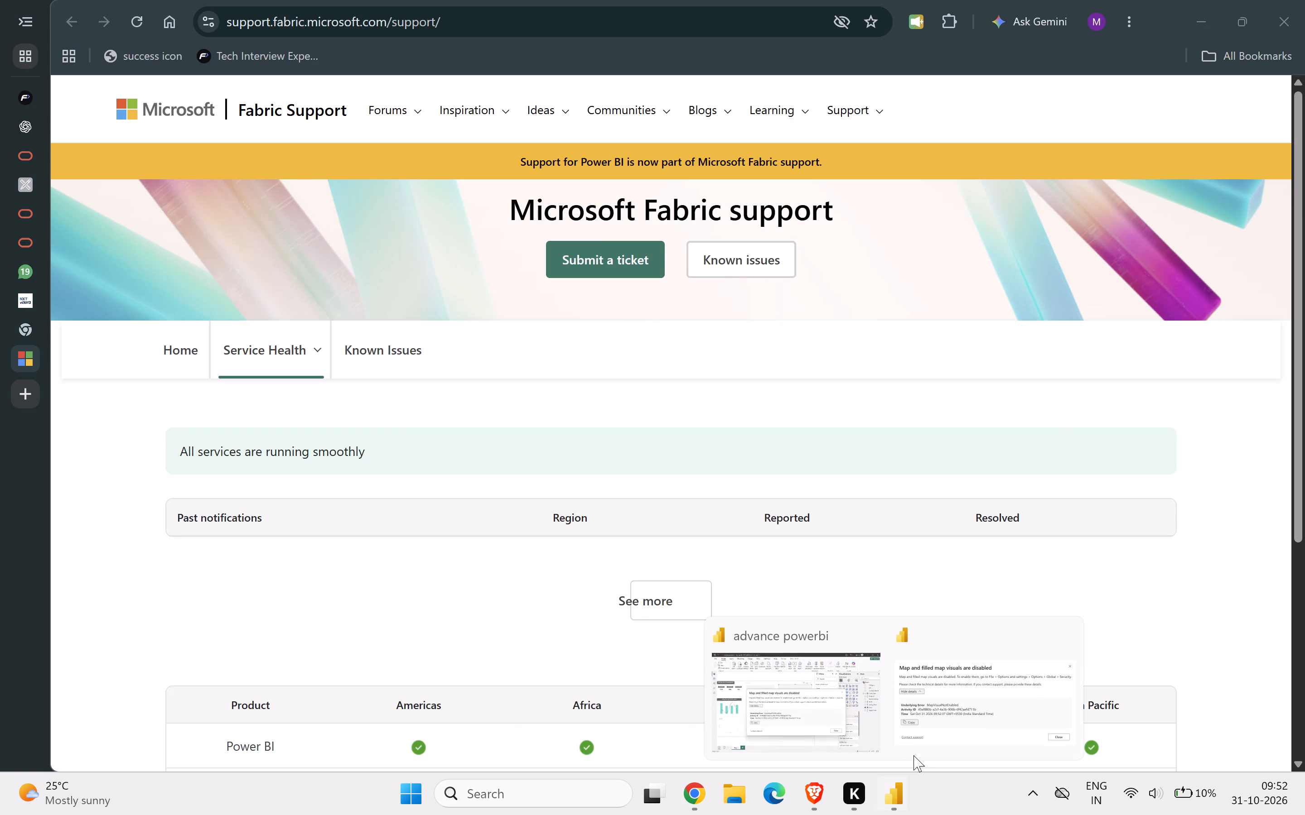
pyautogui.click(864, 727)
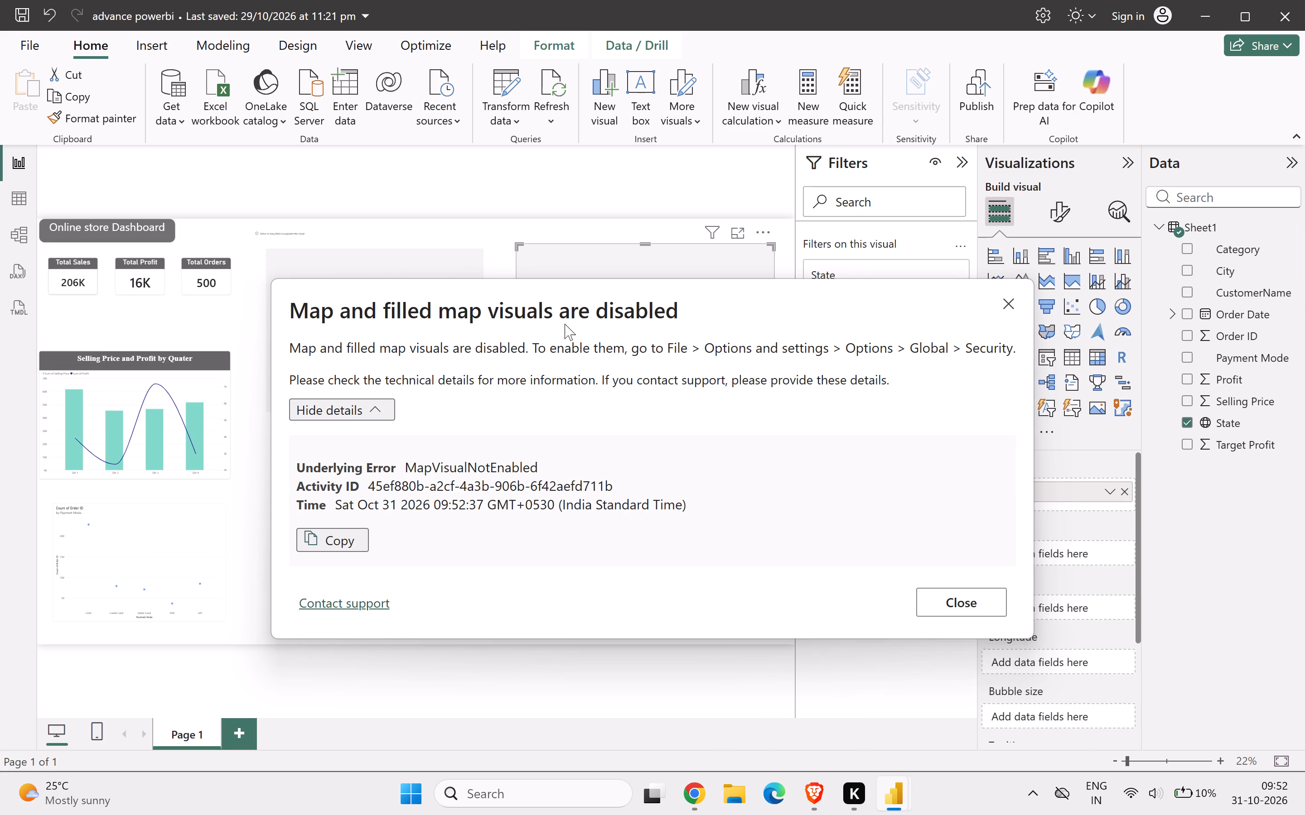
pyautogui.click(1011, 292)
pyautogui.click(1010, 301)
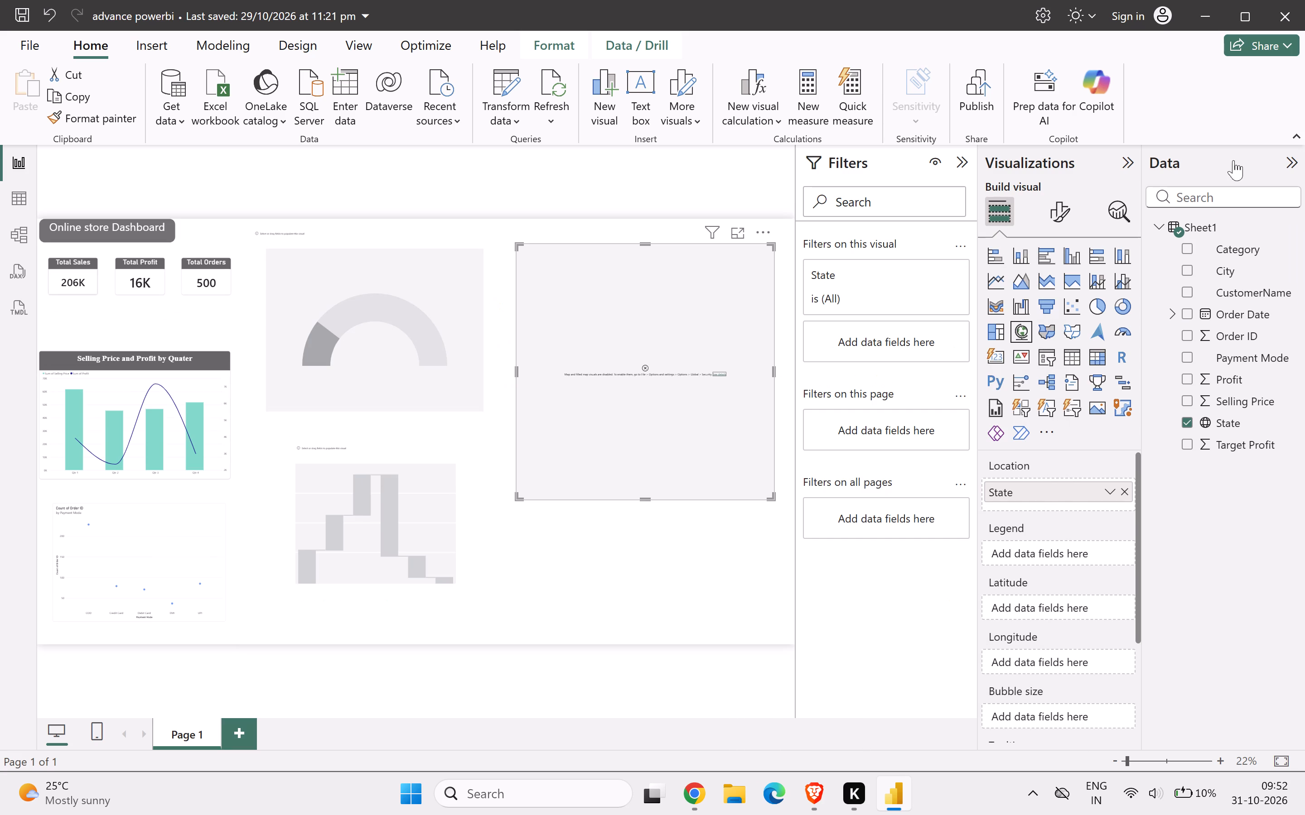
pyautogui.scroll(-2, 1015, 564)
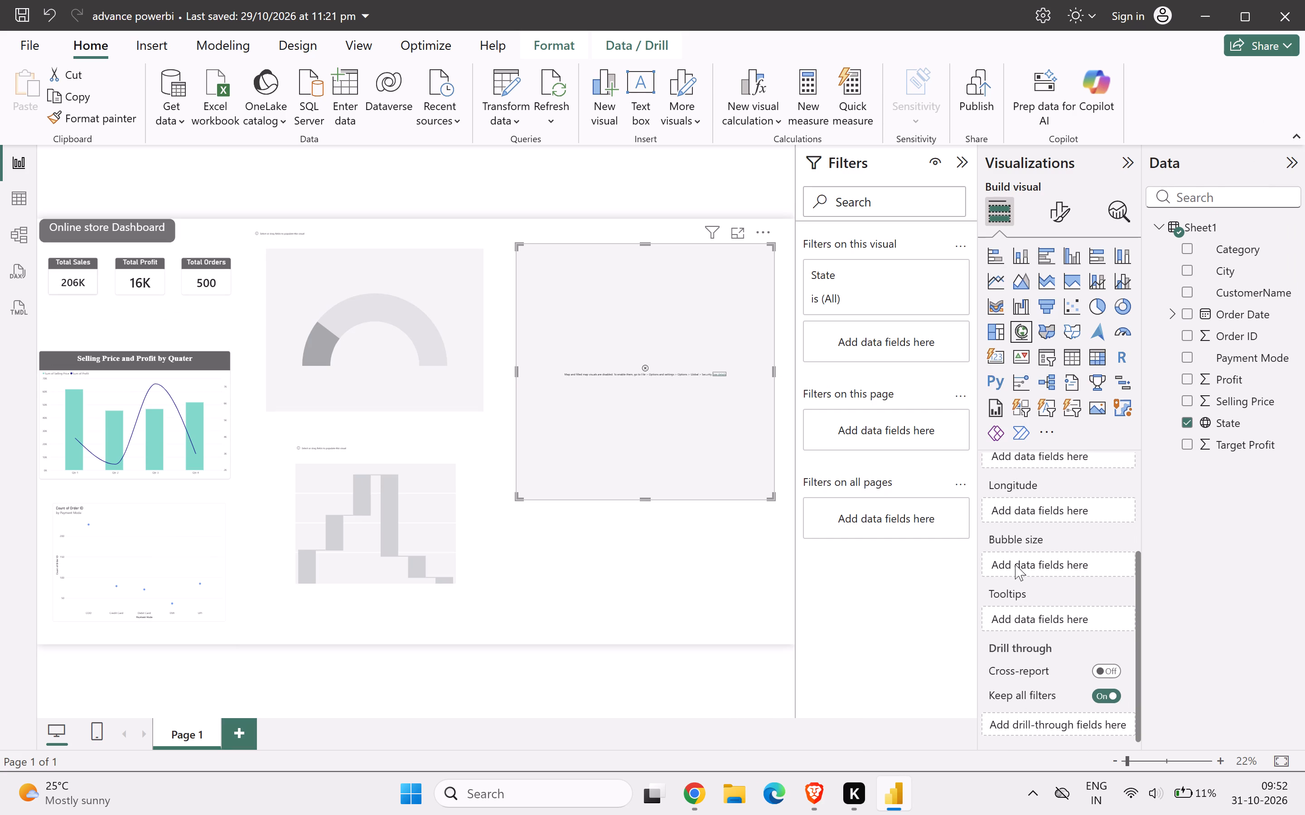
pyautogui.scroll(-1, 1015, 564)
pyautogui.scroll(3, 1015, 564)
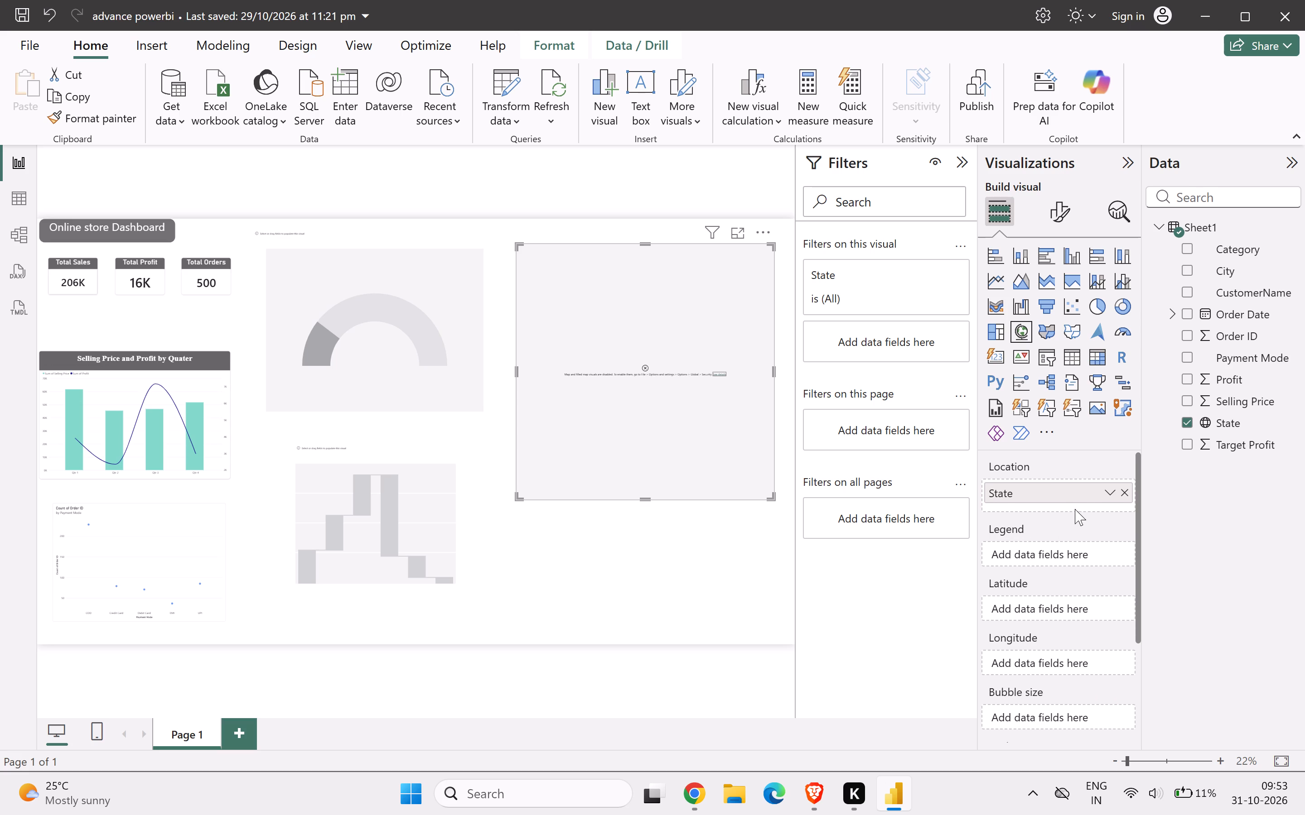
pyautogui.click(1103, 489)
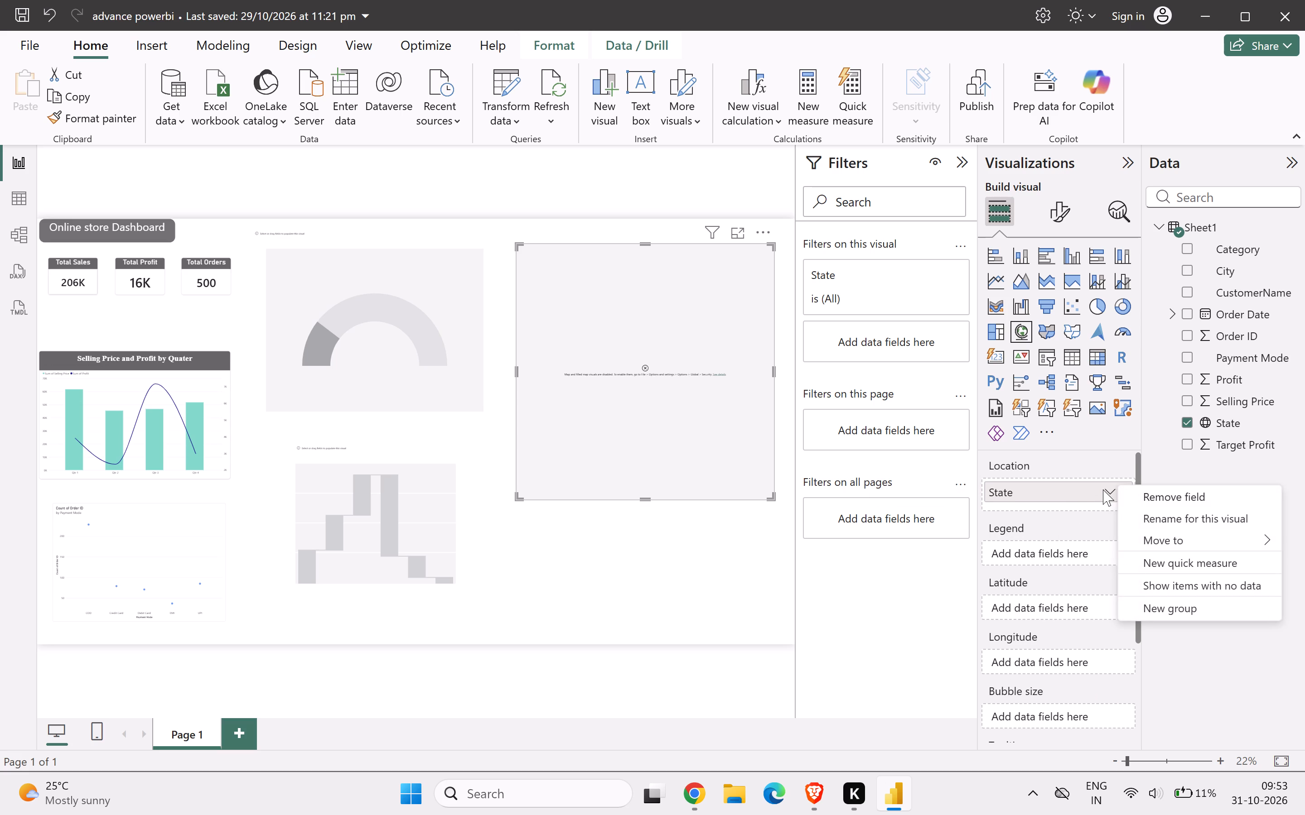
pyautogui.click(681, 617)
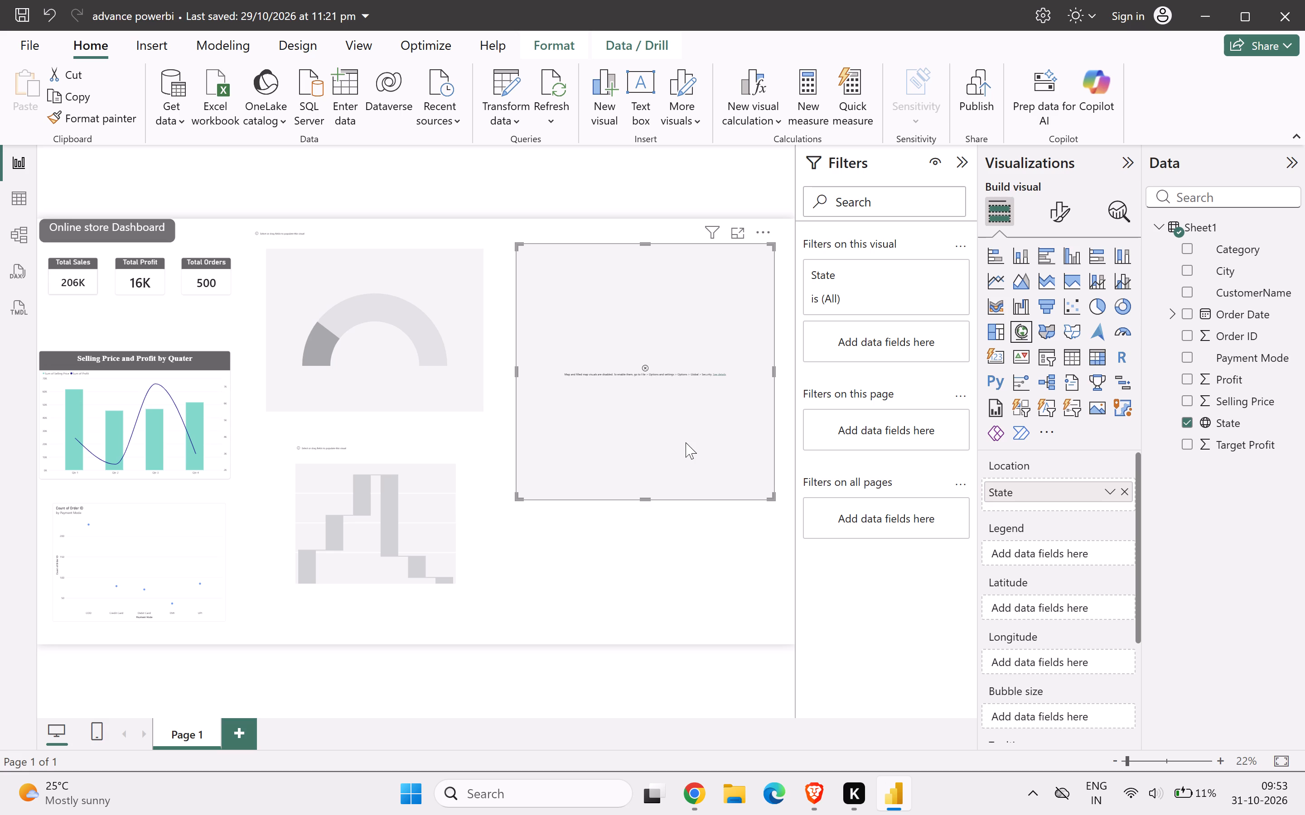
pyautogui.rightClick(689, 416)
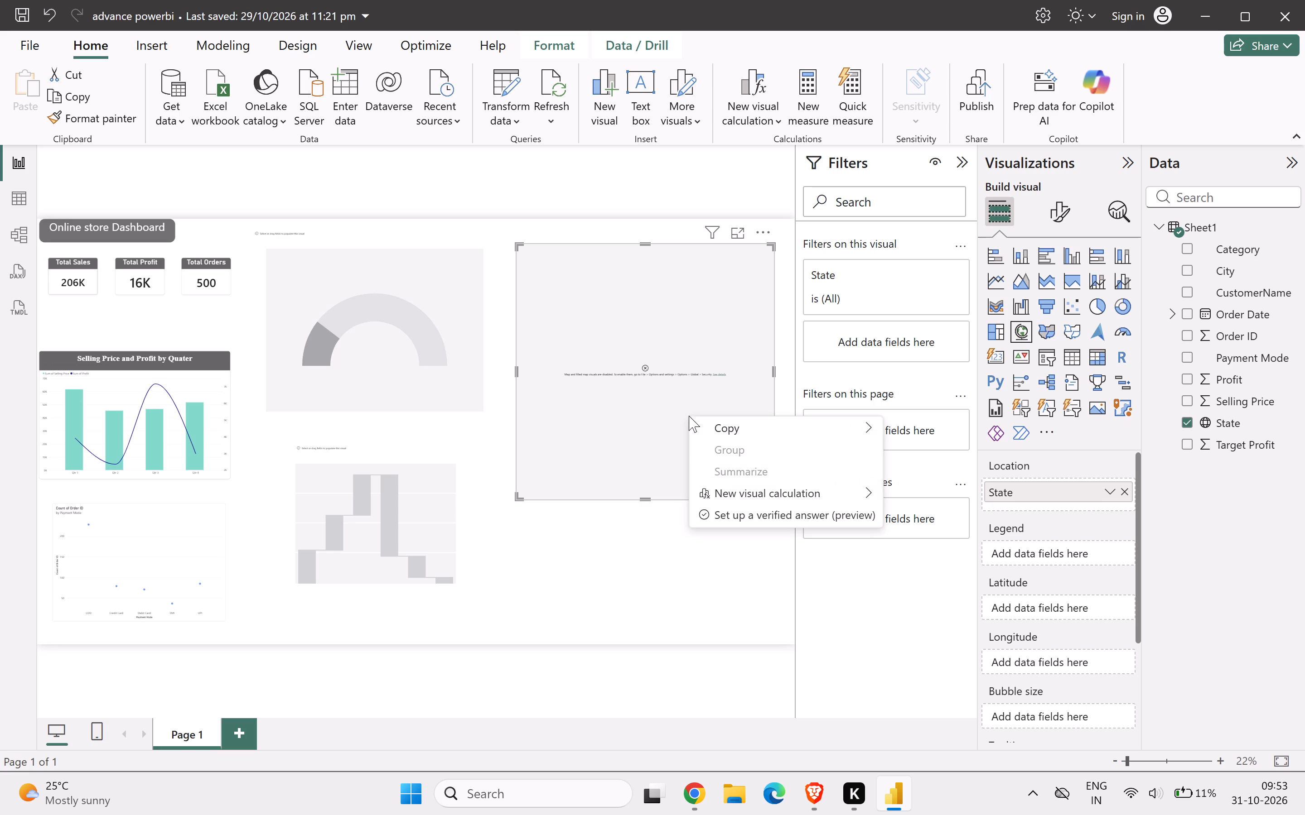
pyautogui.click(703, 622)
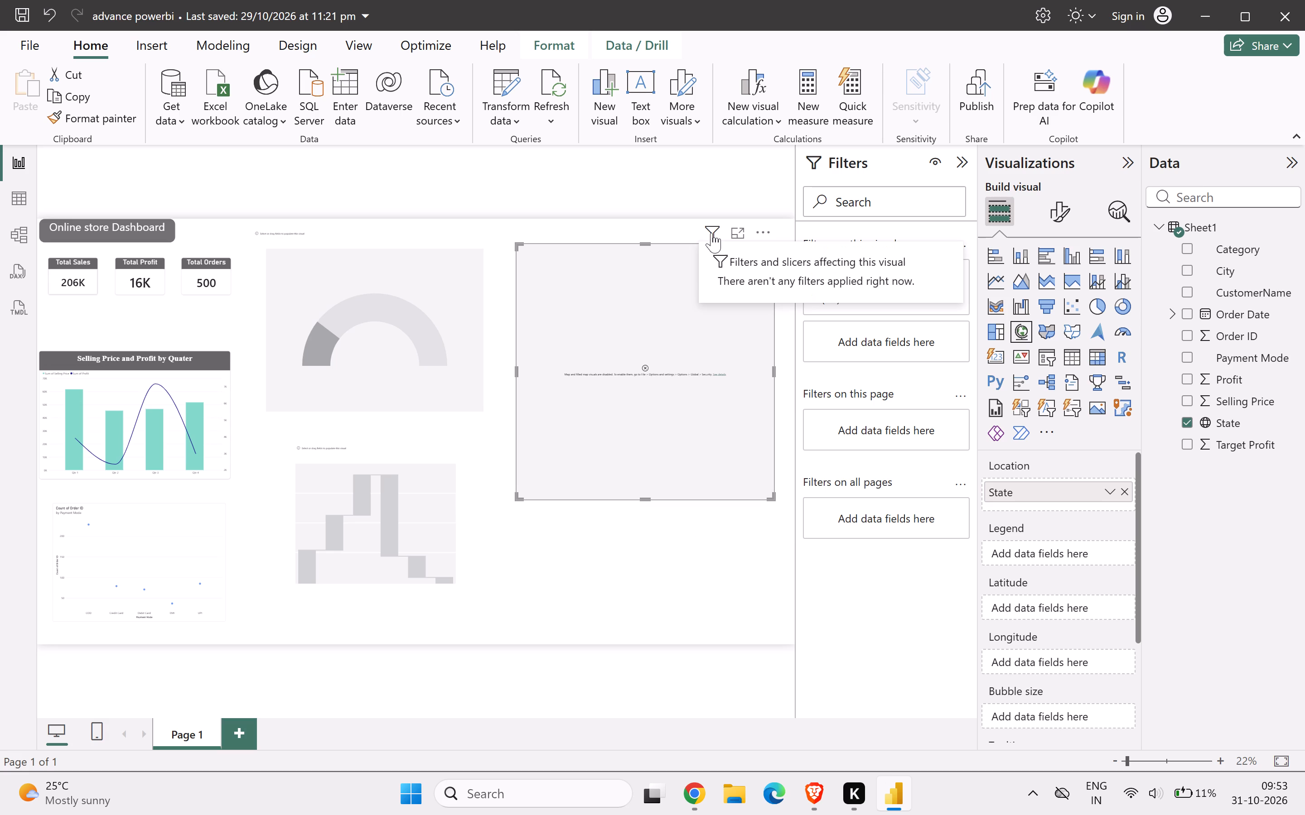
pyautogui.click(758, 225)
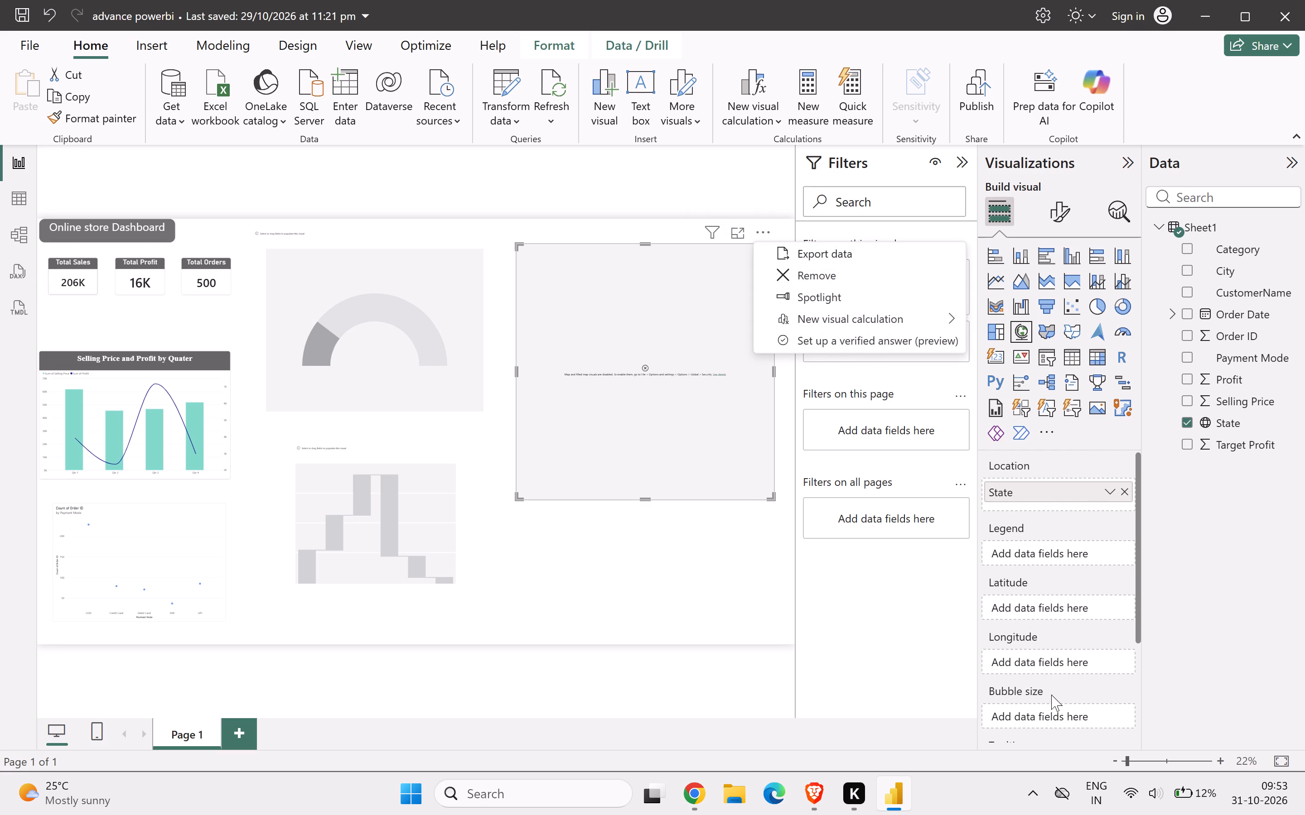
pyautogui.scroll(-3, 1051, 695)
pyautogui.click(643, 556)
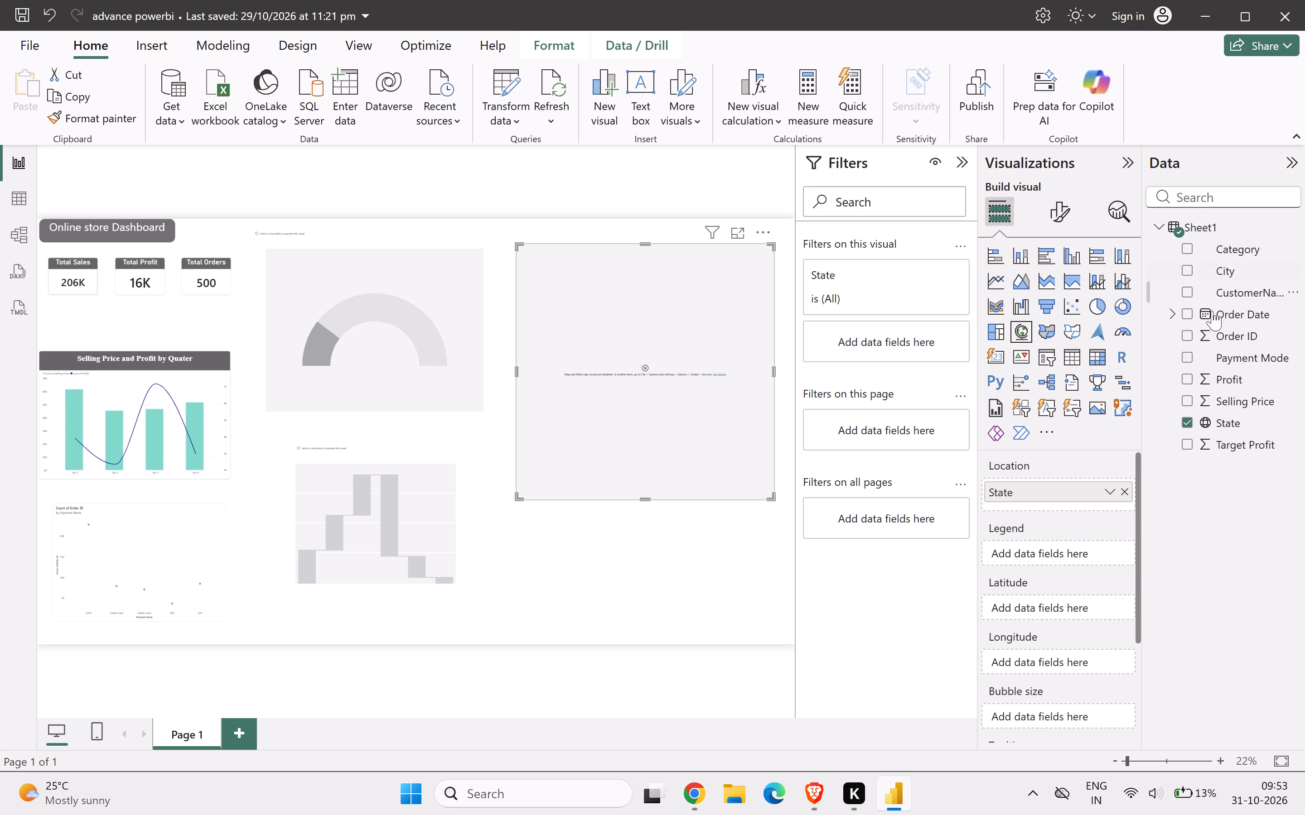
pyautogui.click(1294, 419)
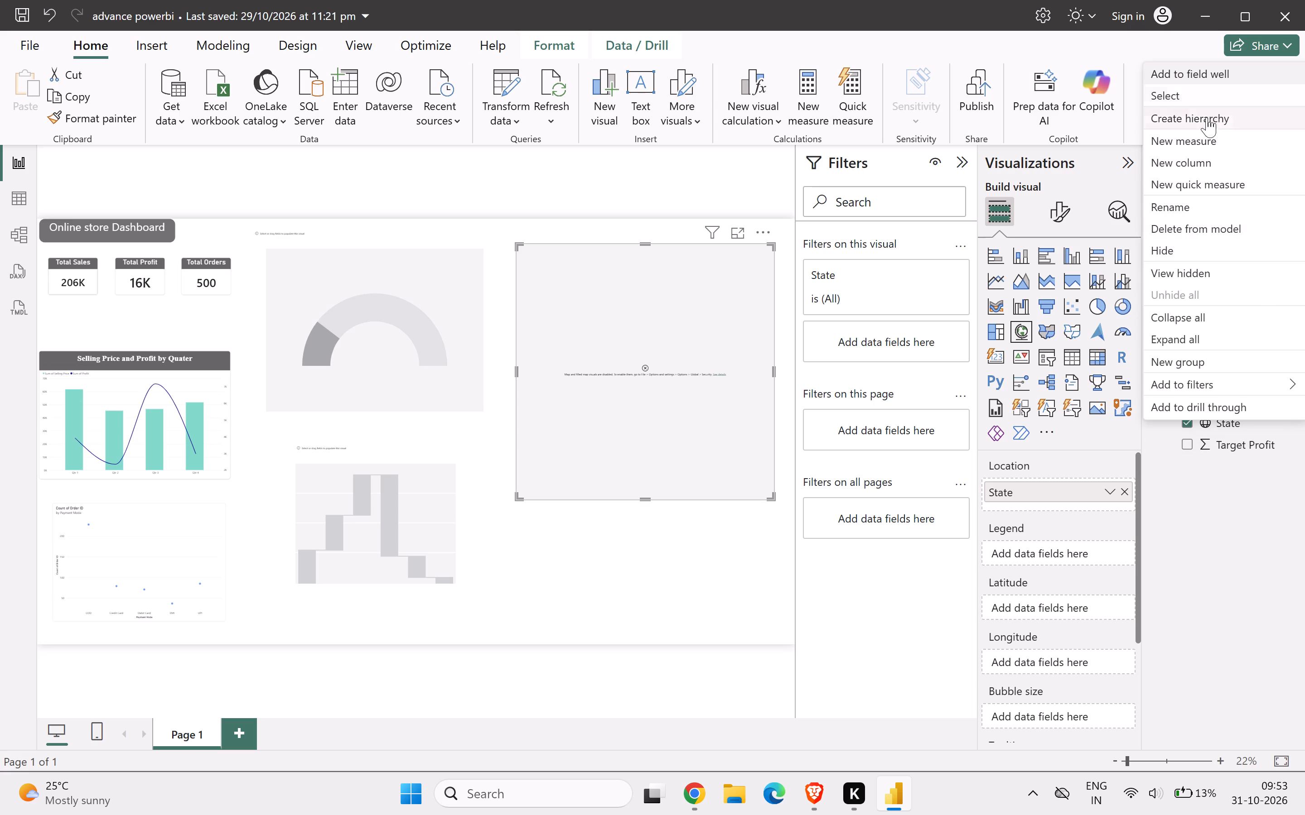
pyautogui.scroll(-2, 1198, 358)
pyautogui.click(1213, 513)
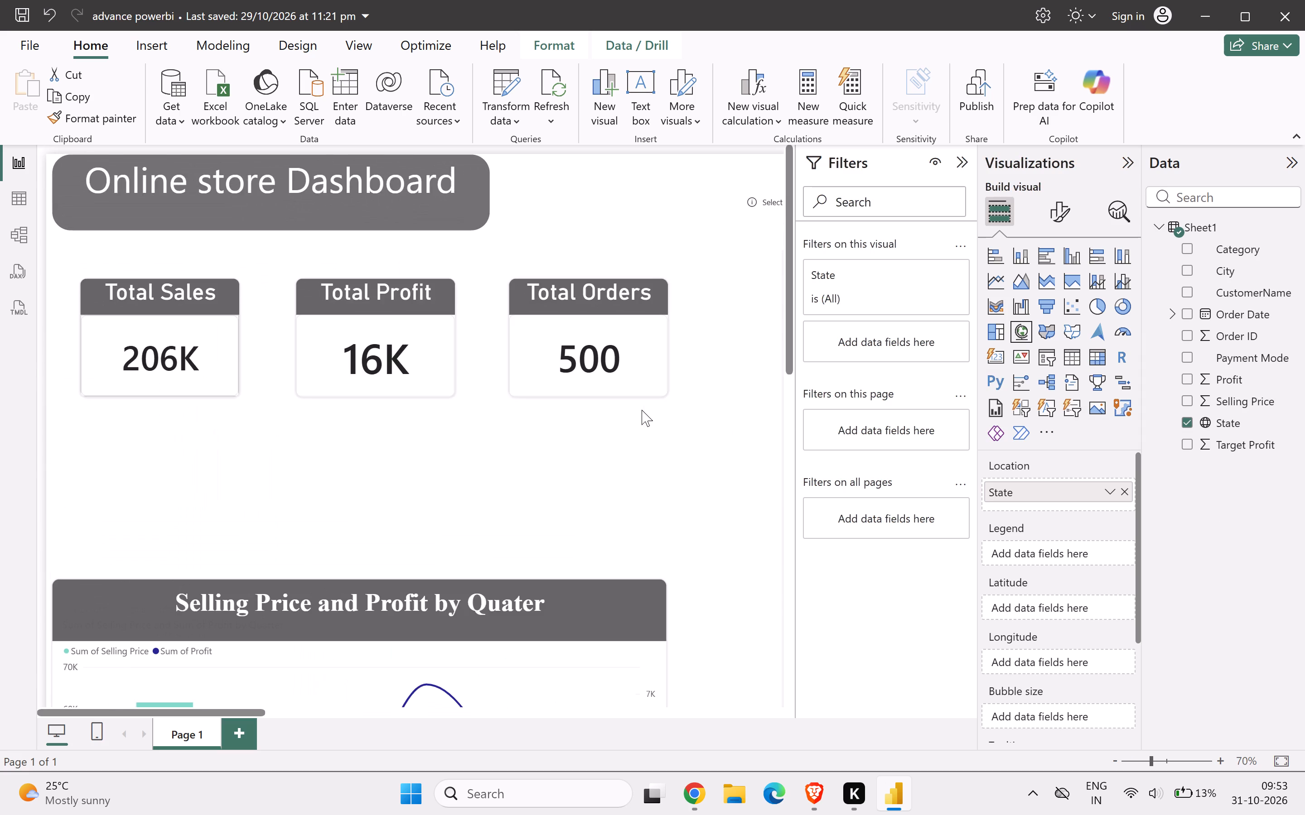
# Examine the message inside the map visual for how to enable map visuals.
pyautogui.hscroll(-10, 642, 410)
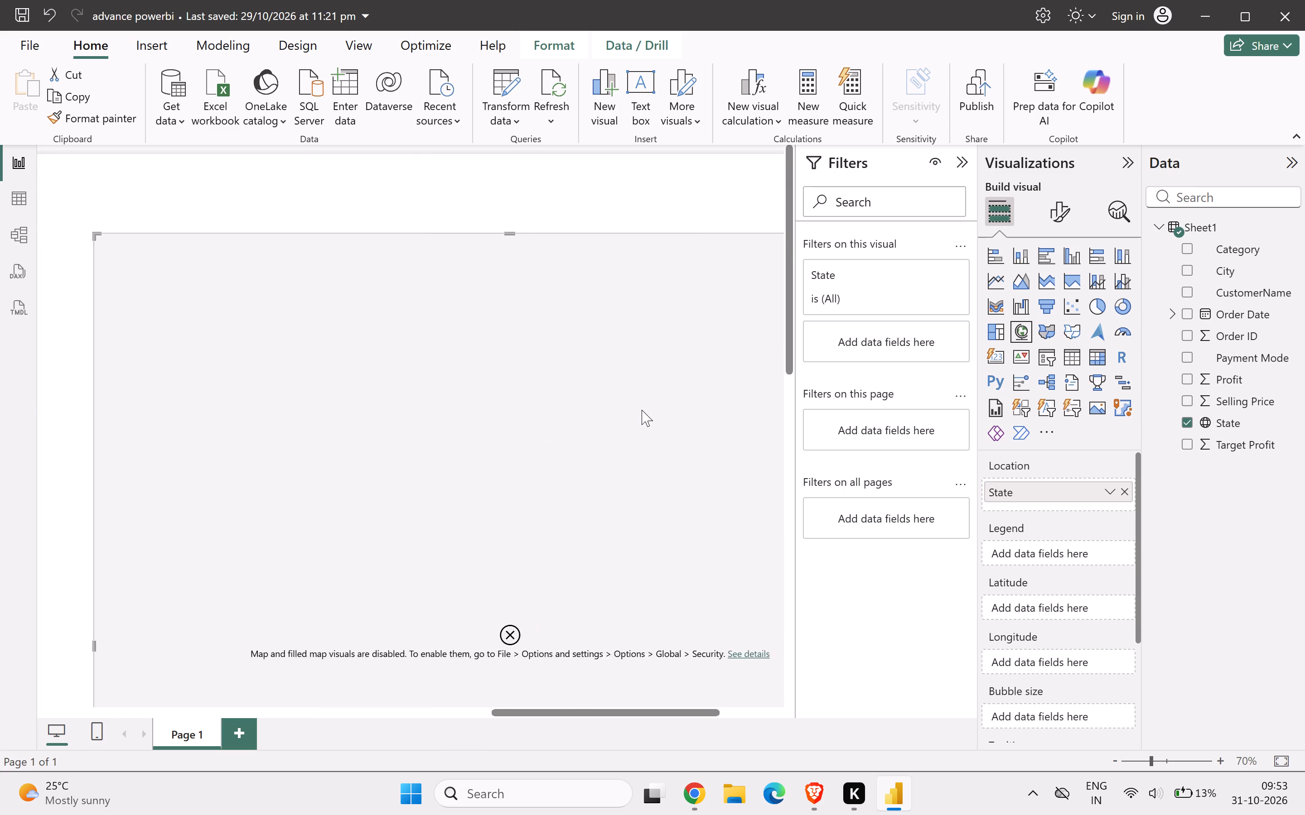
pyautogui.hscroll(-1, 642, 410)
pyautogui.scroll(-1, 642, 410)
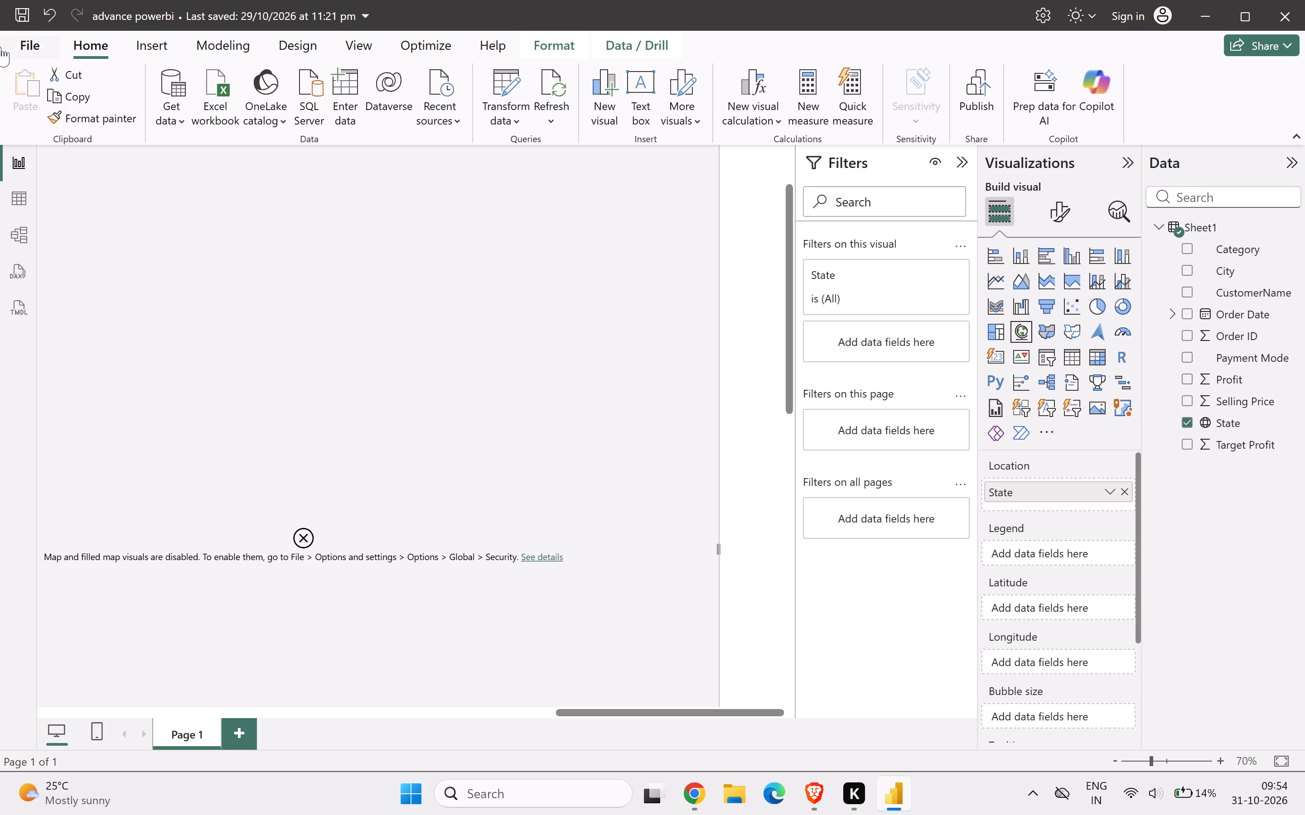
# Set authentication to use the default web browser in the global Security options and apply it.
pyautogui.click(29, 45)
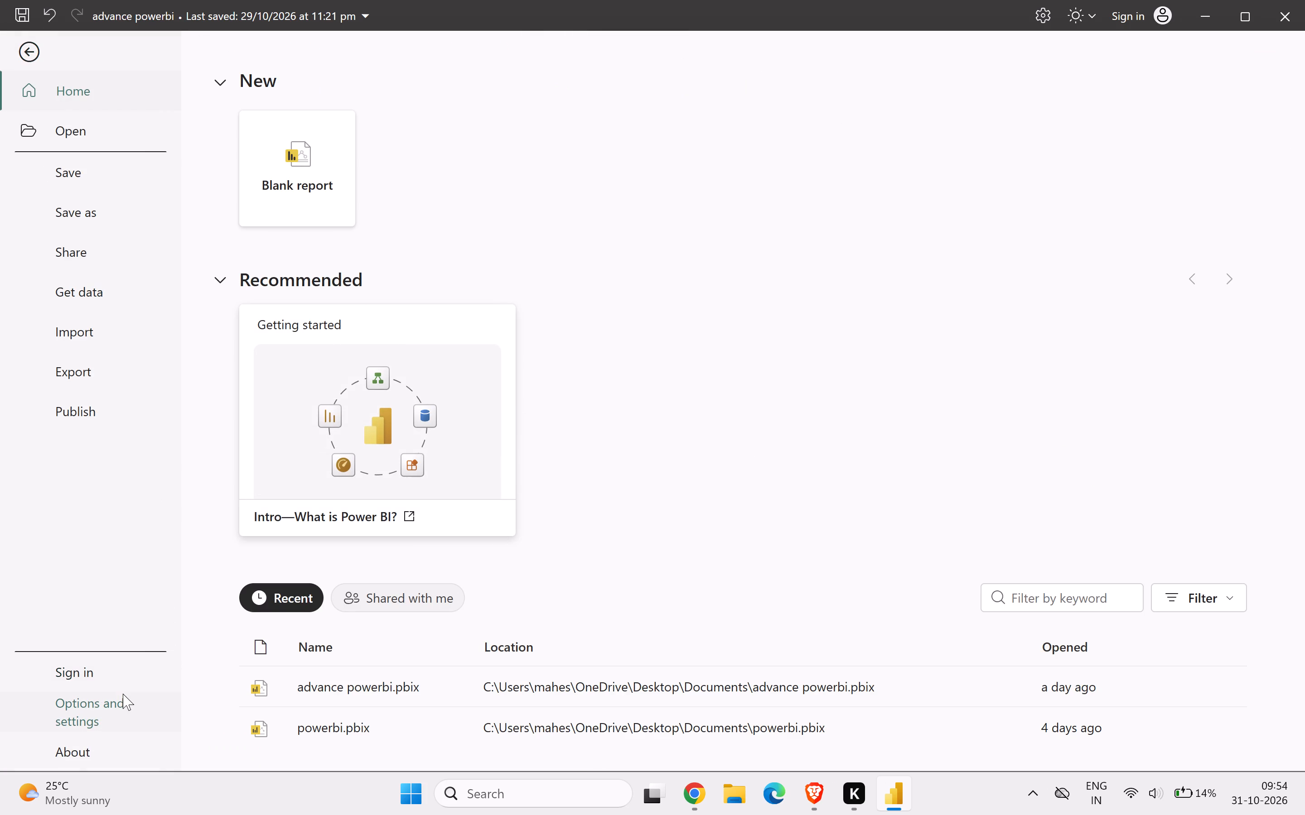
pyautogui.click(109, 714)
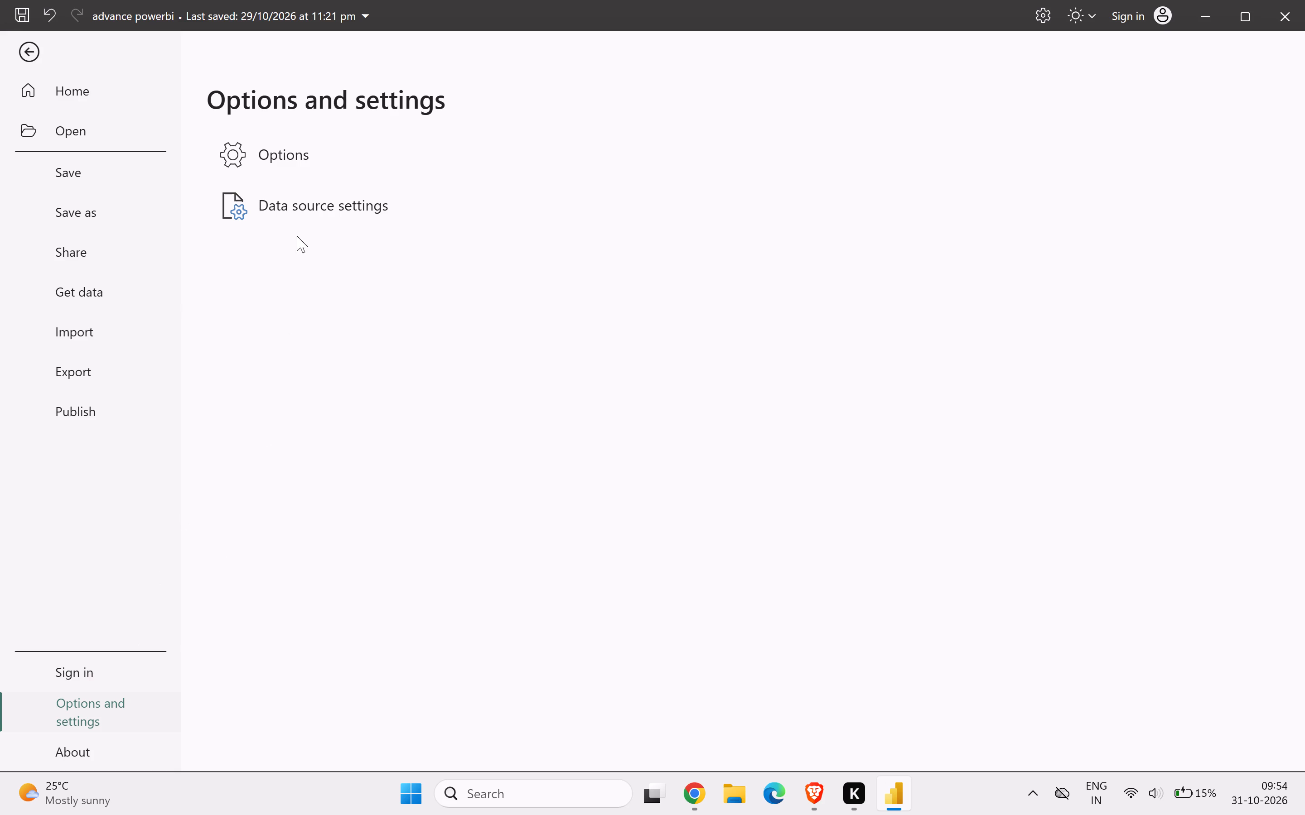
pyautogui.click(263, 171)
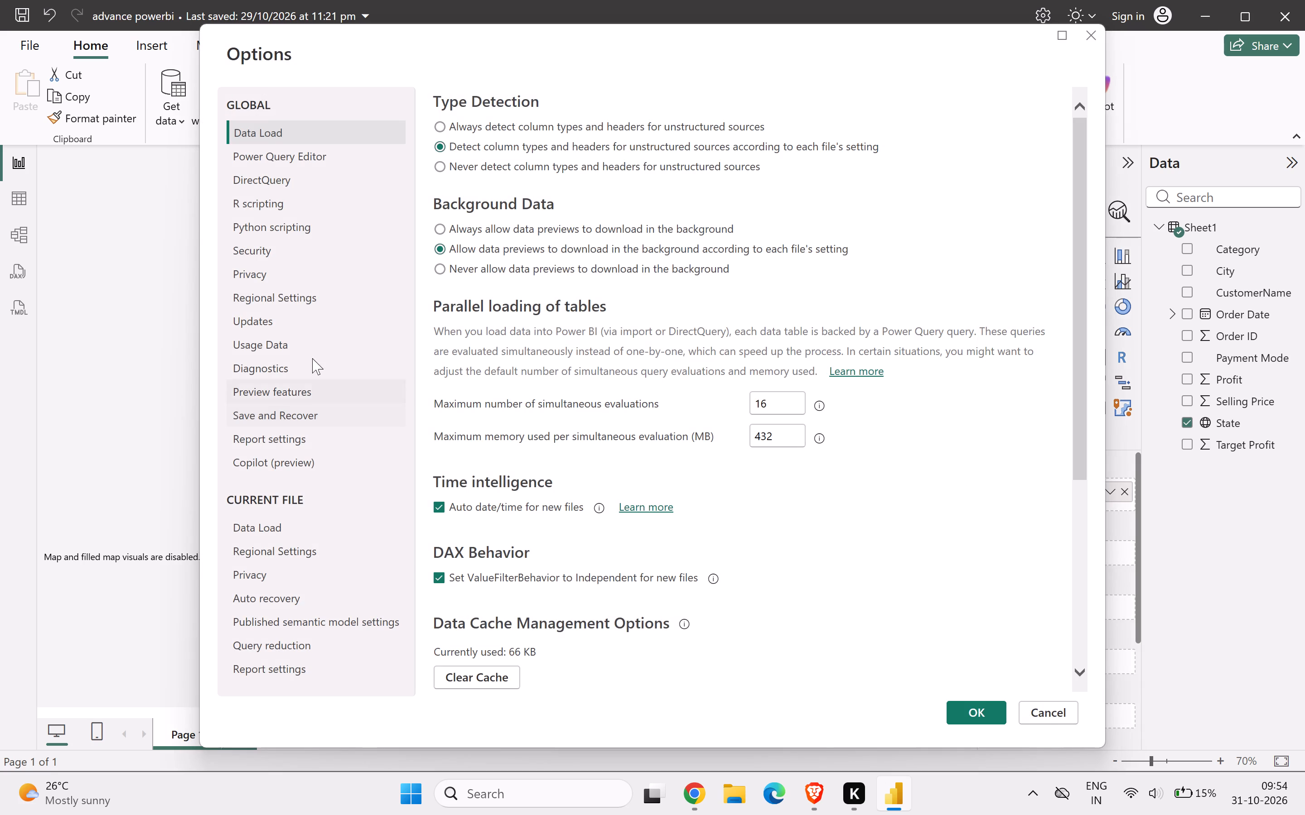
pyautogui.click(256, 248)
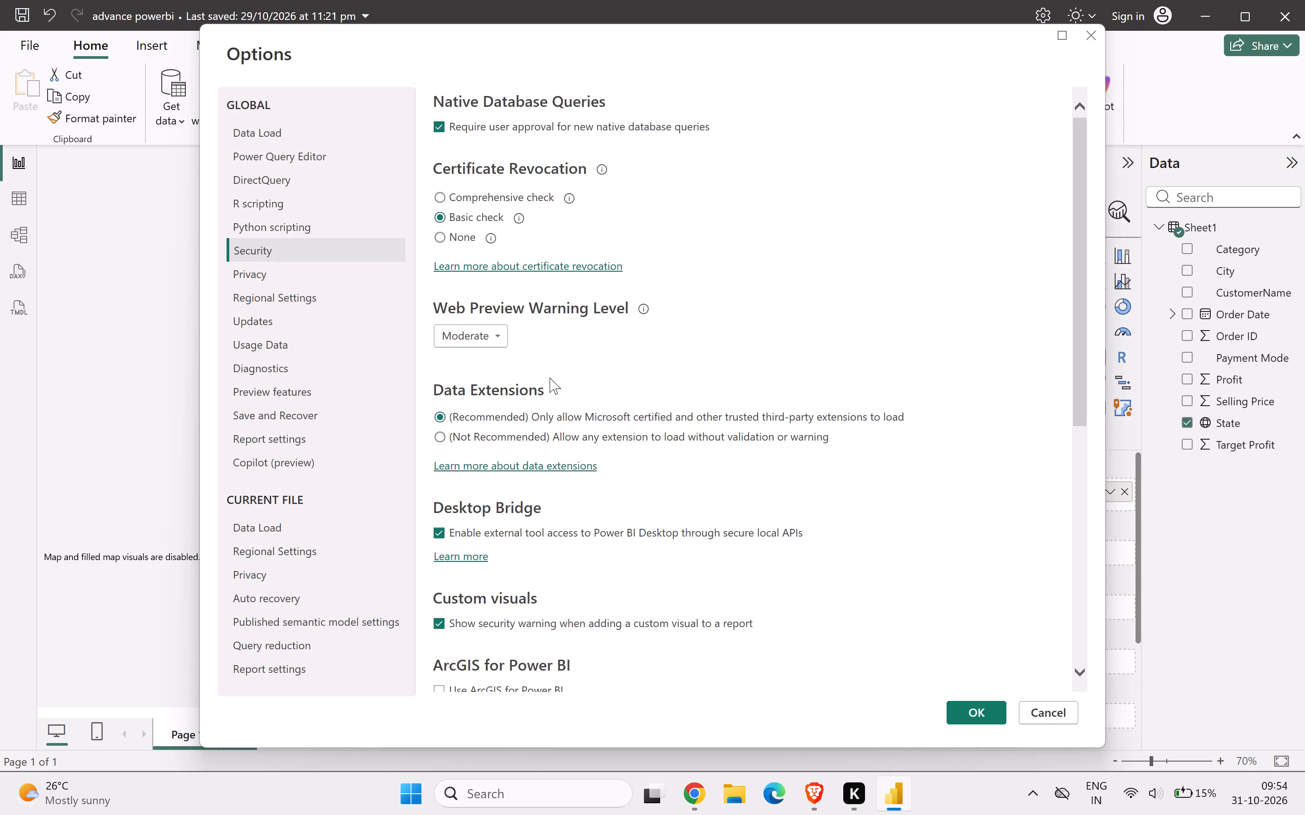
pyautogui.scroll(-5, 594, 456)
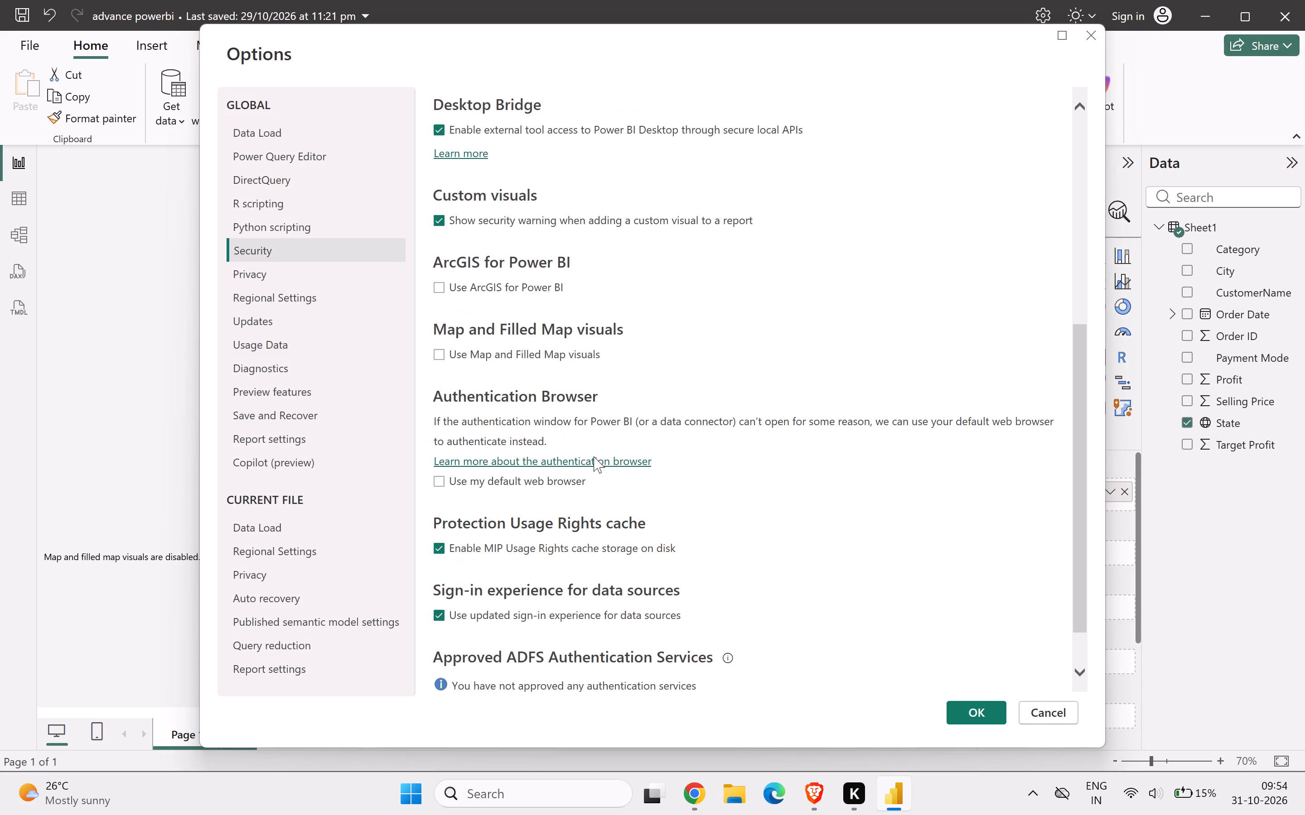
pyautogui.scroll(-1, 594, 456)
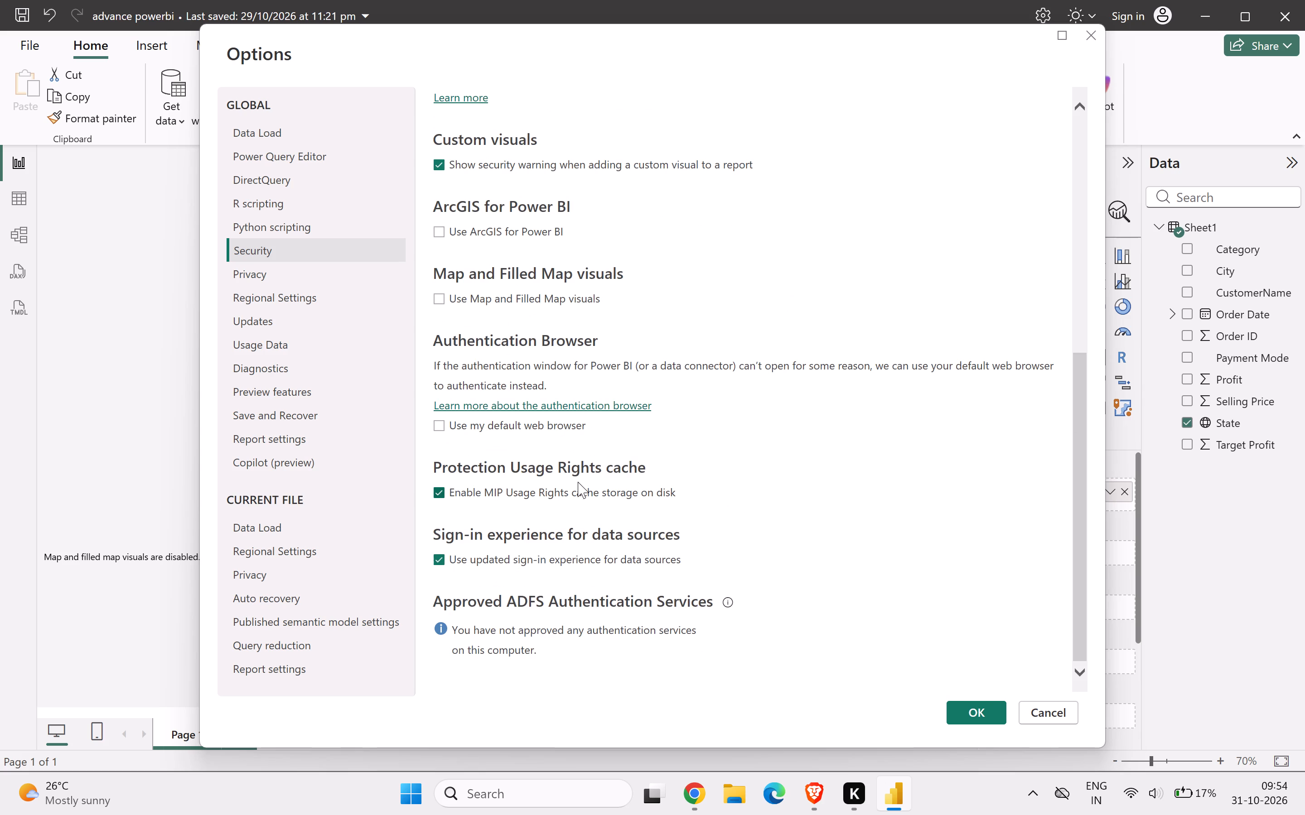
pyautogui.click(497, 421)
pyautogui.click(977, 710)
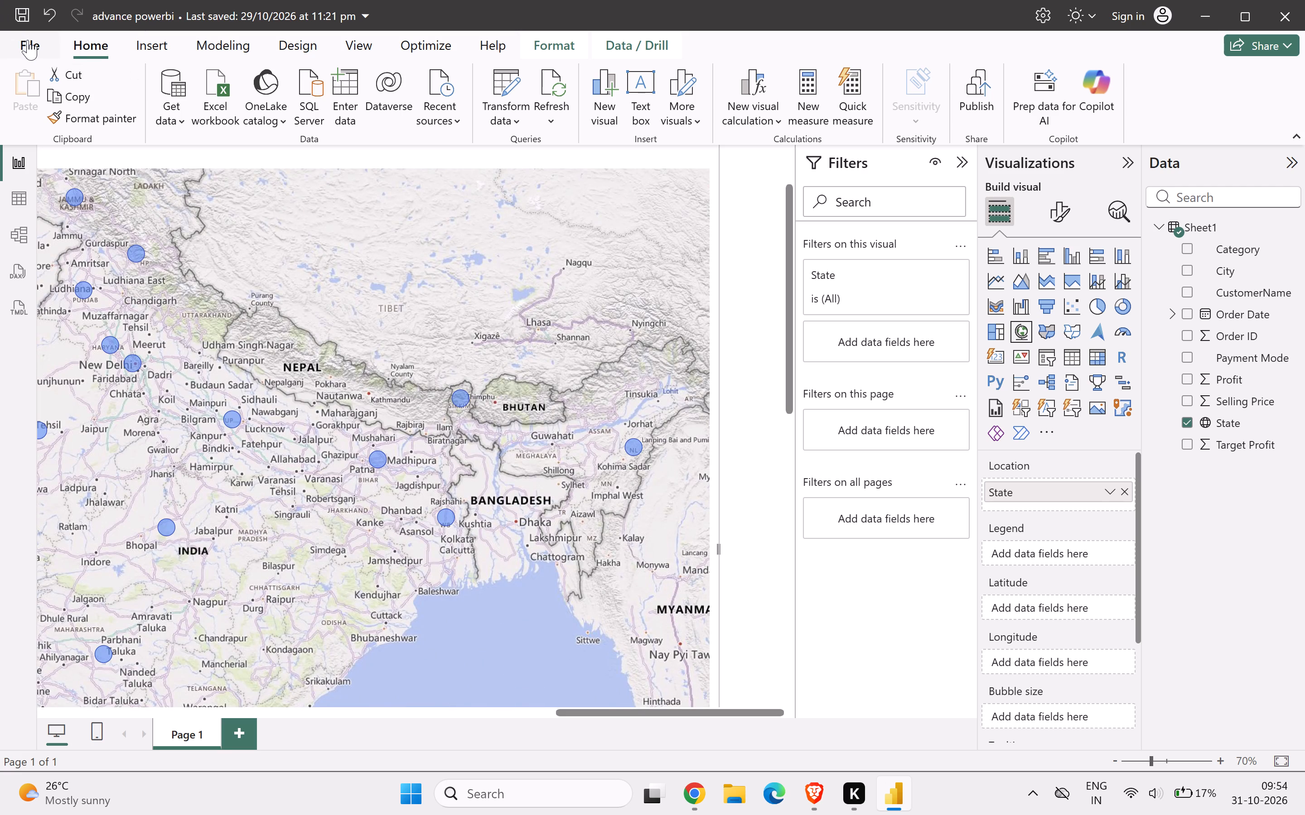
# Reopen the Options, examine the global Data Load settings and close them without changes.
pyautogui.click(48, 52)
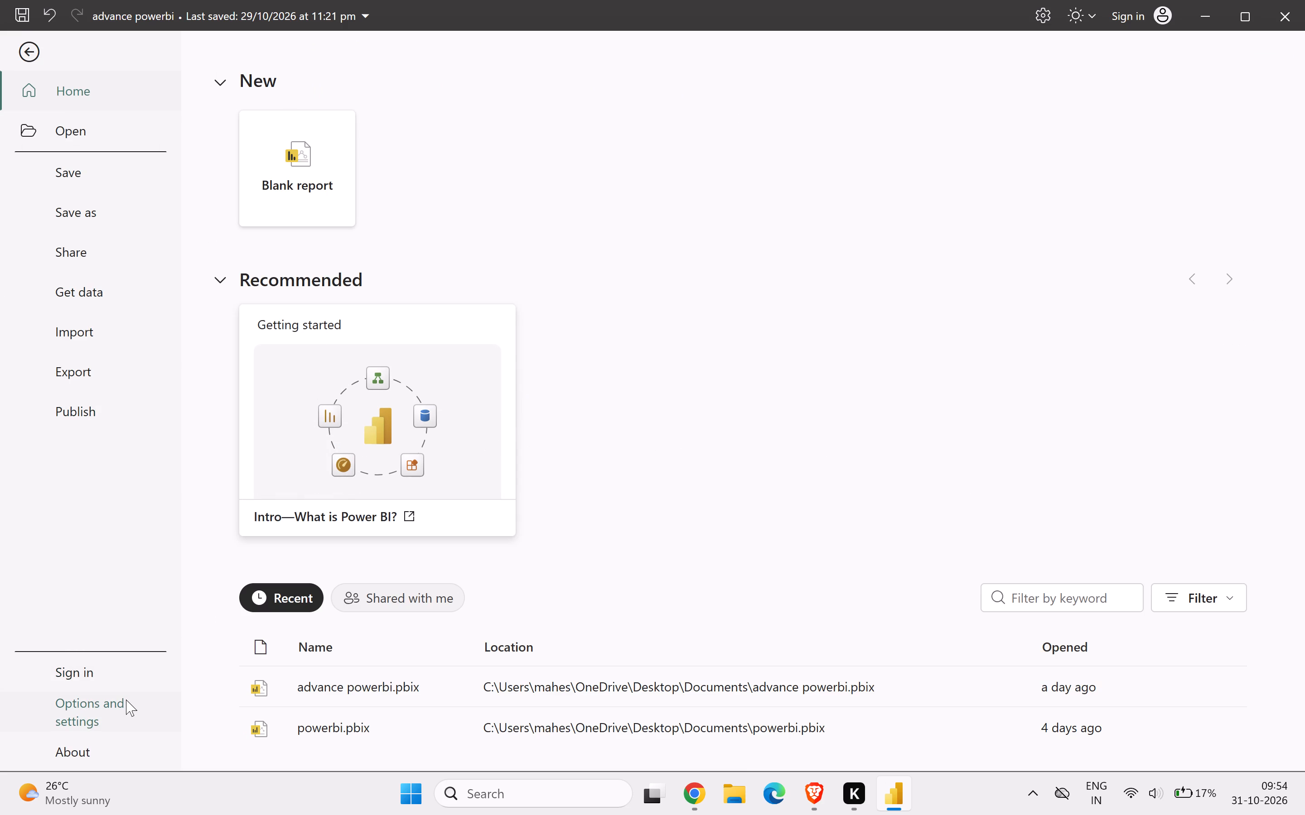
pyautogui.click(126, 700)
pyautogui.click(281, 151)
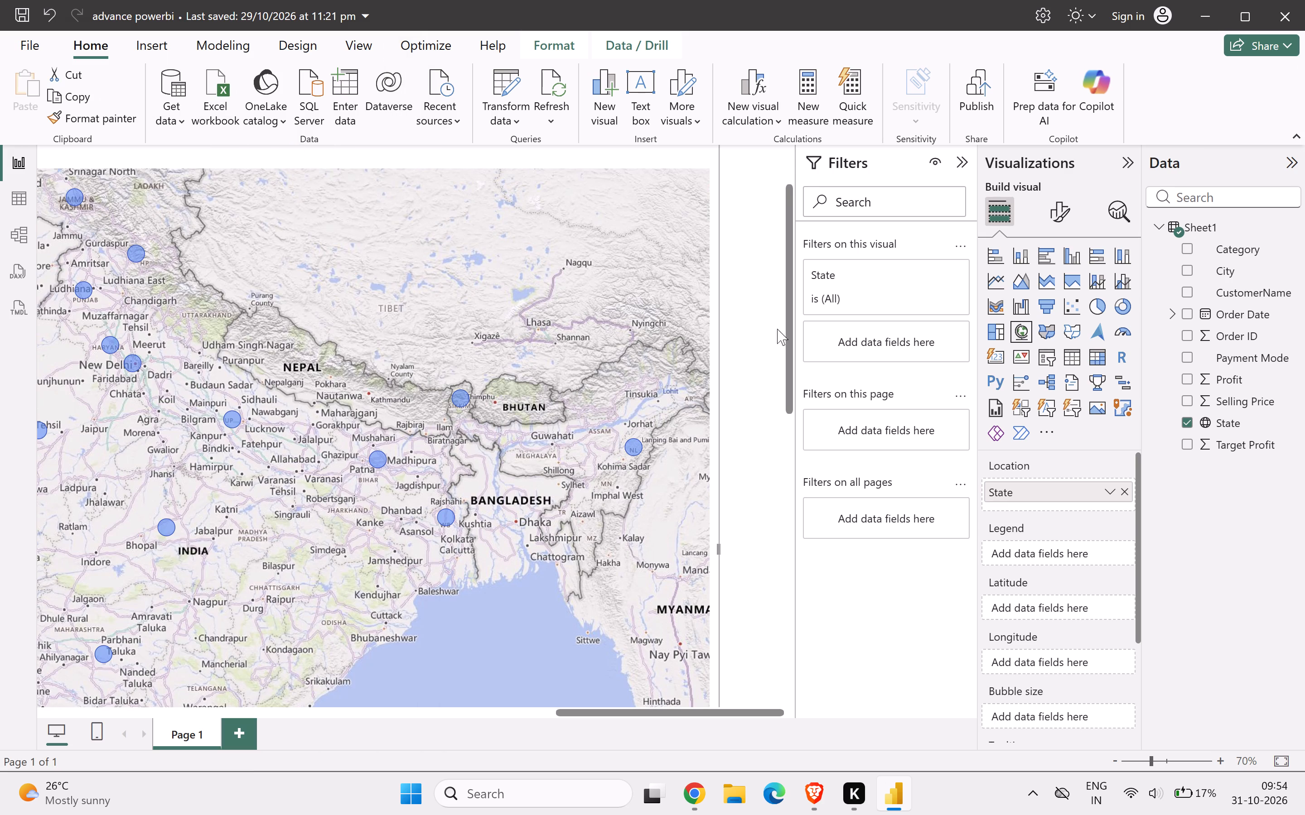
pyautogui.click(18, 47)
pyautogui.click(29, 41)
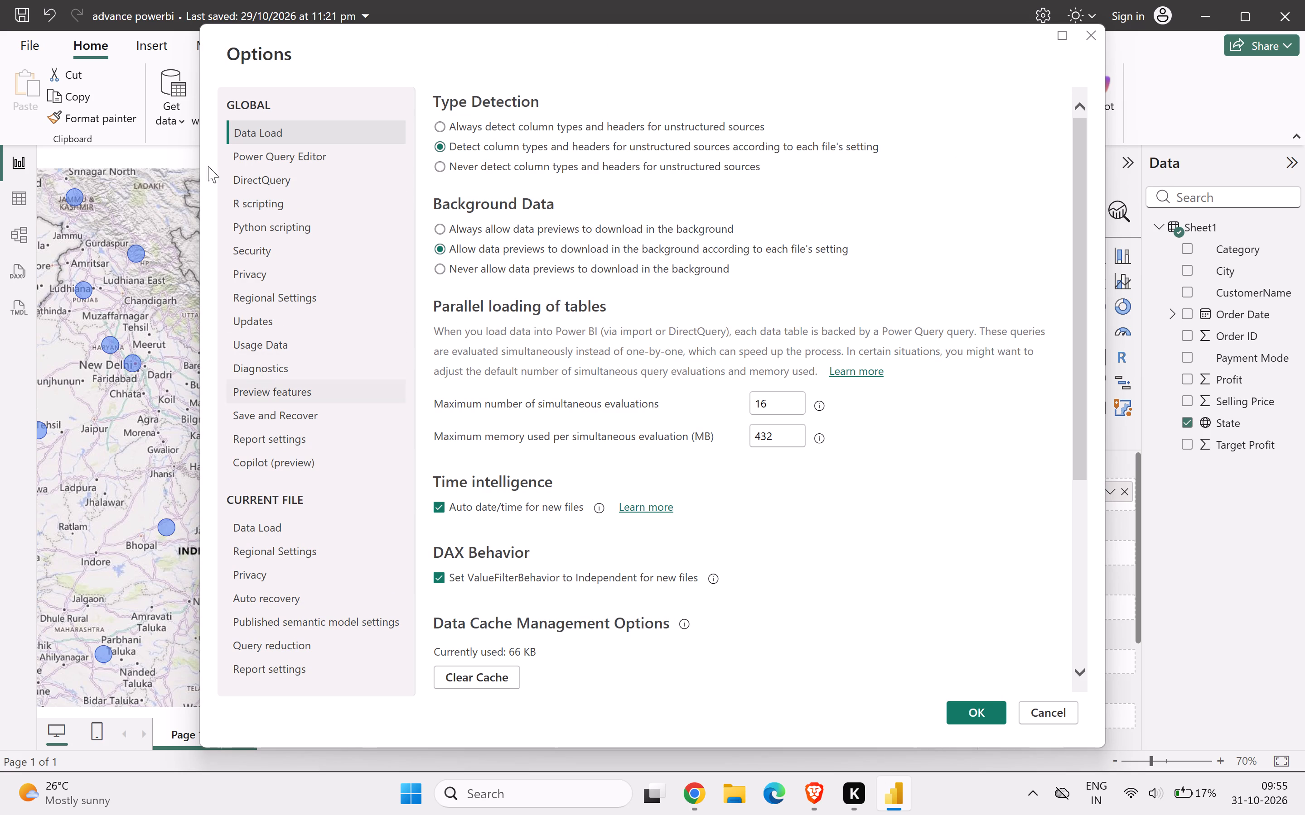
pyautogui.scroll(-2, 541, 406)
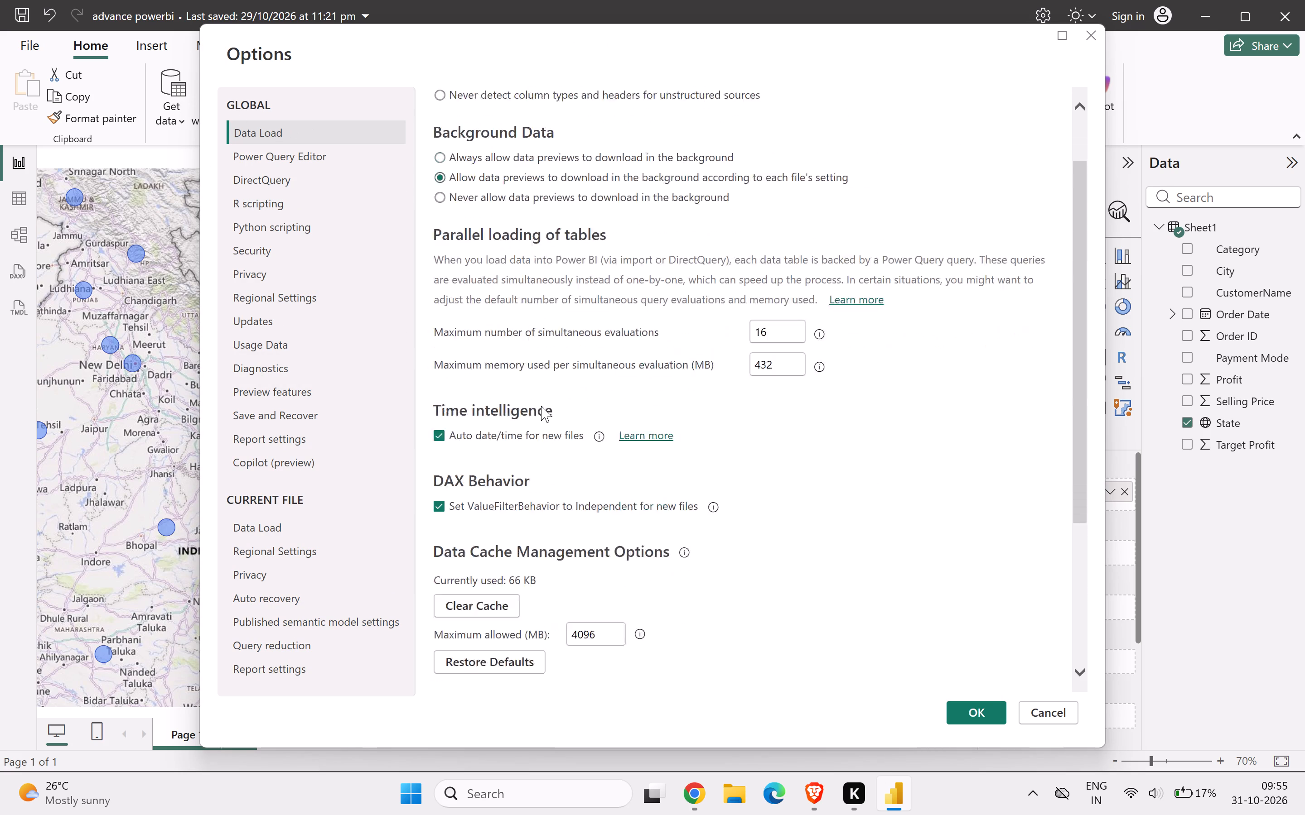
pyautogui.scroll(-1, 541, 406)
pyautogui.scroll(7, 541, 406)
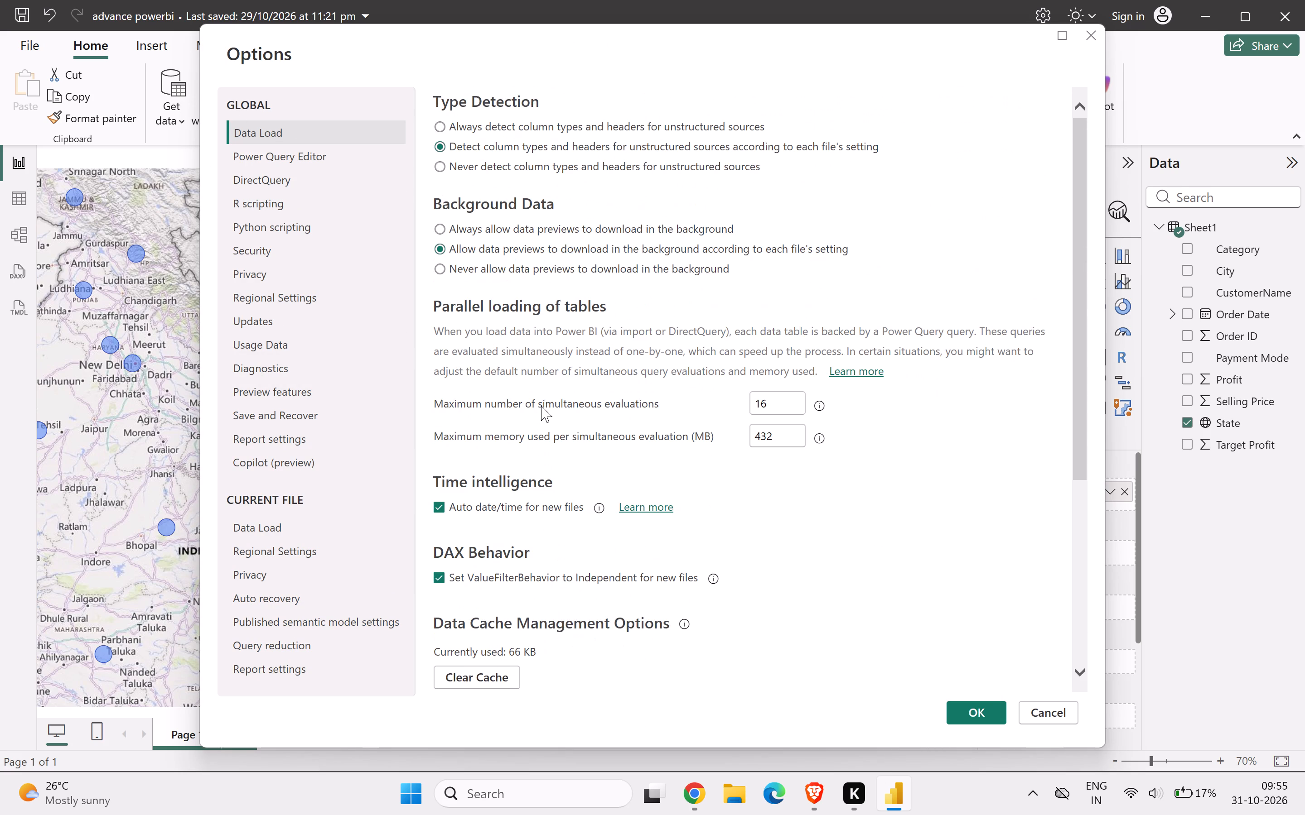
pyautogui.scroll(1, 541, 406)
pyautogui.scroll(-10, 541, 406)
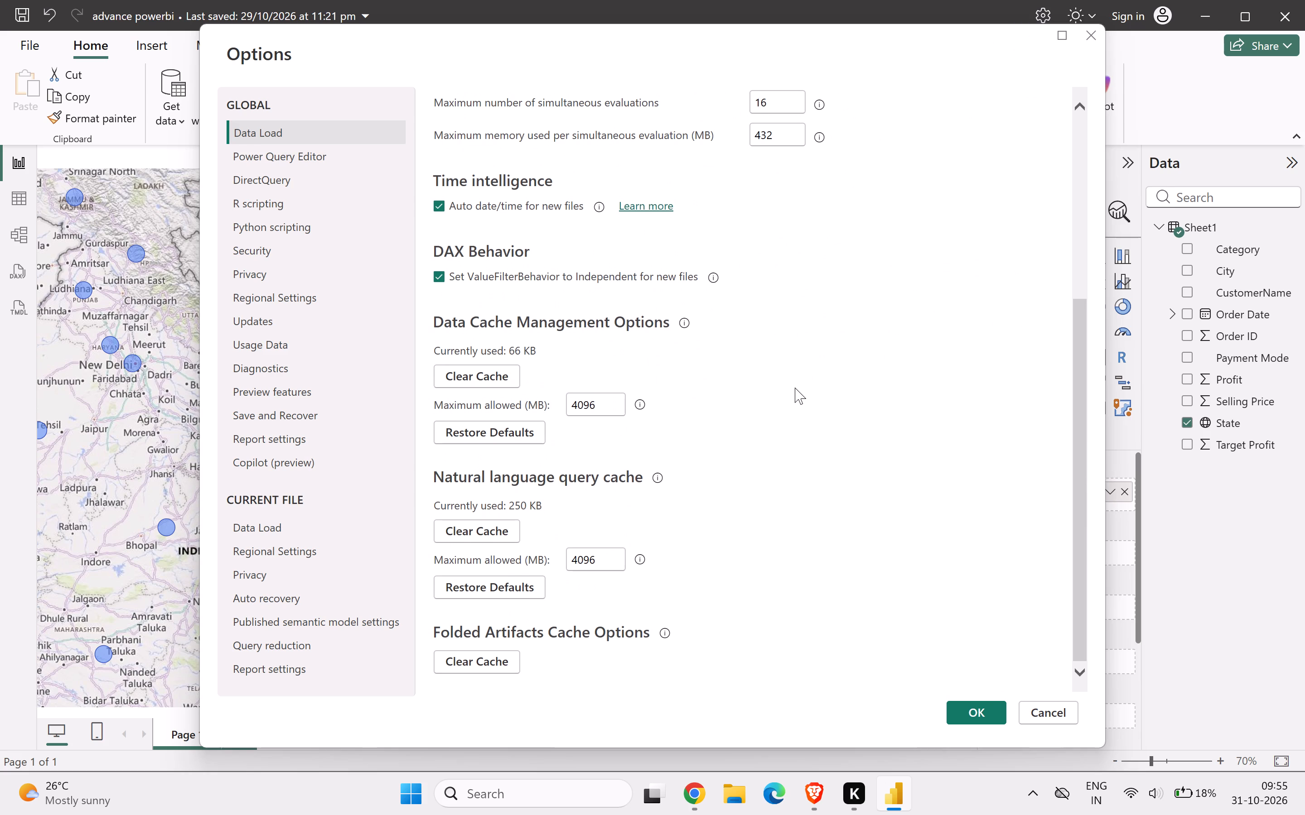
pyautogui.scroll(4, 795, 388)
pyautogui.click(1066, 710)
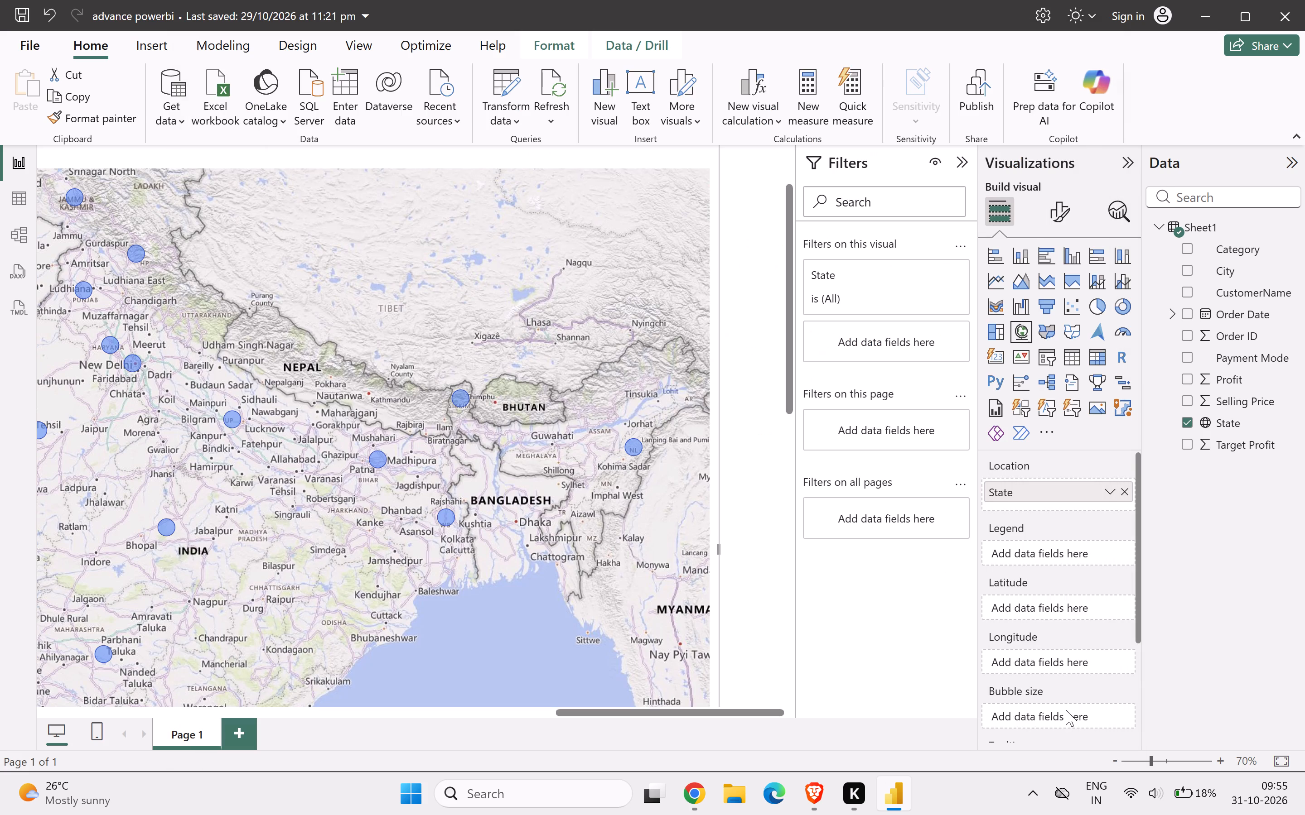
# In the global Security options, enable Use Map and Filled Map visuals, disable Use my default web browser, and apply.
pyautogui.click(17, 43)
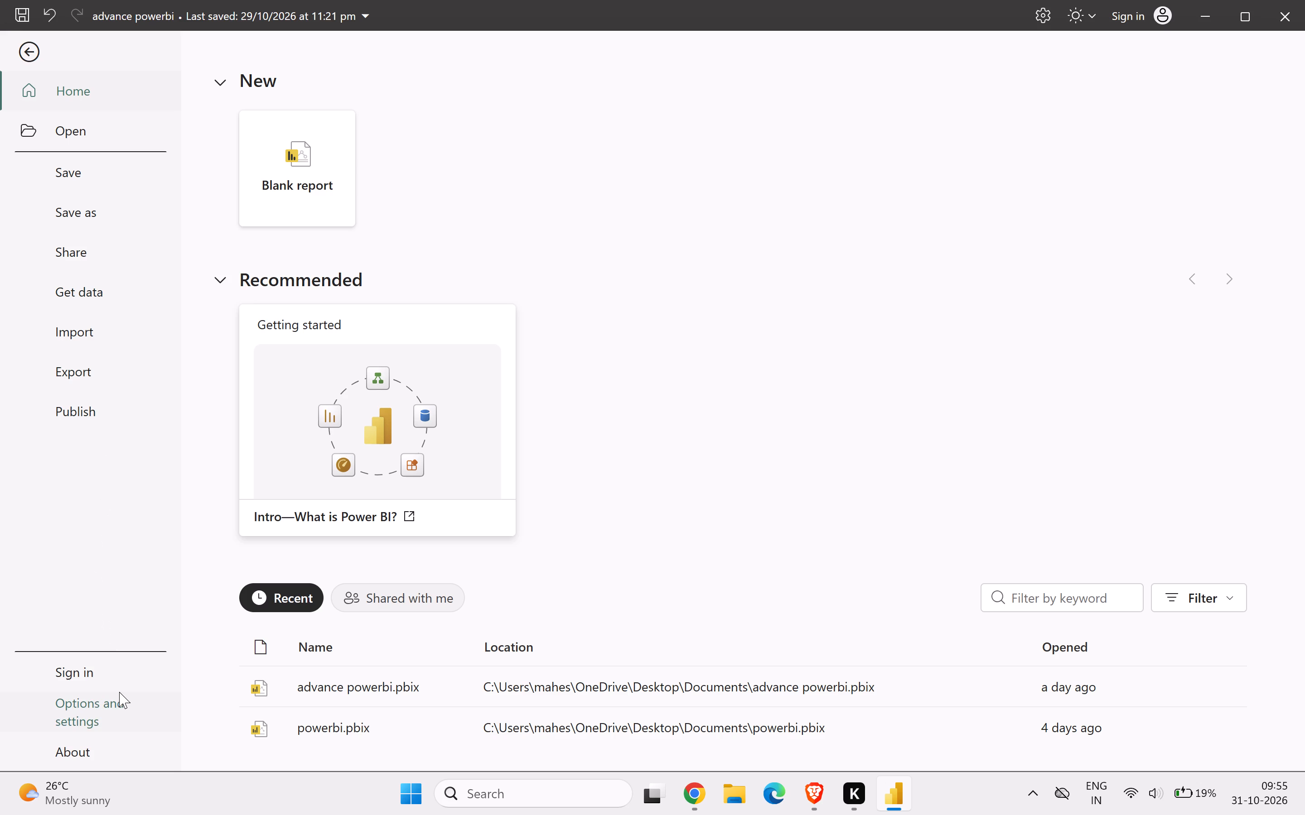
pyautogui.click(119, 692)
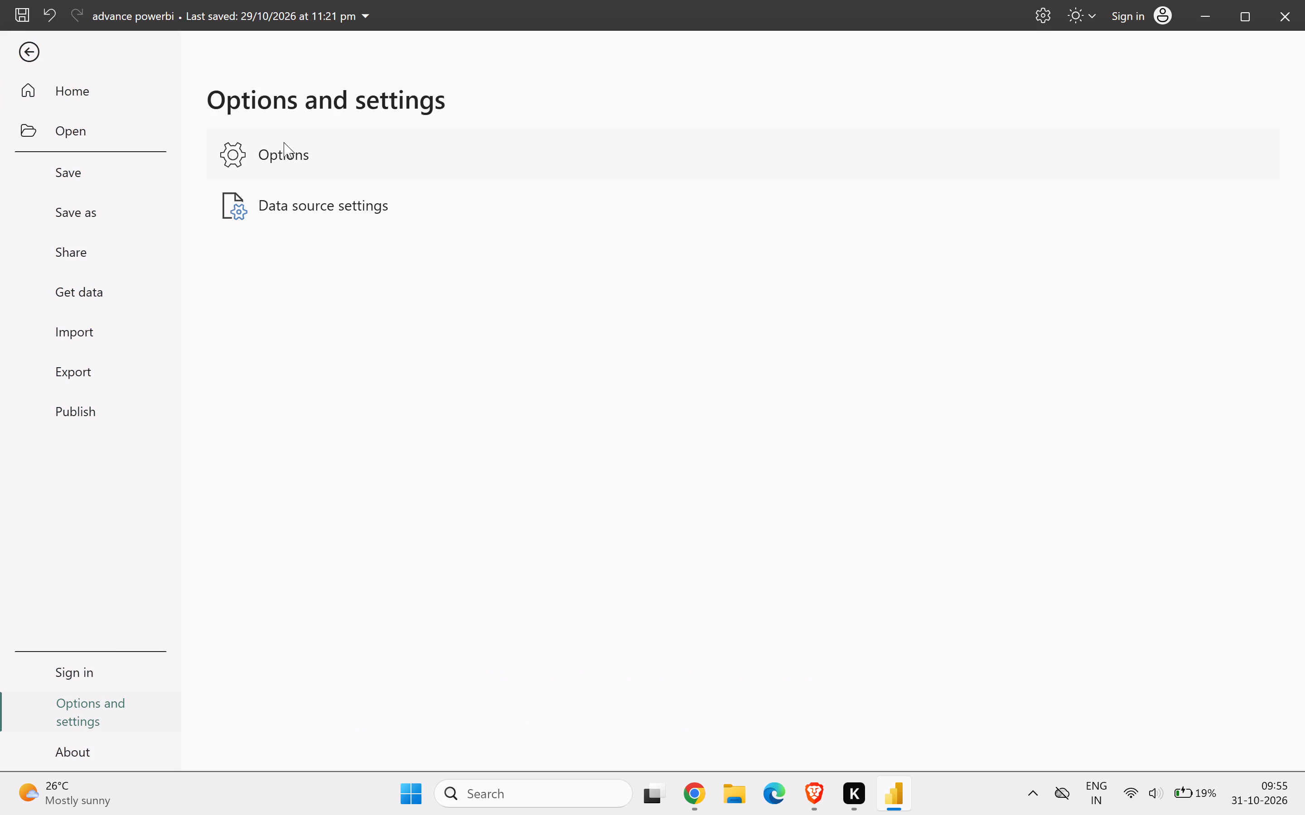
pyautogui.click(284, 142)
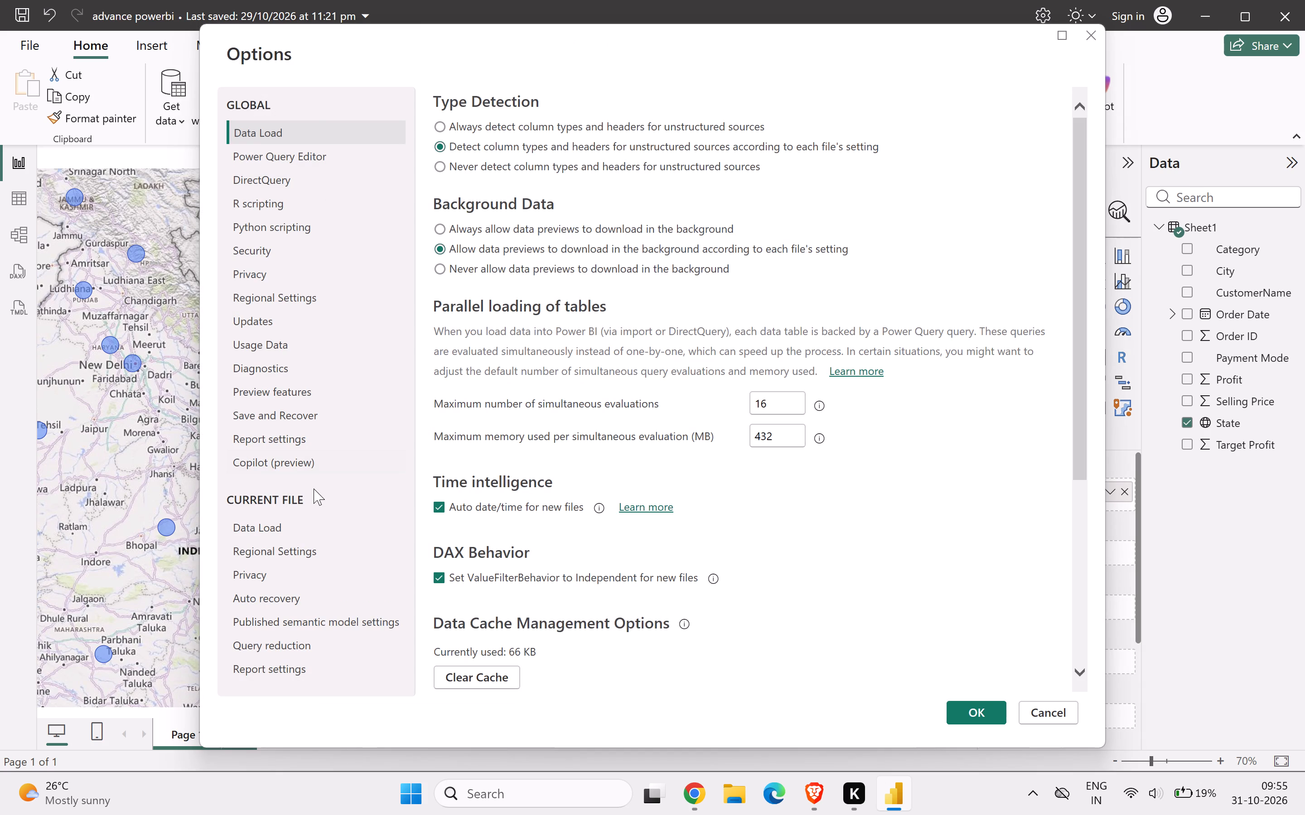
pyautogui.click(280, 257)
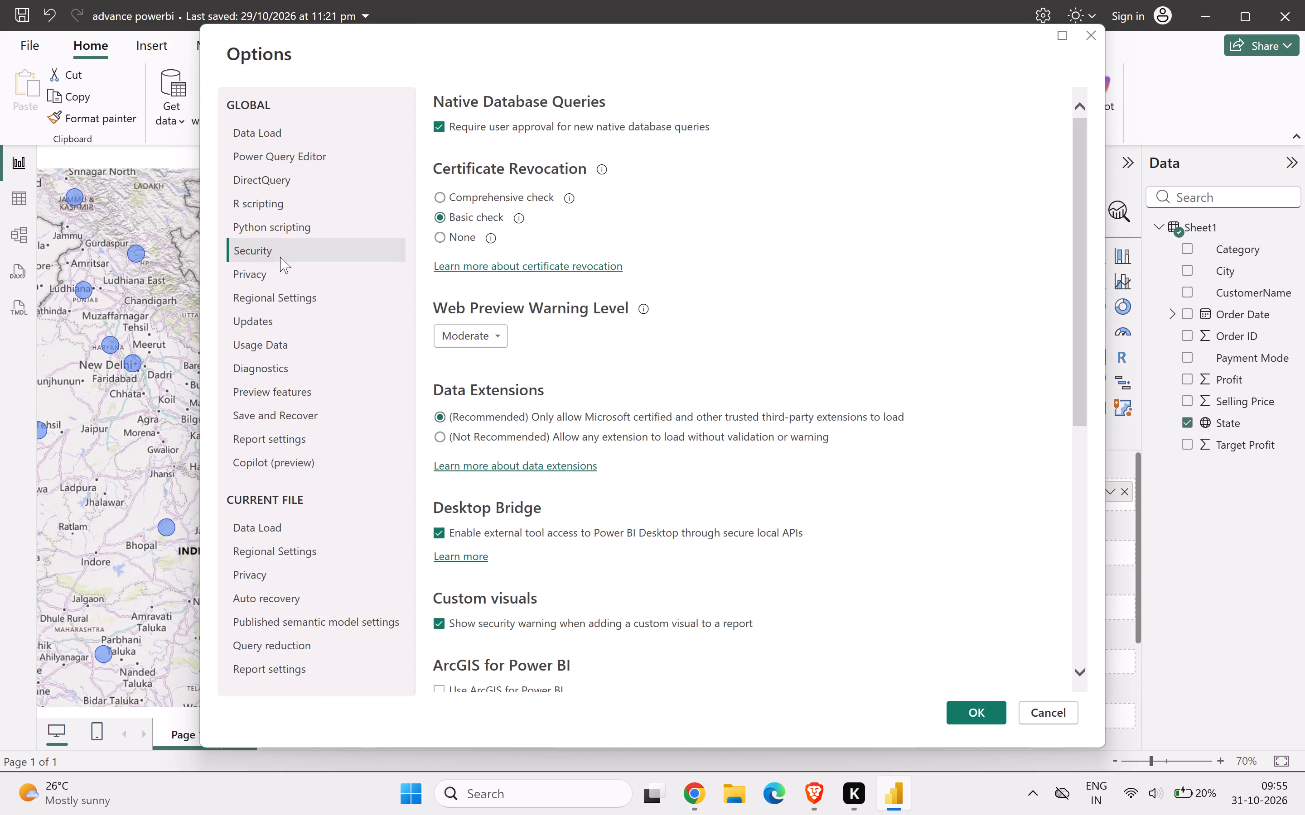
pyautogui.scroll(-5, 525, 524)
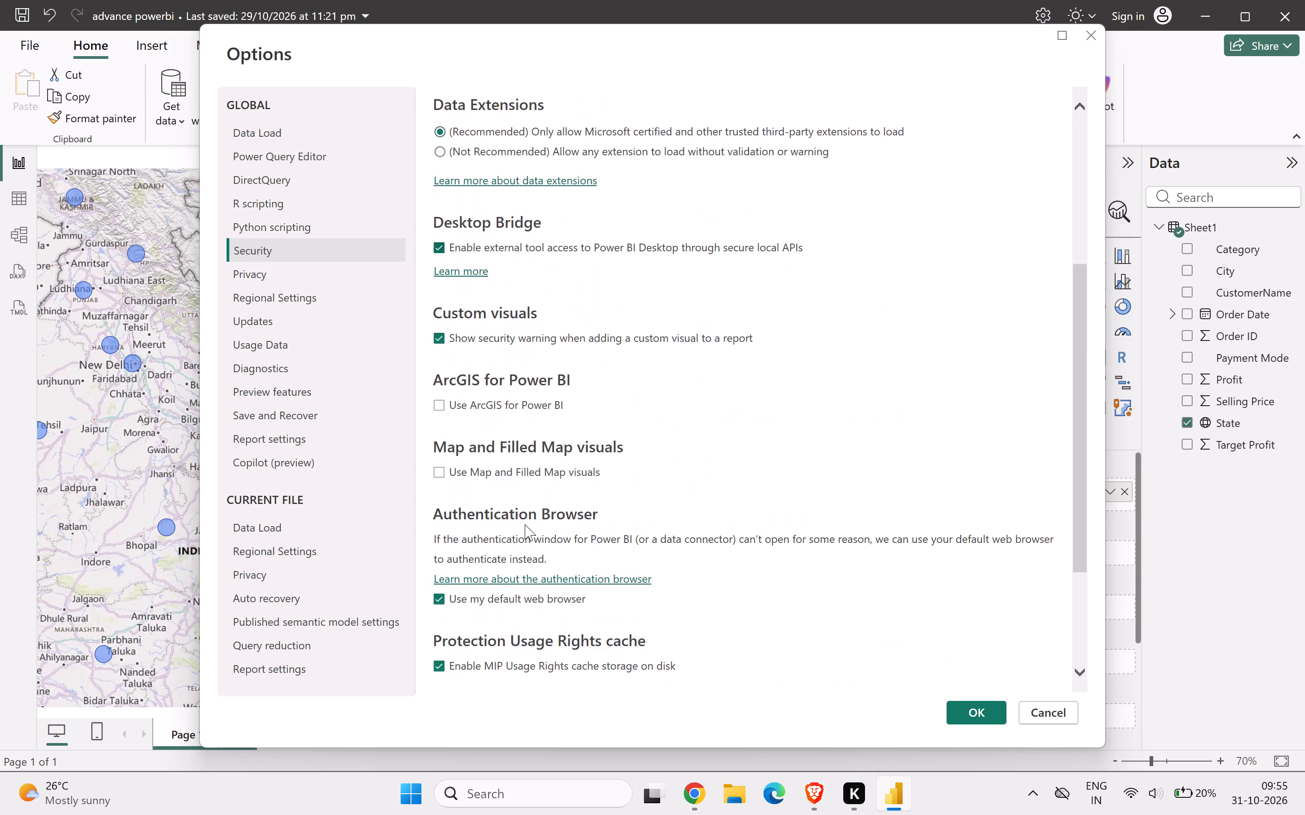
pyautogui.scroll(-2, 525, 524)
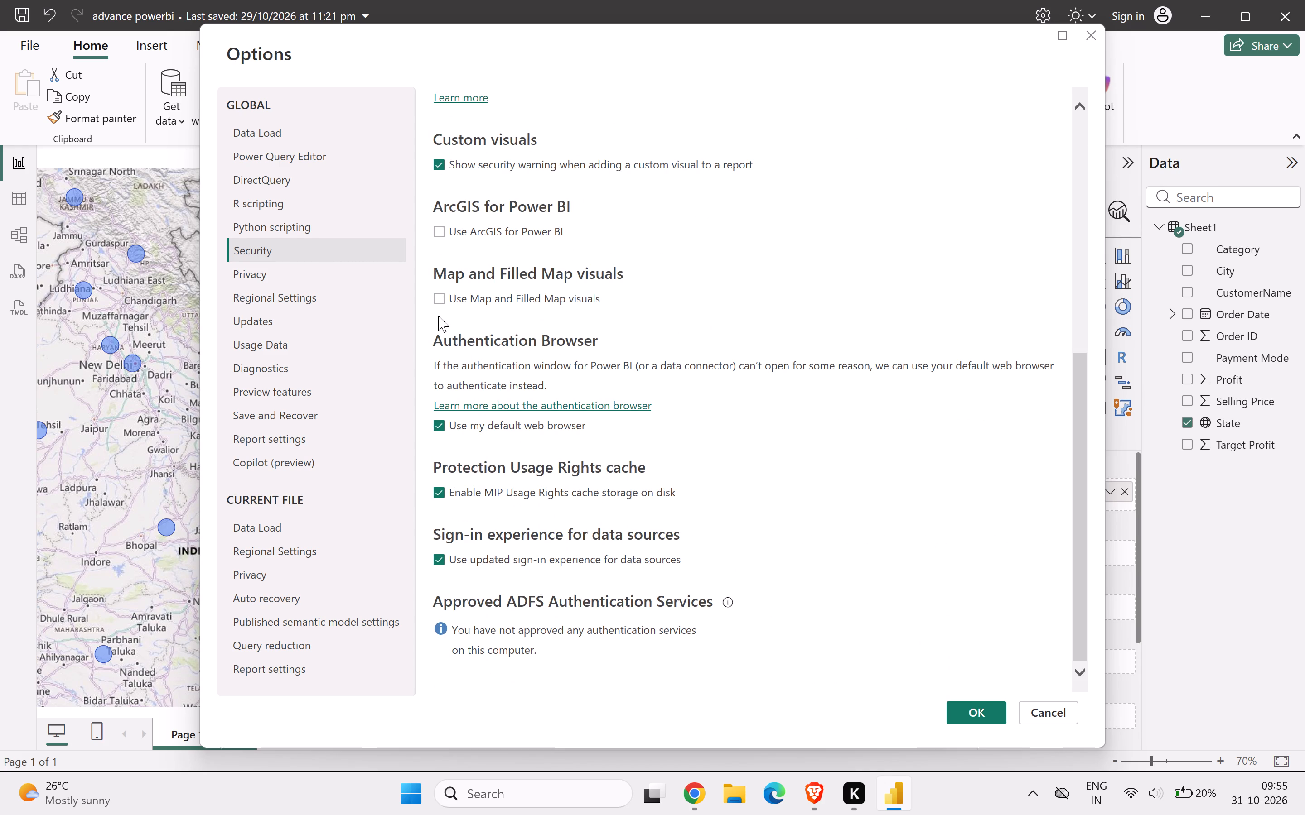
pyautogui.click(437, 298)
pyautogui.scroll(1, 584, 233)
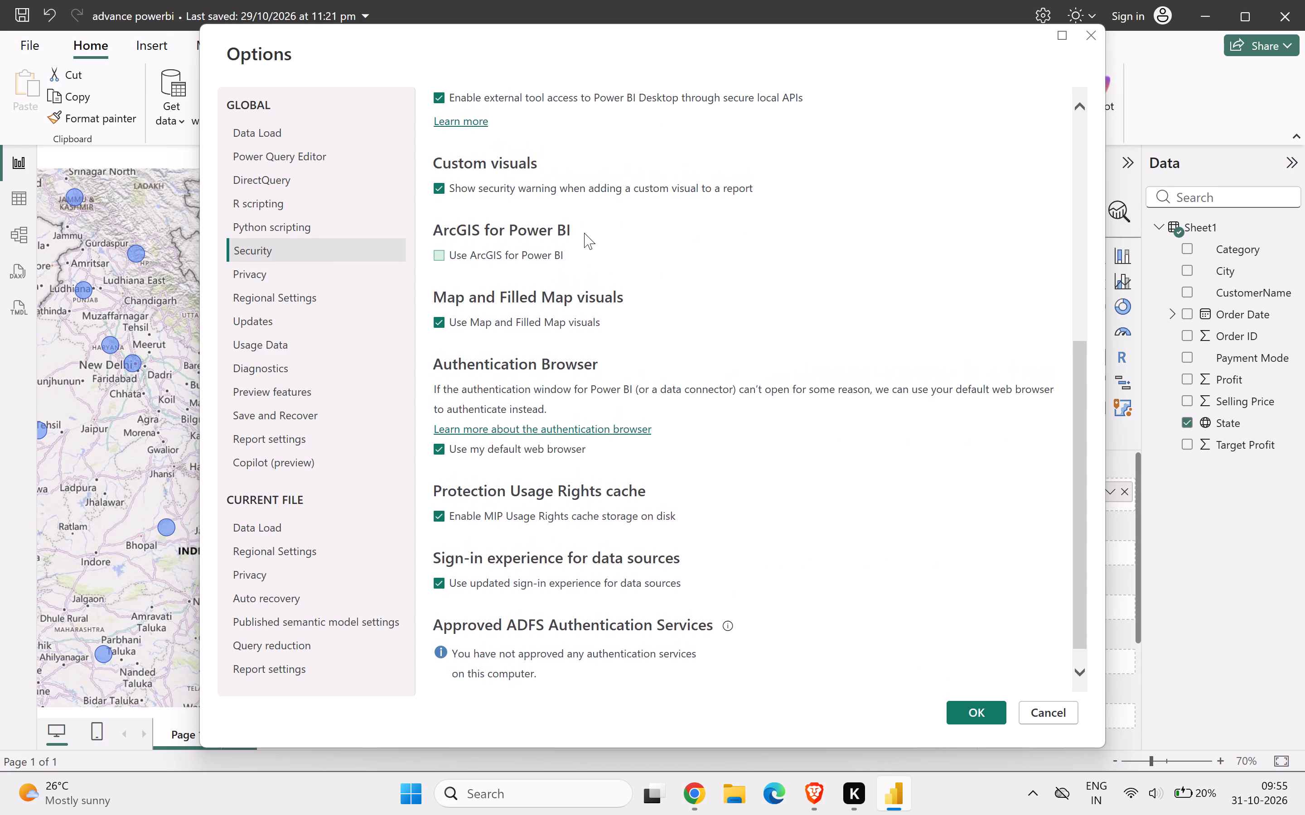
pyautogui.scroll(1, 584, 233)
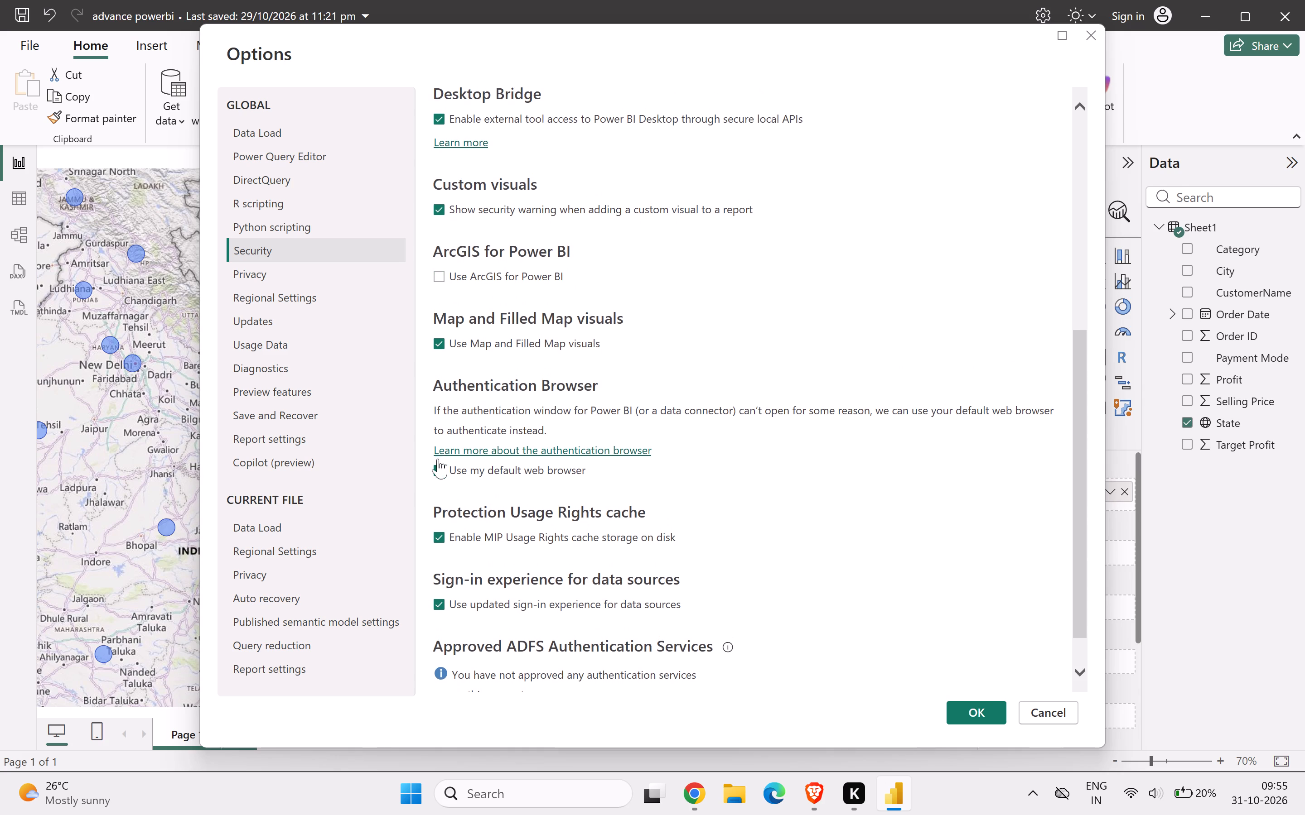
pyautogui.click(441, 464)
pyautogui.click(972, 714)
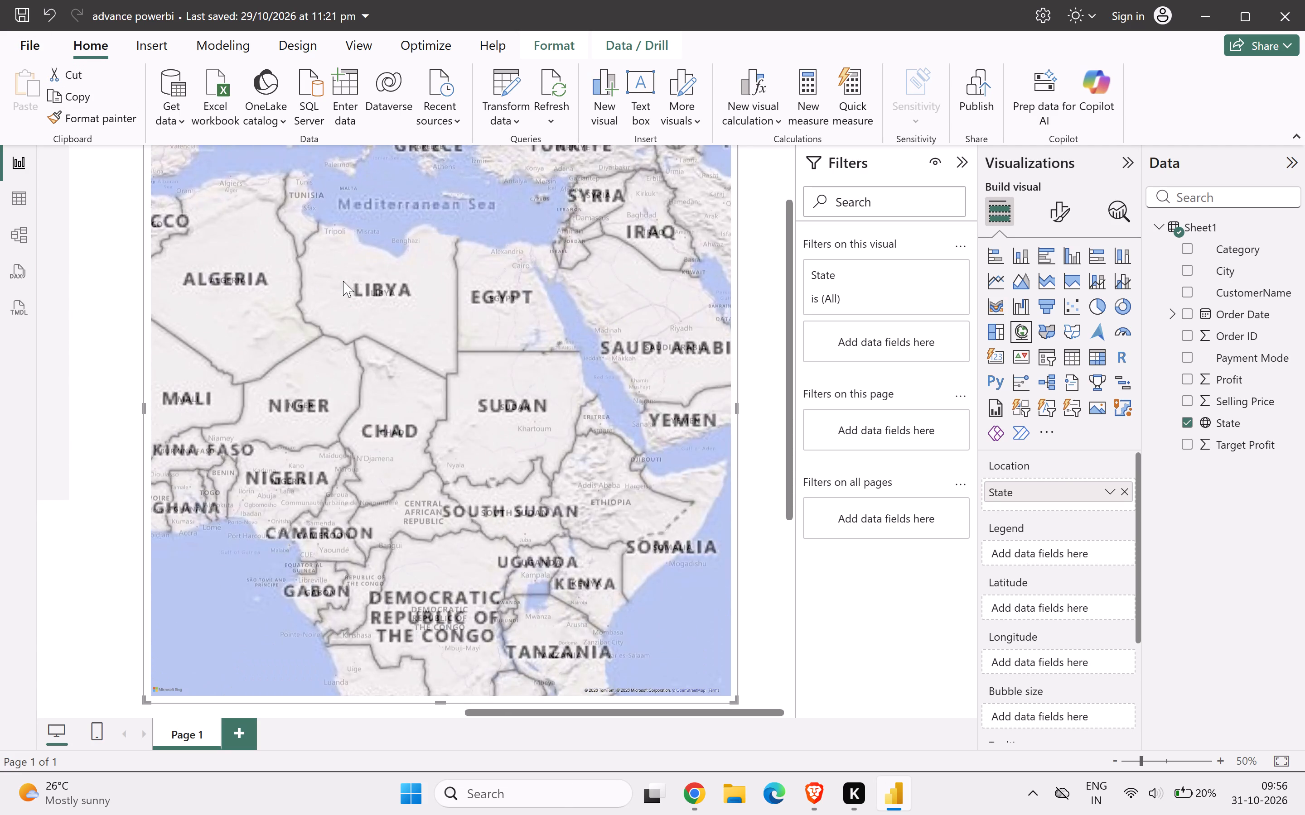
# Examine the State map and where its location bubbles are plotted.
pyautogui.hscroll(-4, 343, 281)
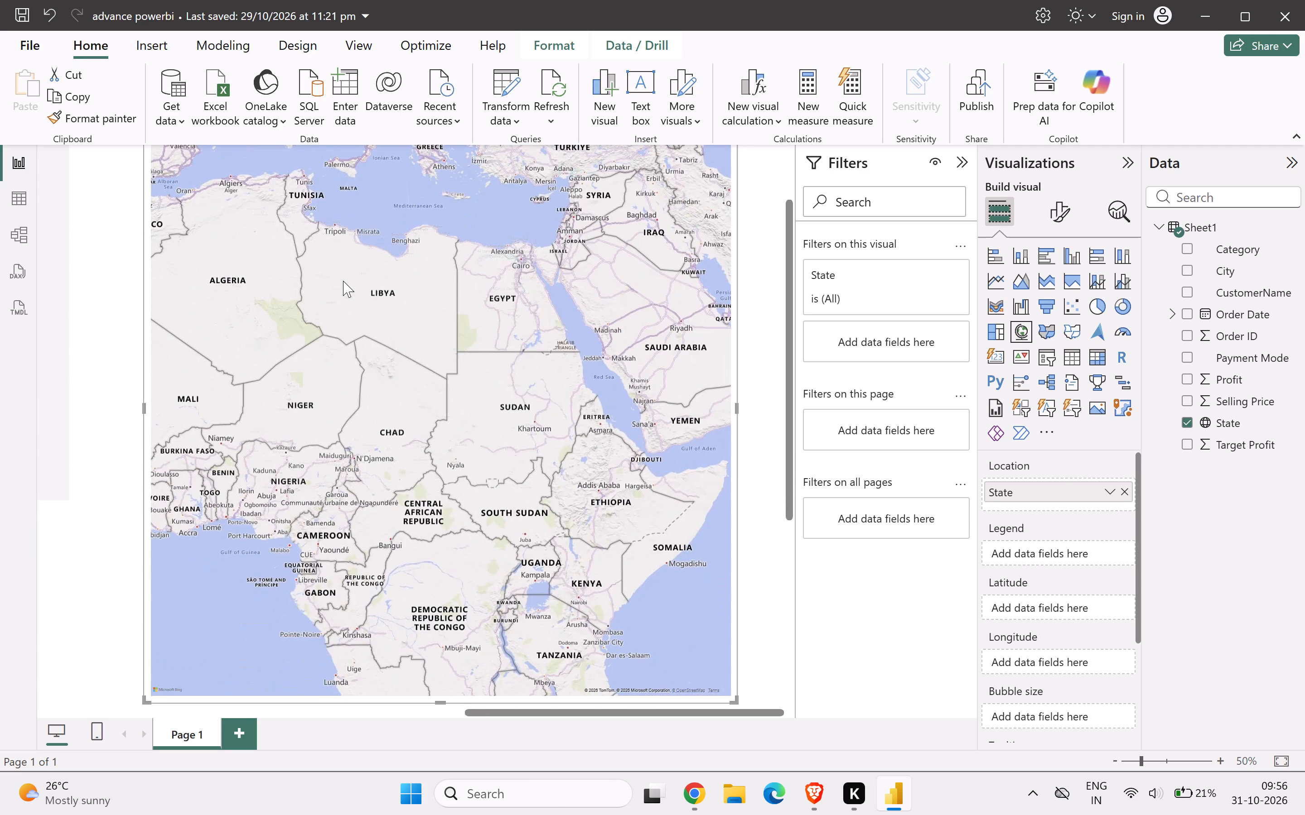
pyautogui.hscroll(-3, 343, 281)
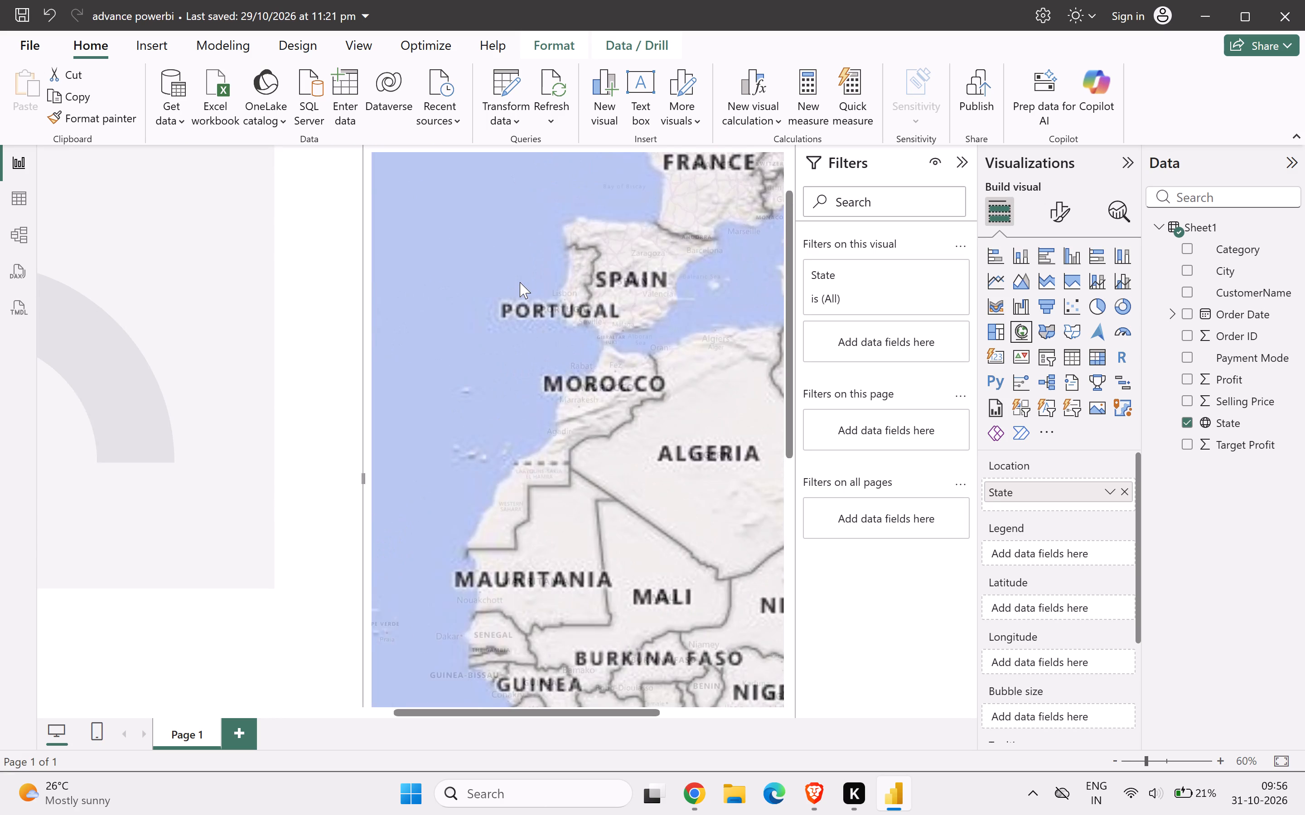
pyautogui.hscroll(-2, 520, 282)
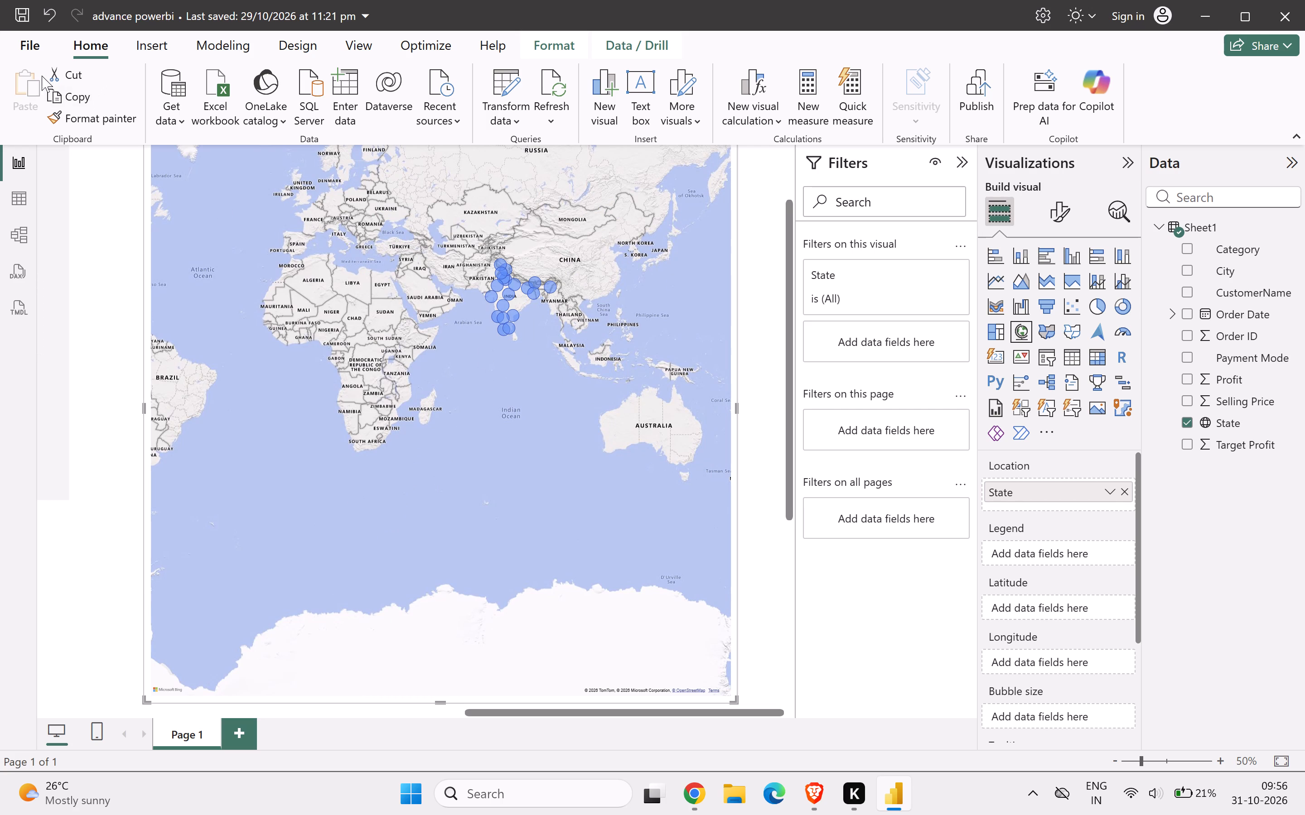
# Reopen the global Security options, check the Map and Filled Map visuals and authentication browser settings, and close the dialog.
pyautogui.click(25, 51)
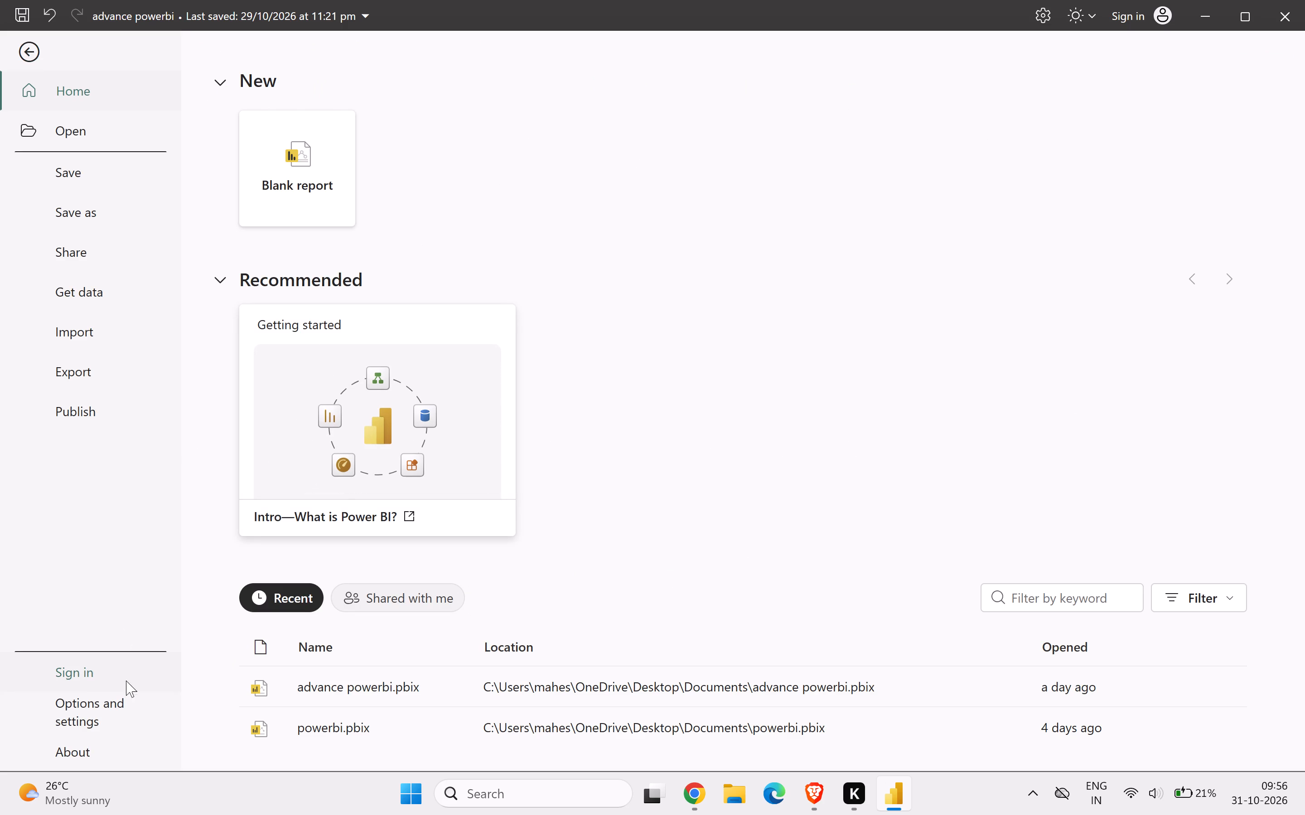
pyautogui.click(122, 717)
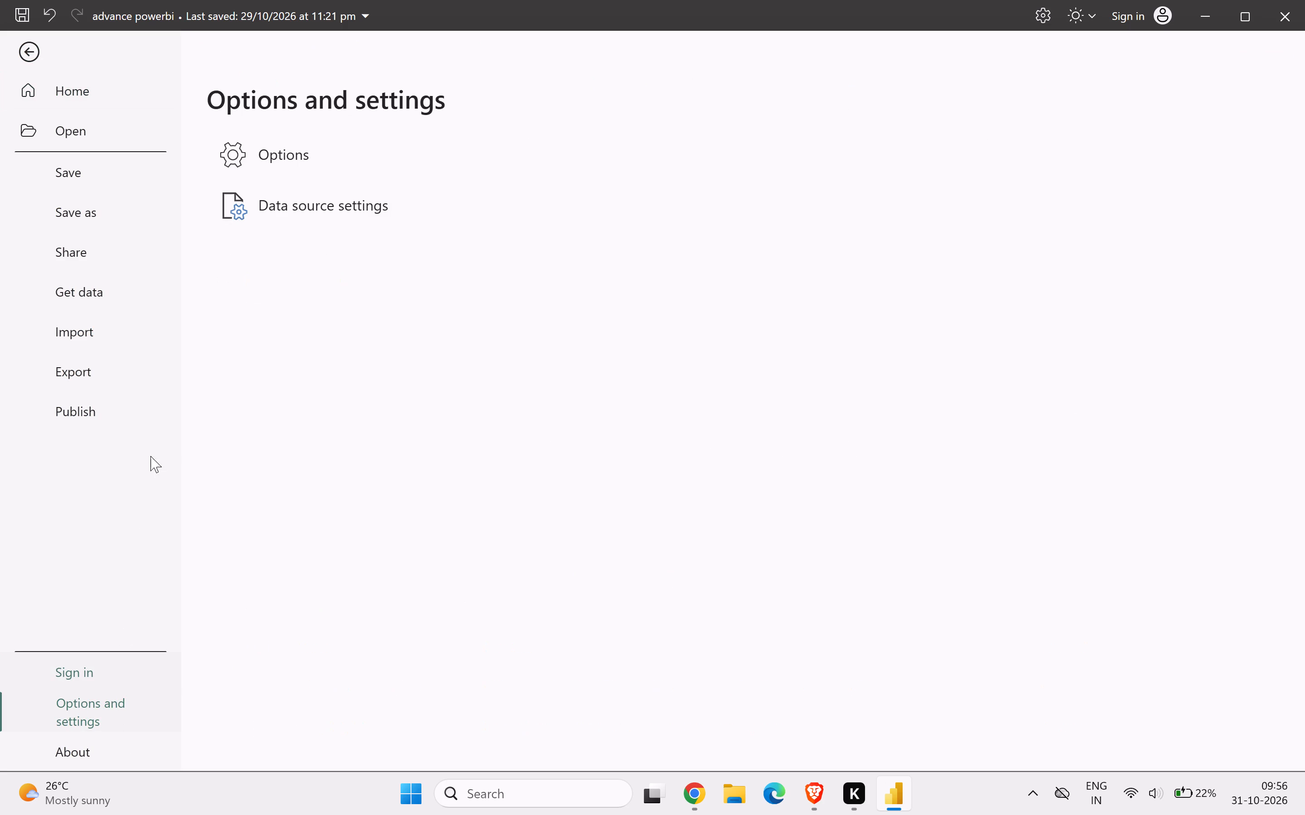
pyautogui.click(308, 149)
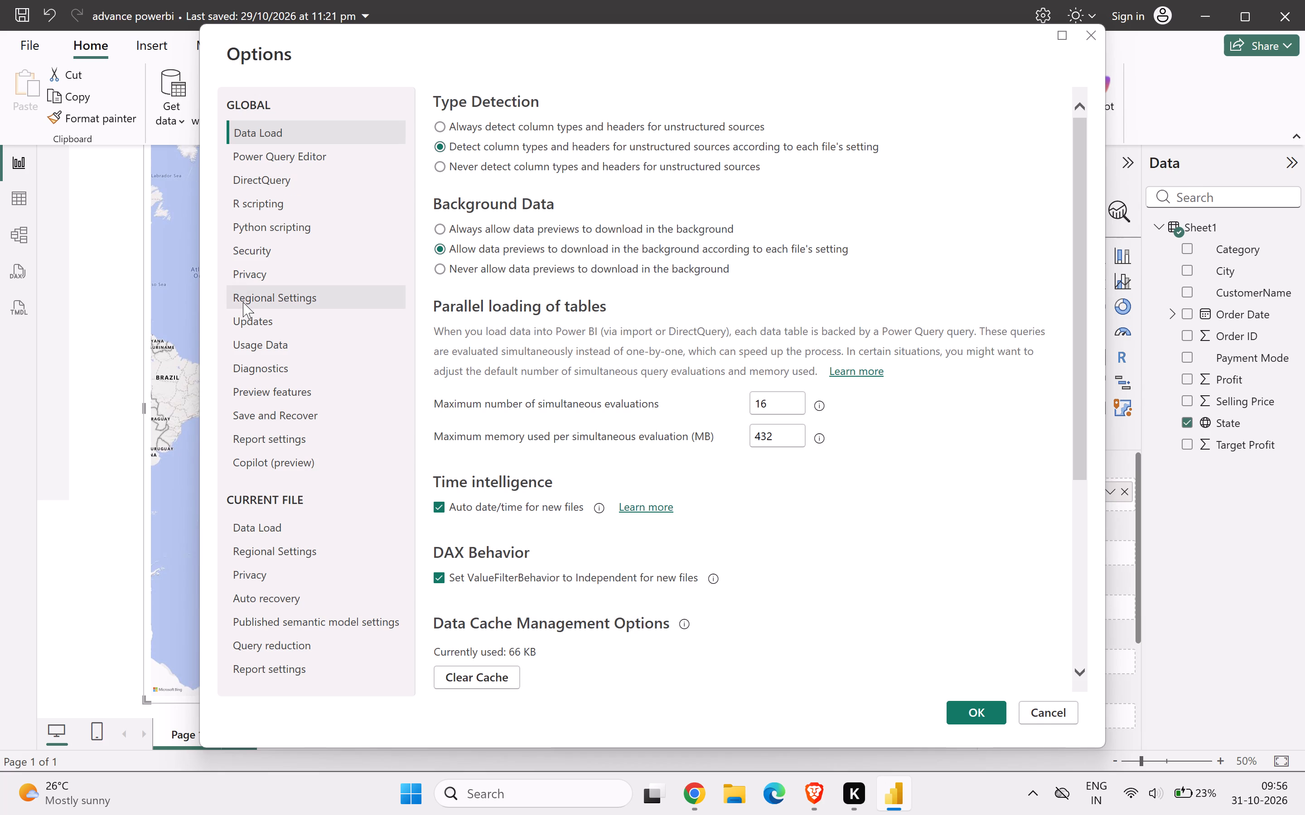
pyautogui.click(257, 247)
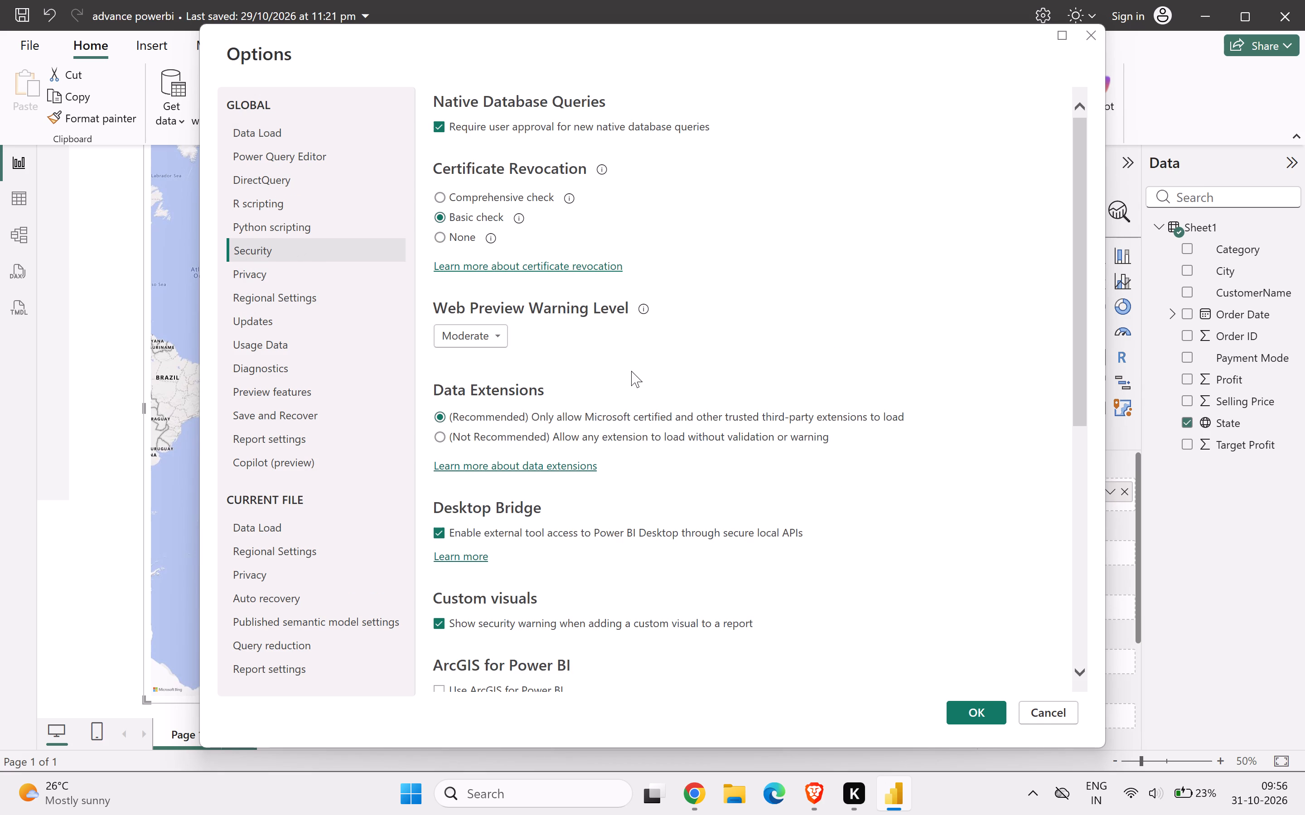
pyautogui.scroll(-1, 536, 584)
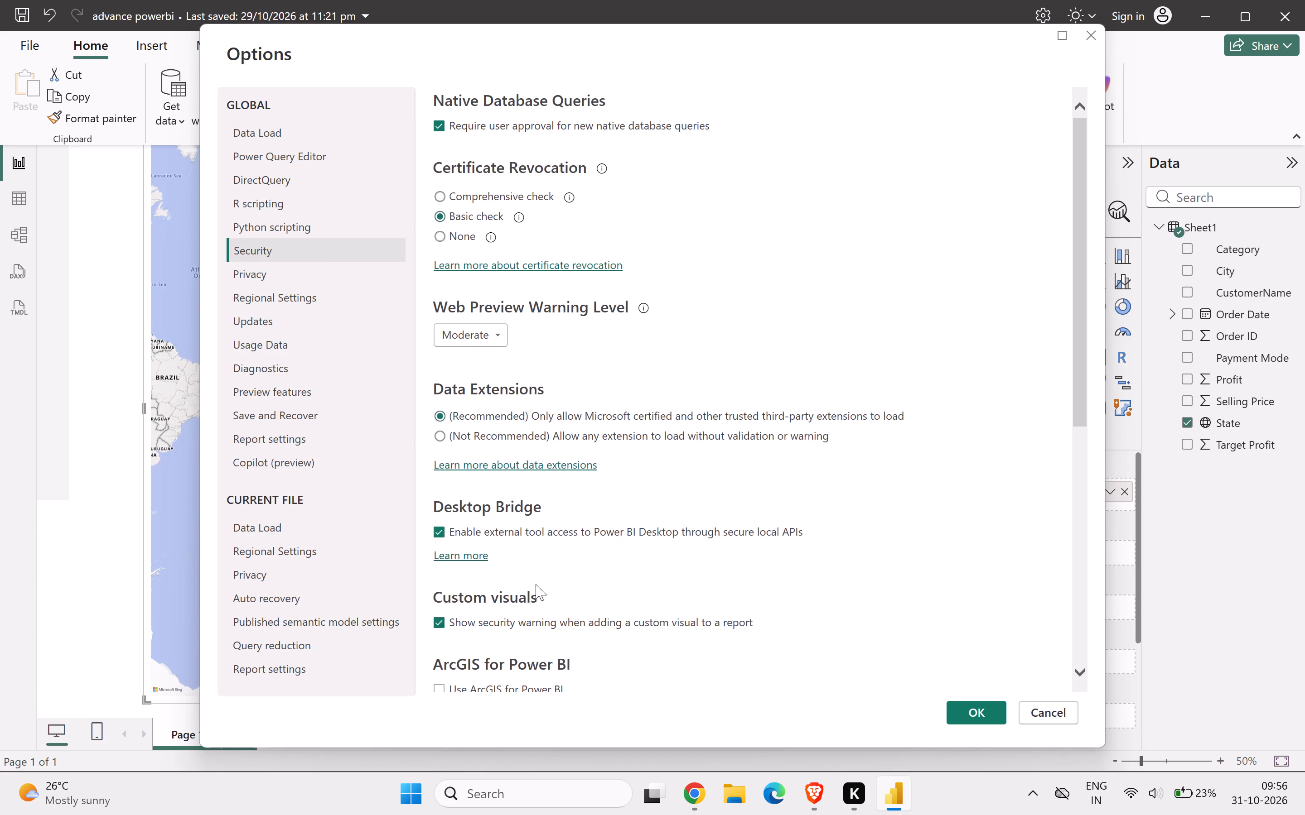
pyautogui.scroll(-2, 536, 584)
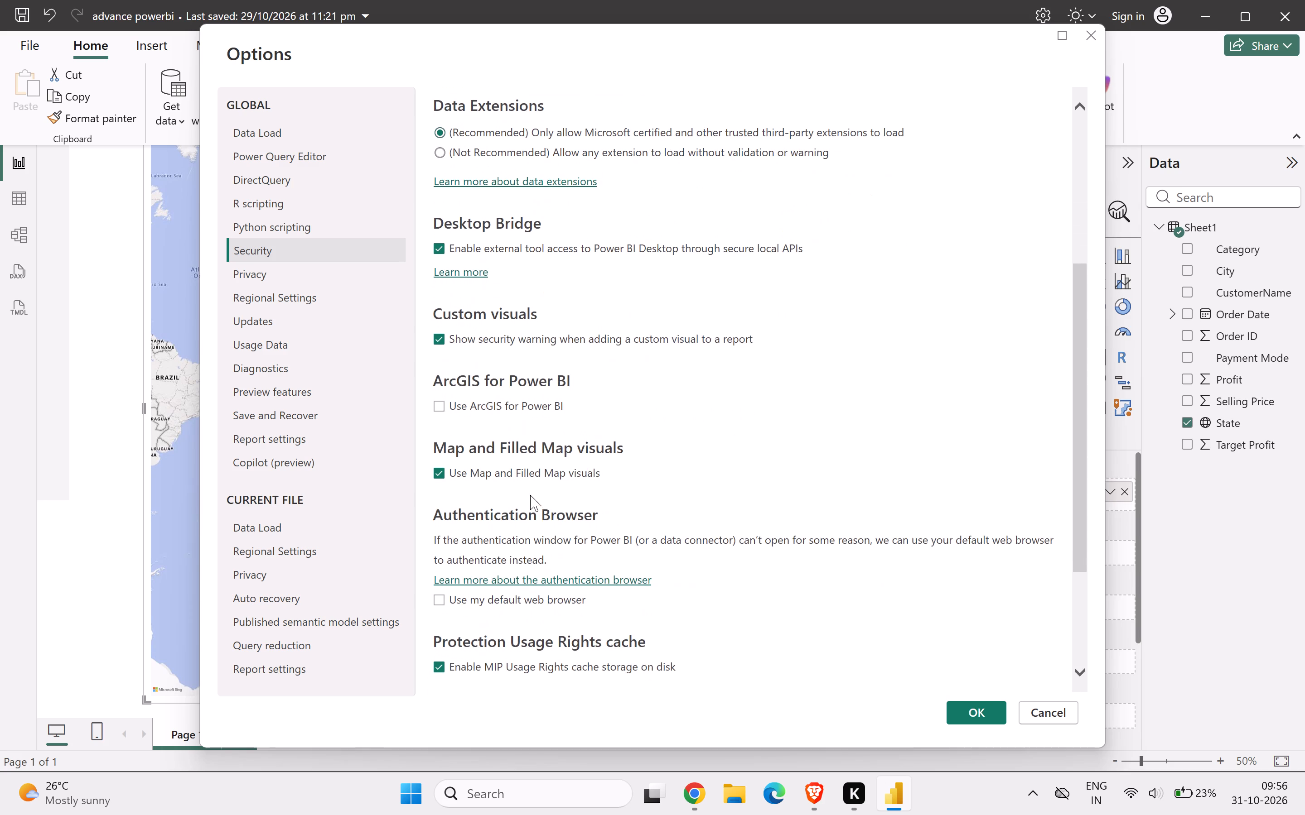
pyautogui.click(963, 713)
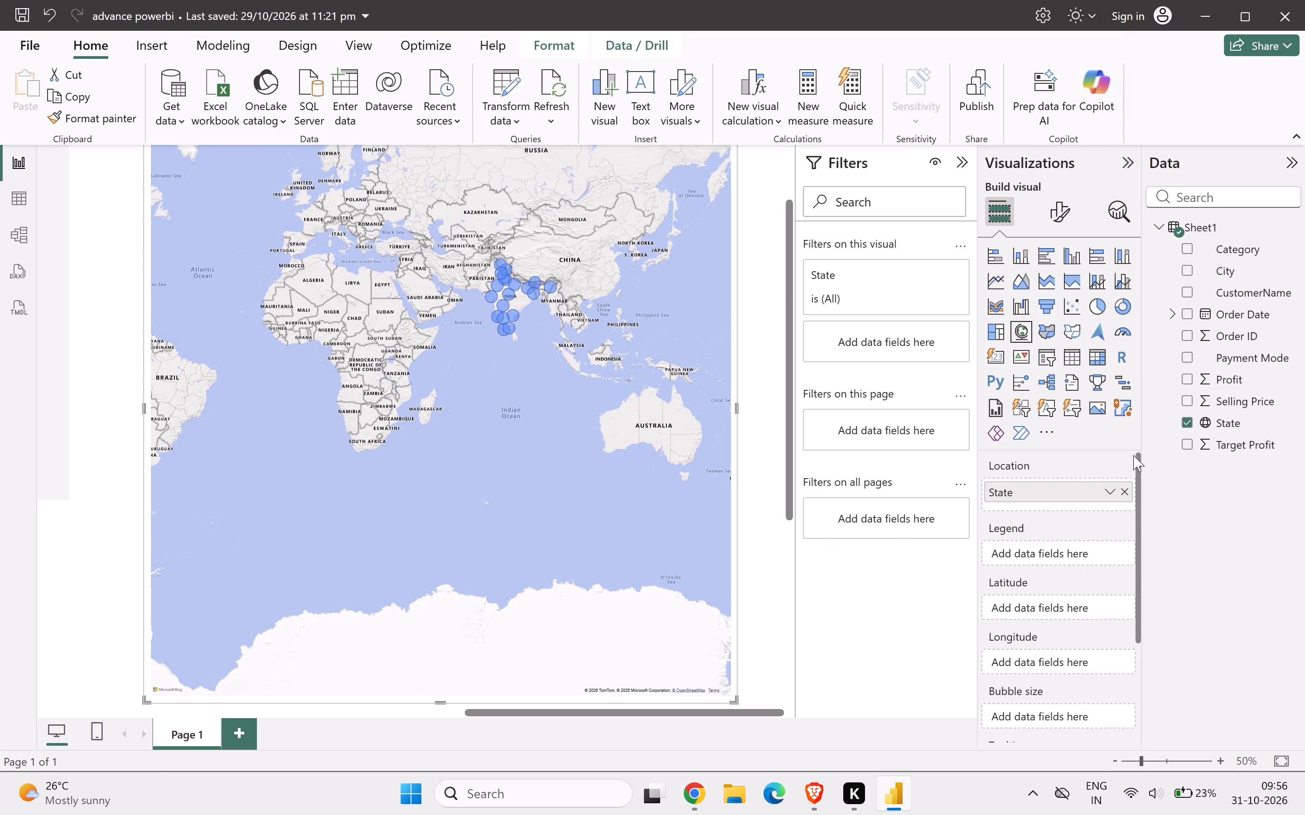
# Remove the State field from the map visual's Location and add State to Location again.
pyautogui.click(1125, 494)
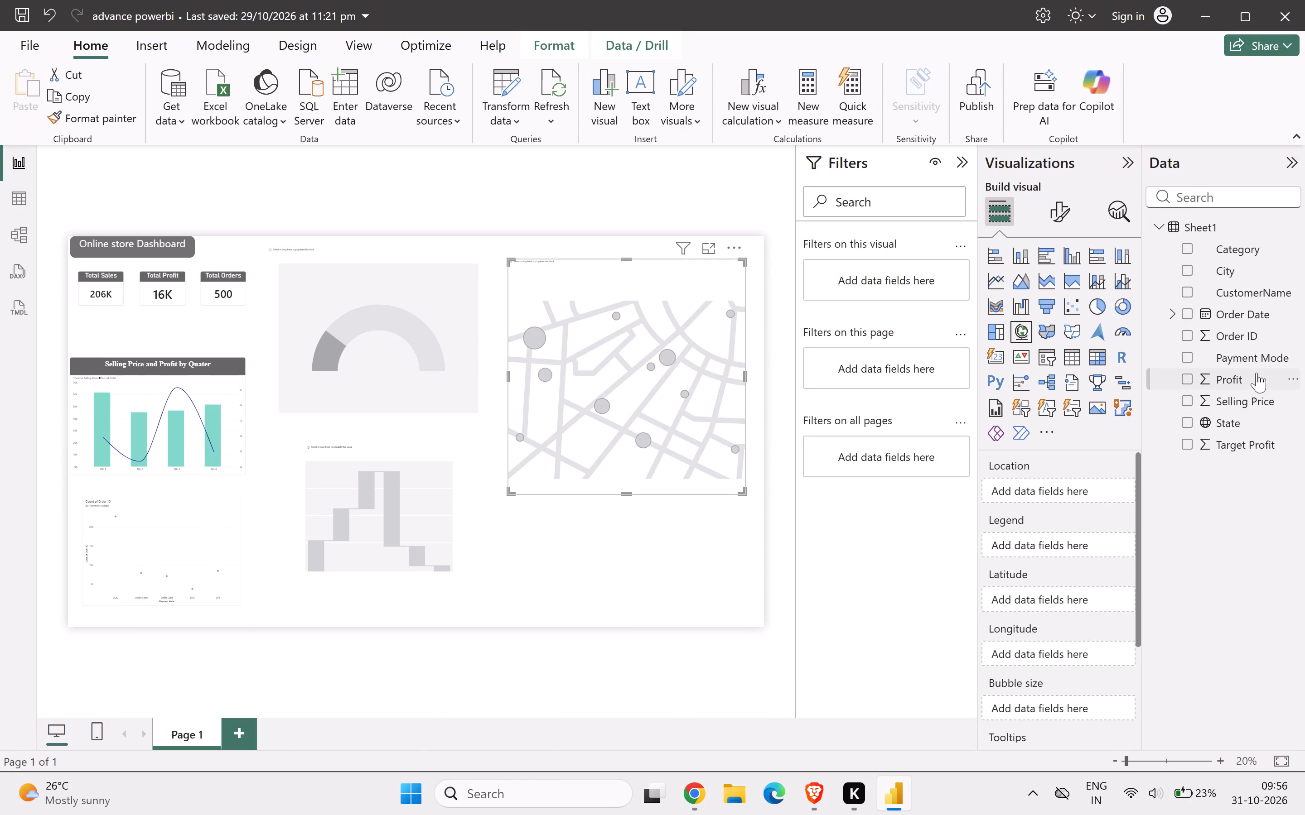
pyautogui.moveTo(1192, 423); pyautogui.dragTo(1034, 475)
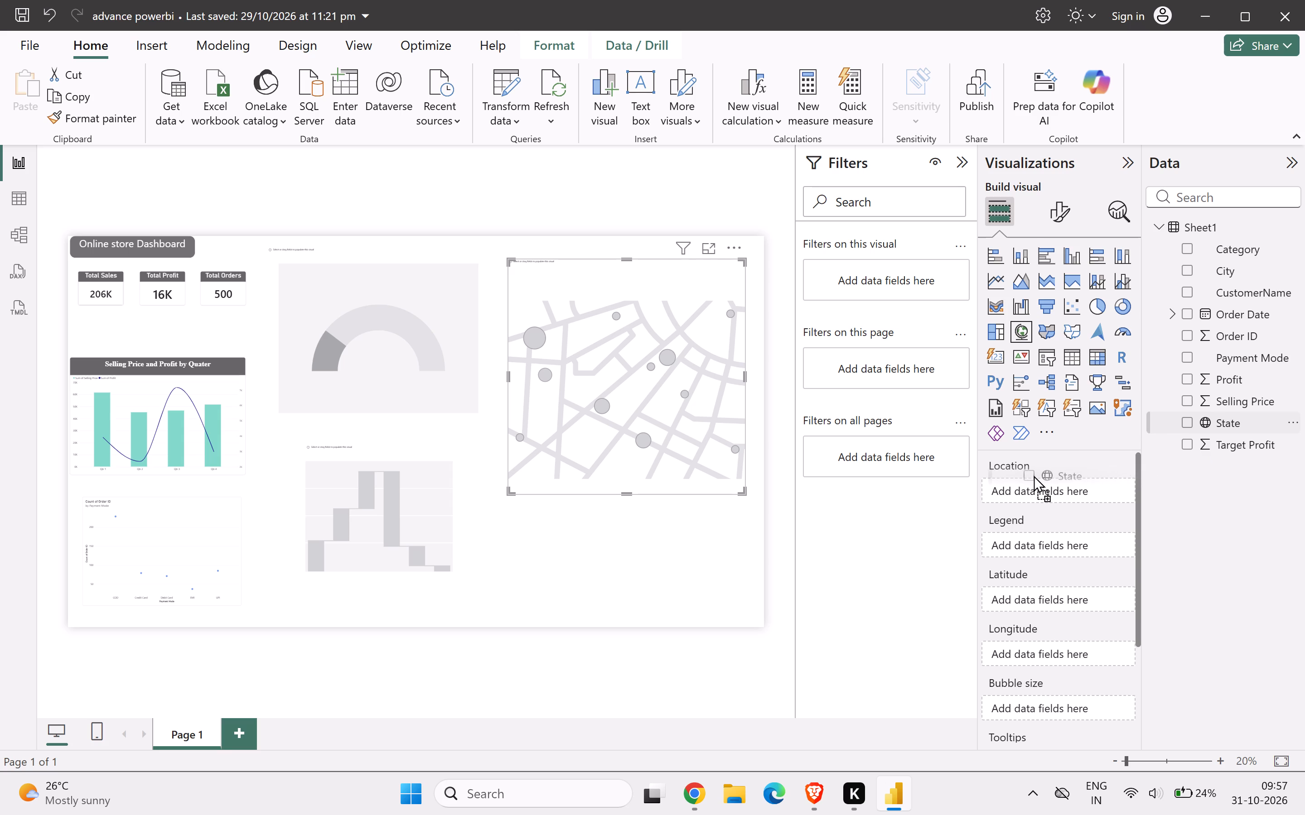
pyautogui.moveTo(1034, 475); pyautogui.dragTo(1034, 490)
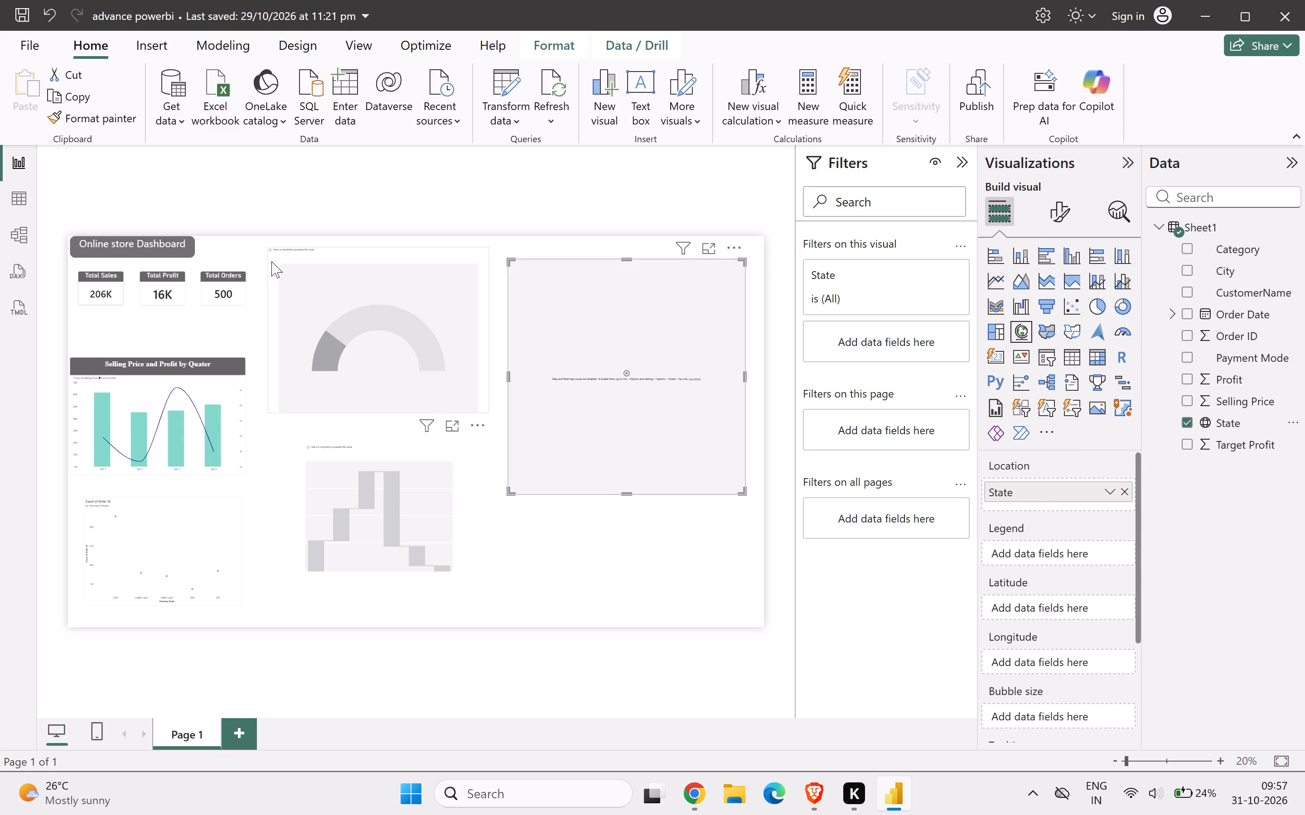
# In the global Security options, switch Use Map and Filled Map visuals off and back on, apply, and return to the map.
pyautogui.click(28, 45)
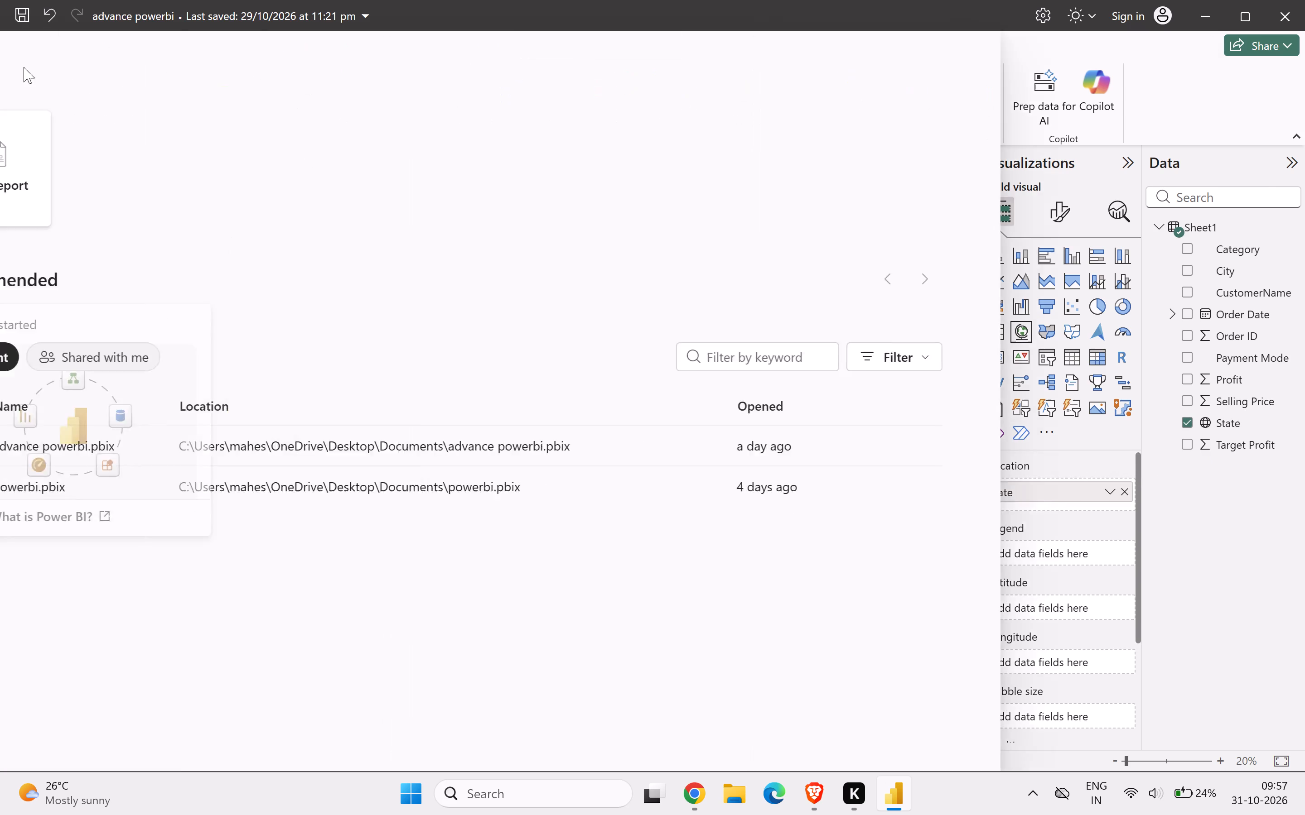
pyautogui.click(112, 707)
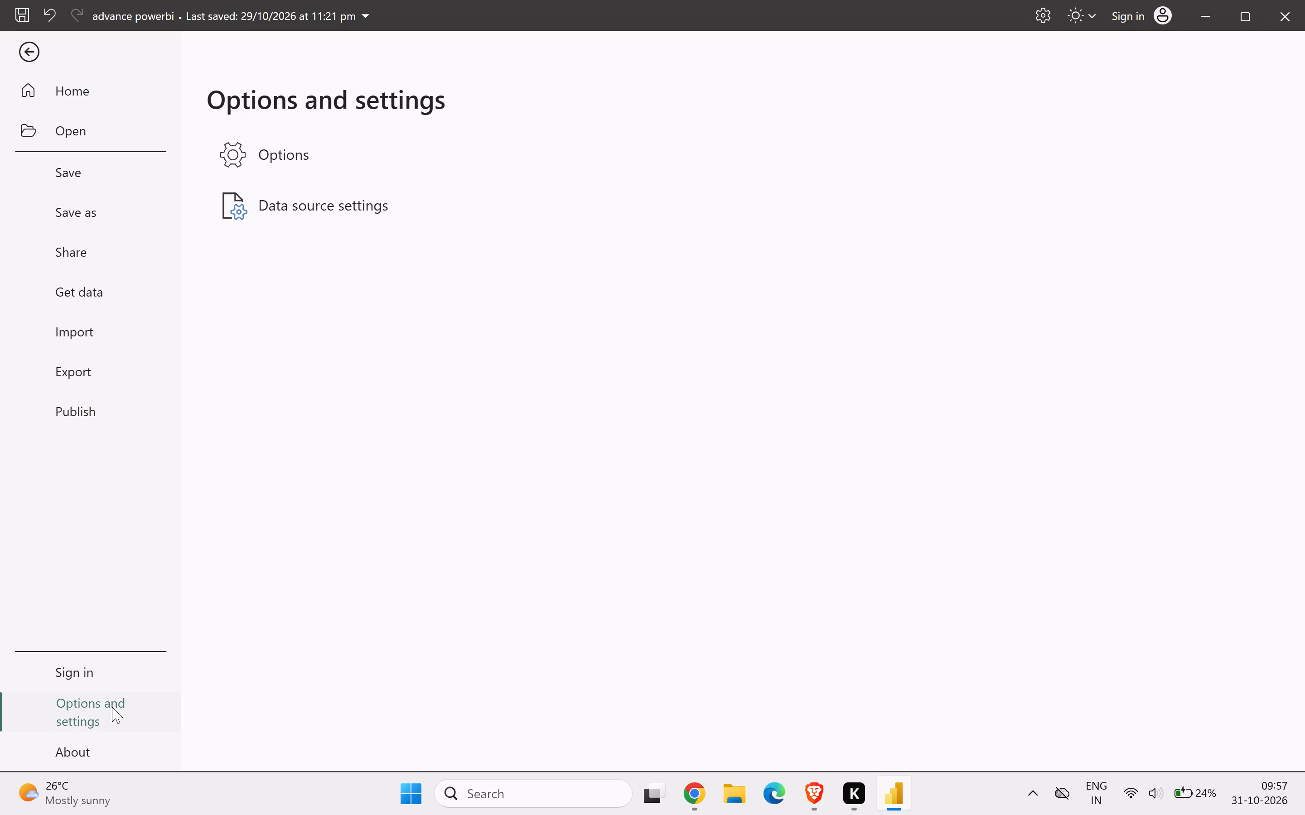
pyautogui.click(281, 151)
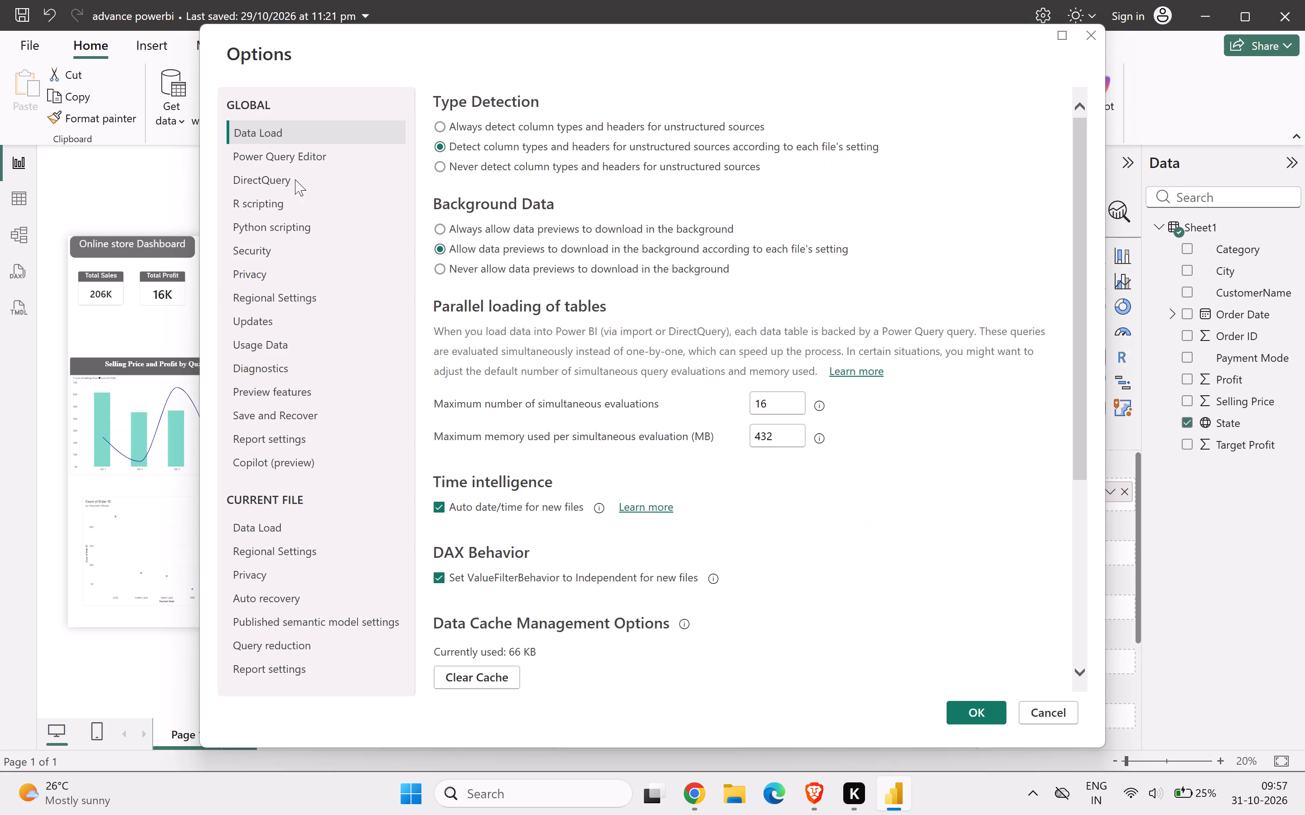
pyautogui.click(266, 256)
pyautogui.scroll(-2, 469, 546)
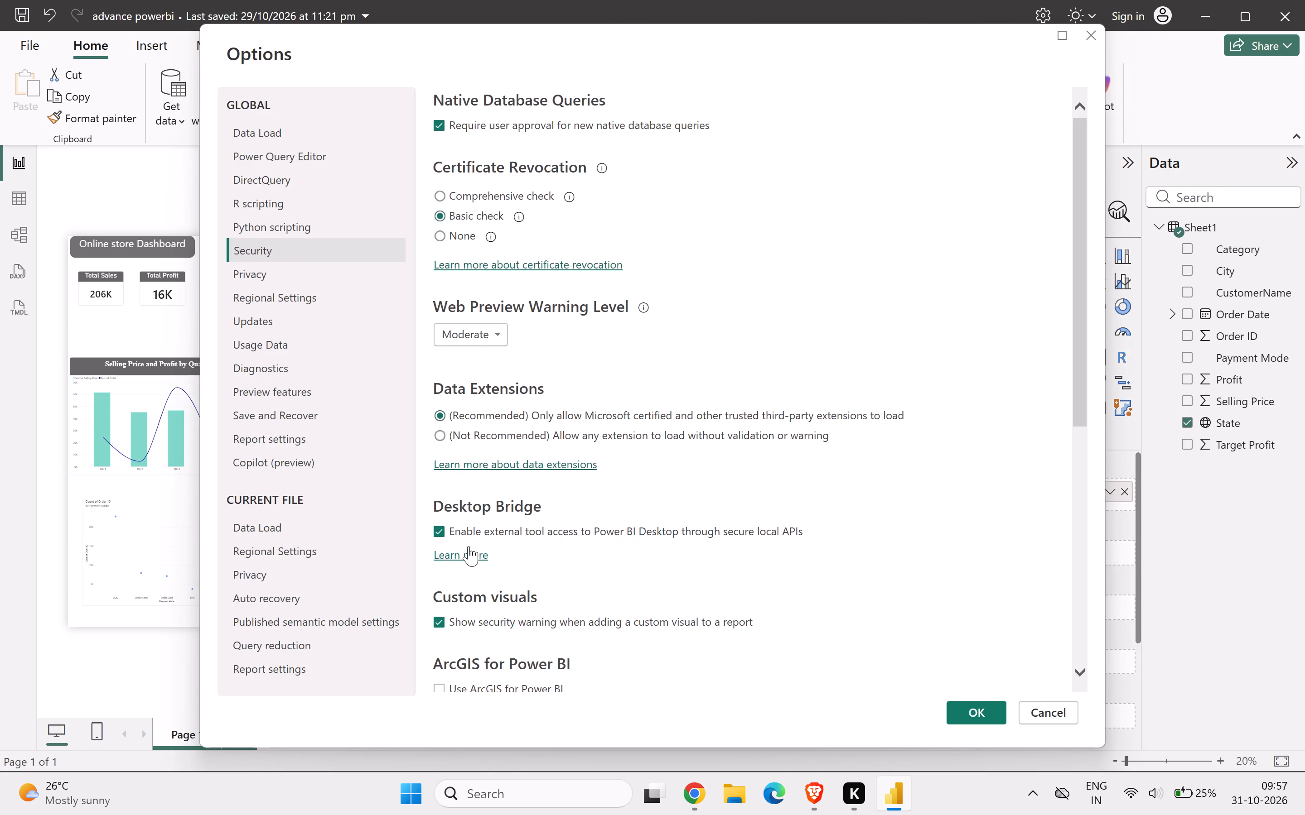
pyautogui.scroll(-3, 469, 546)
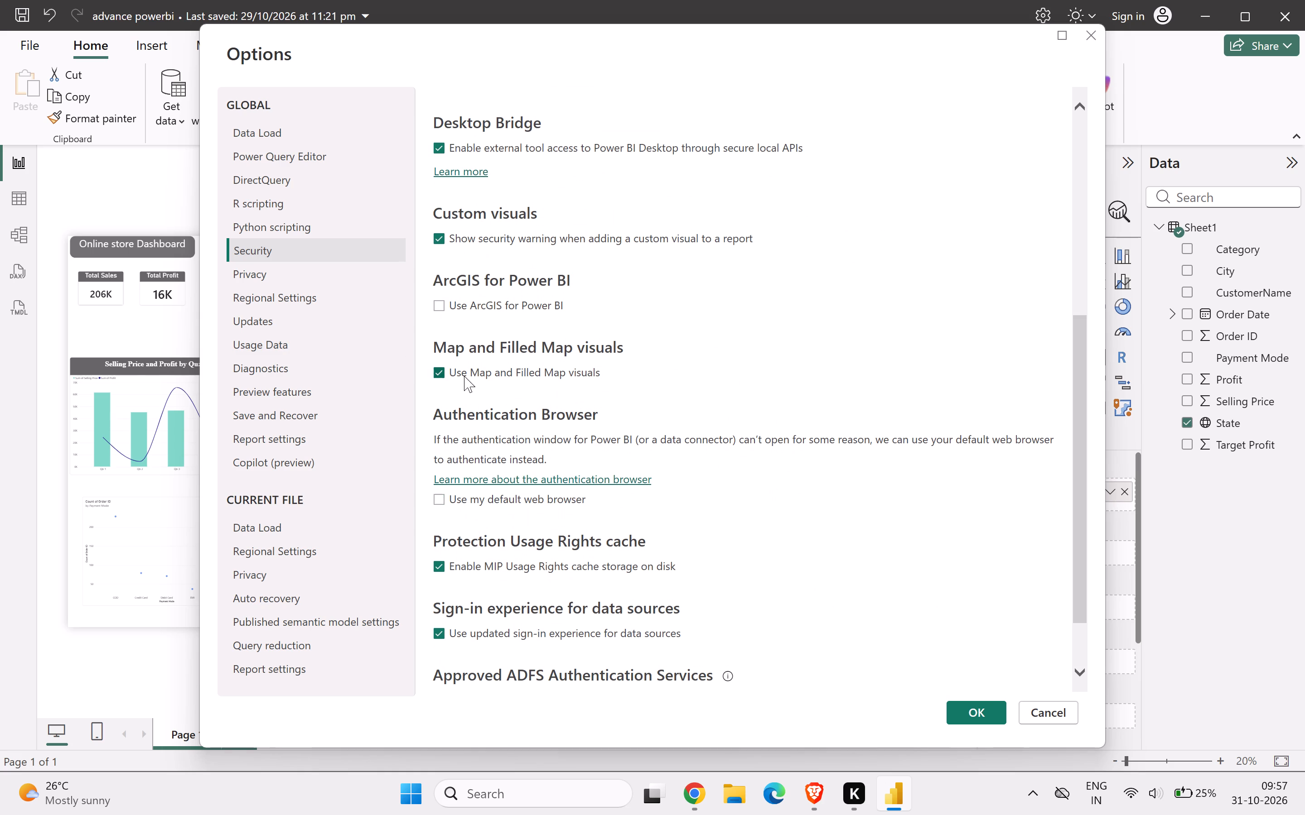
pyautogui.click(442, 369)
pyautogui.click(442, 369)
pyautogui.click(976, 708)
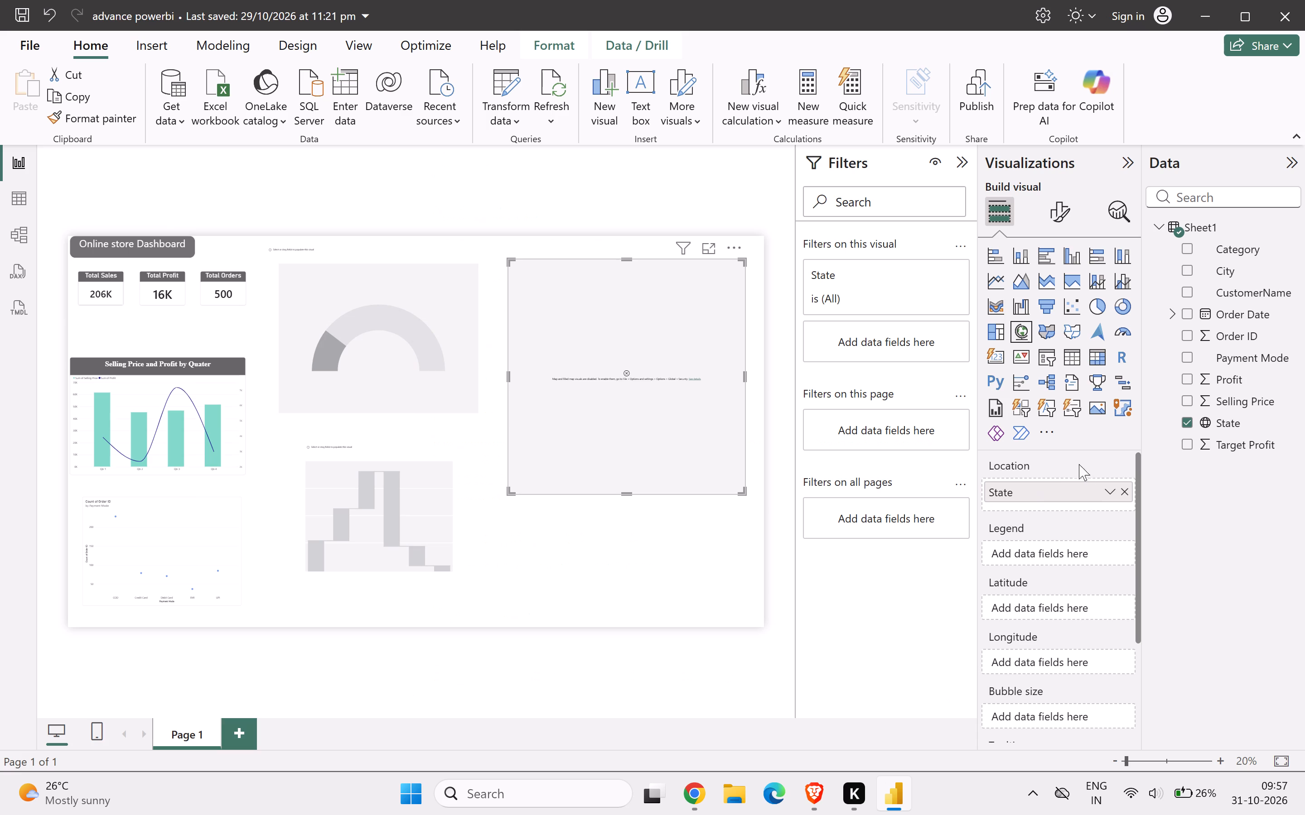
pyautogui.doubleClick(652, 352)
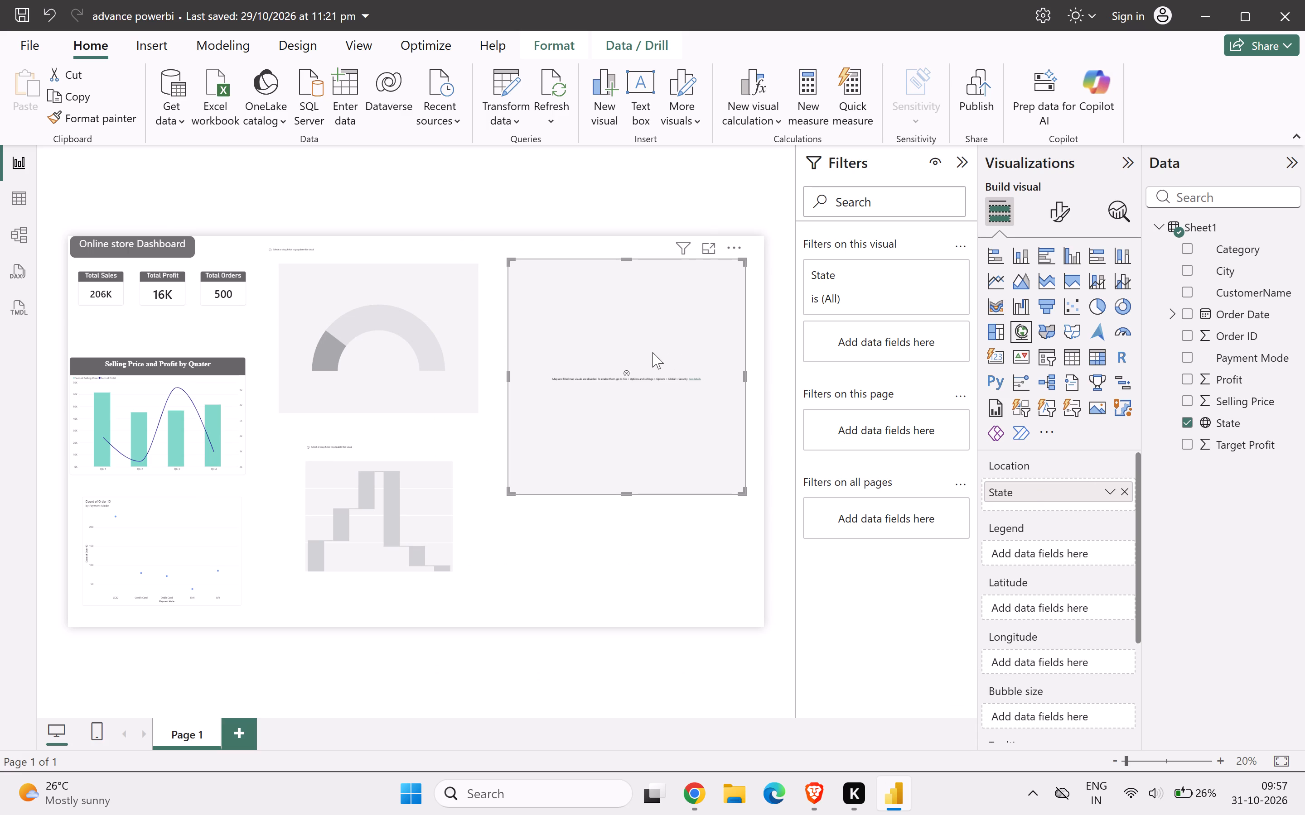
# Close the advance powerbi report and save its changes.
pyautogui.click(1302, 4)
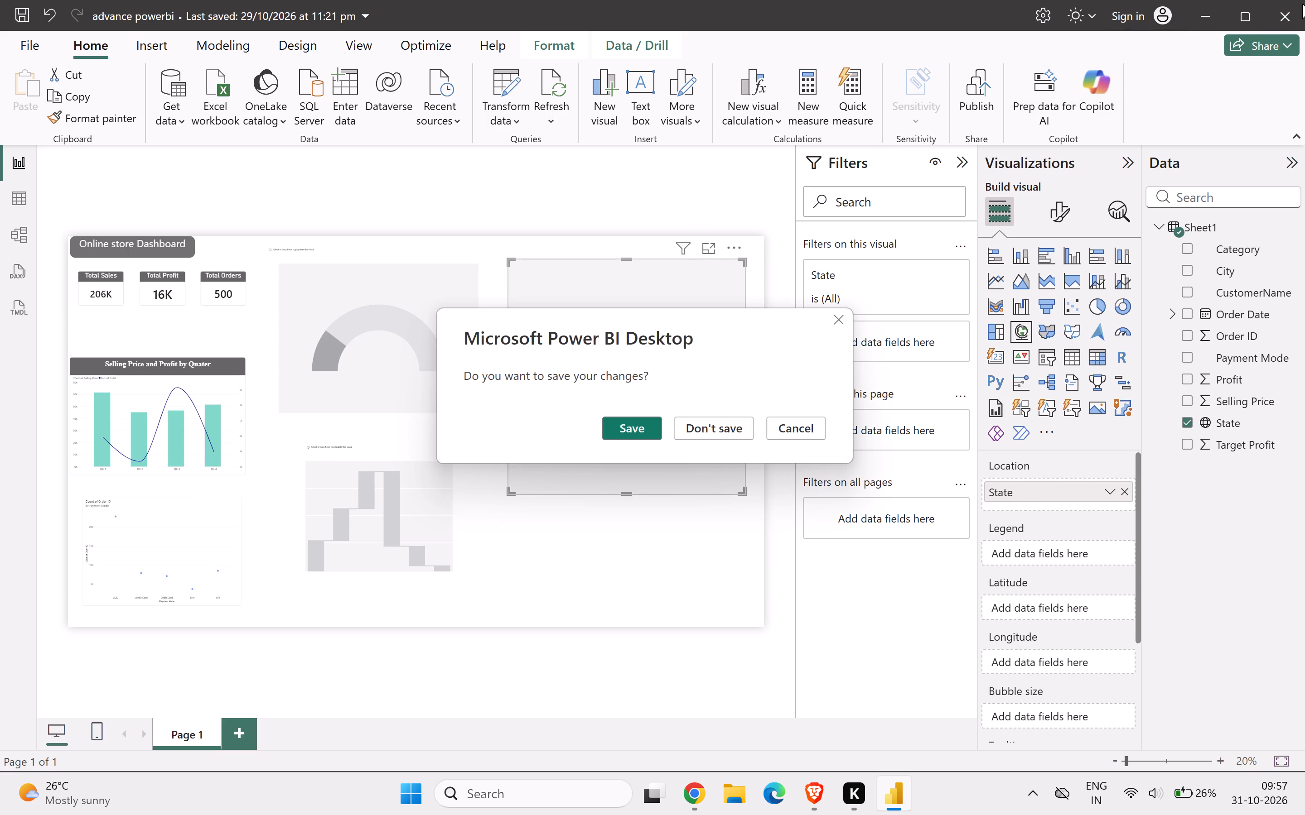
pyautogui.click(623, 427)
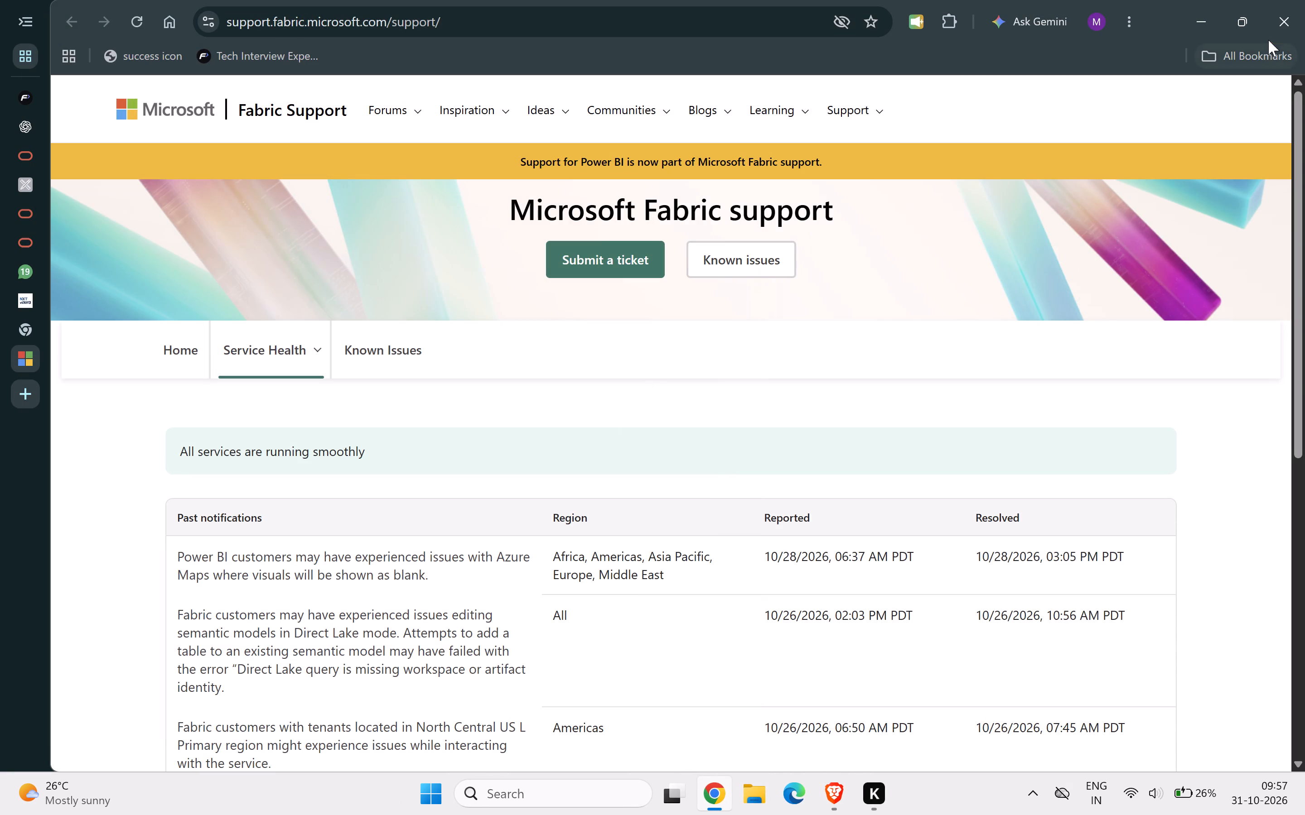
# Close the Chrome window showing the Microsoft Fabric support page.
pyautogui.click(1273, 21)
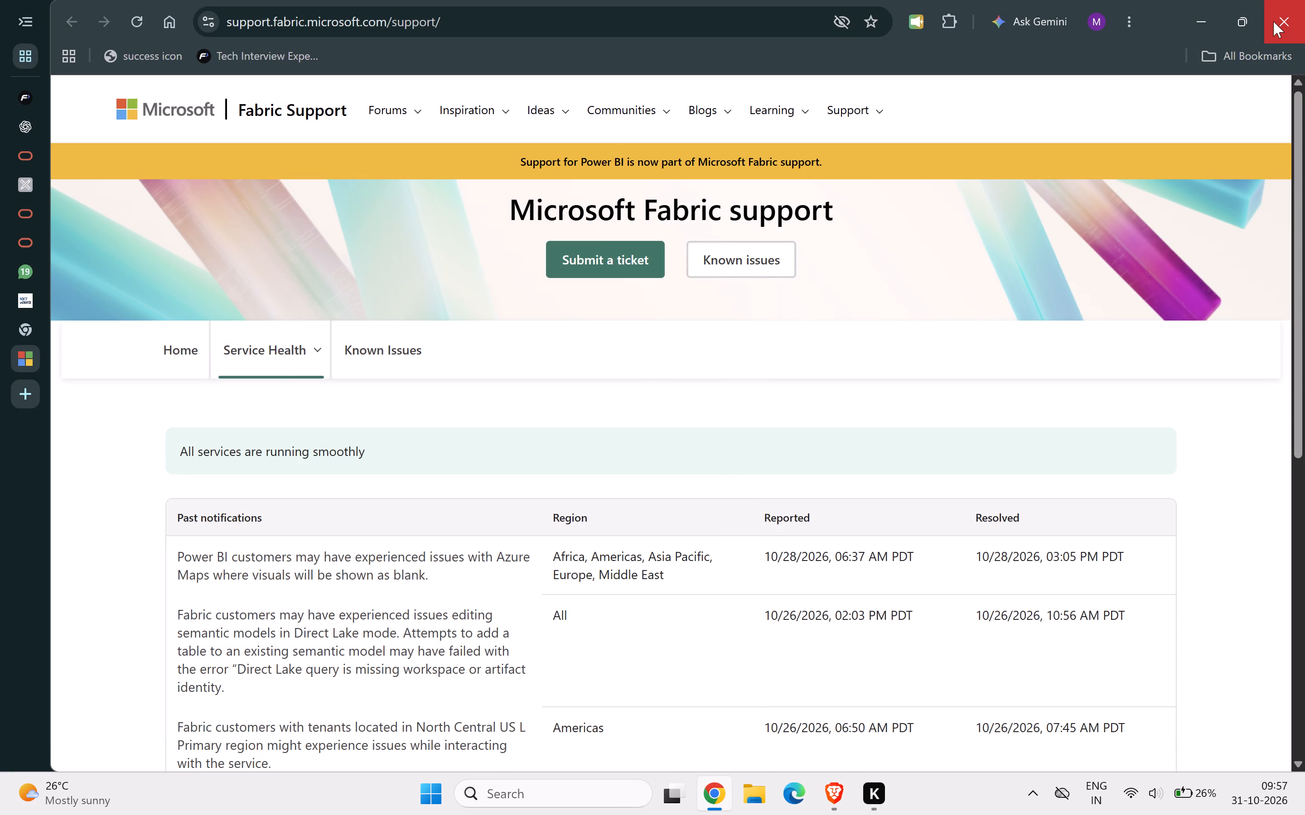
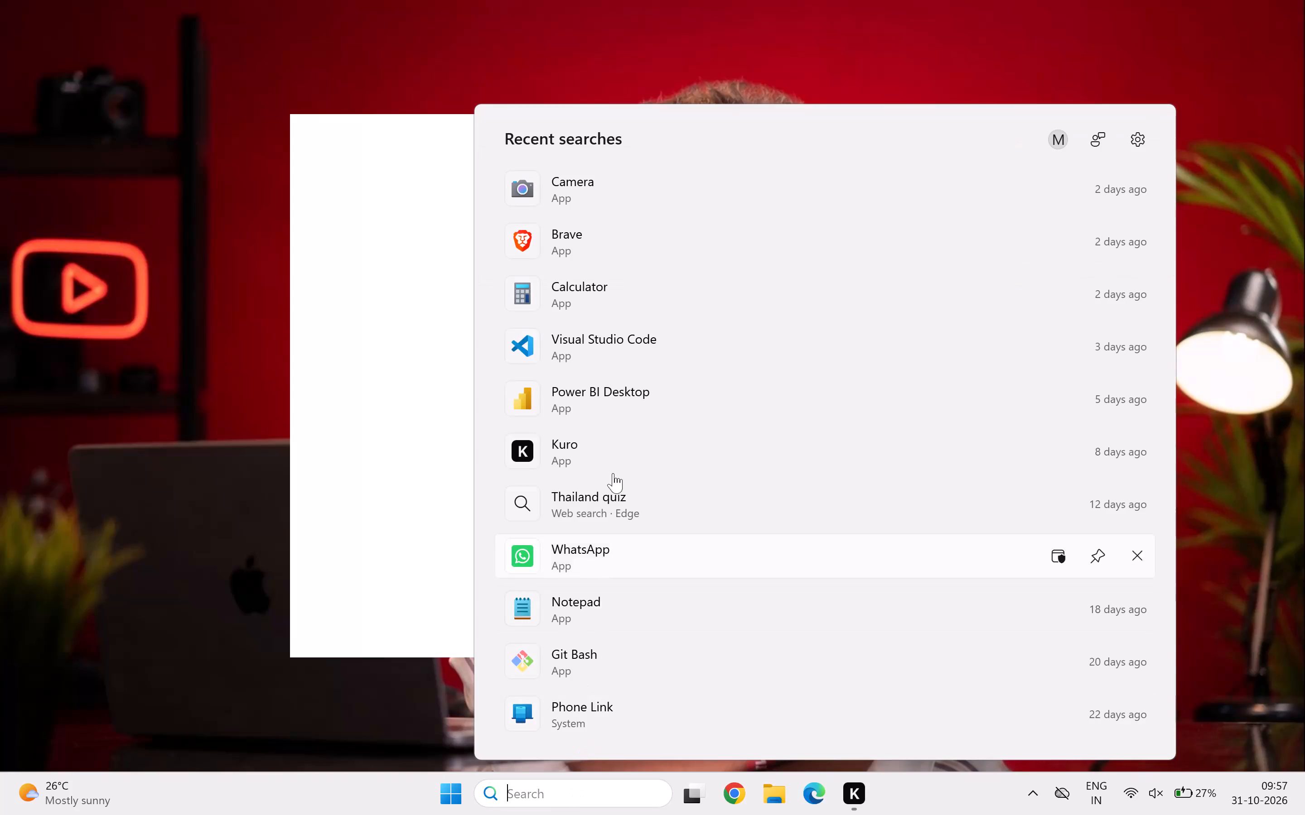
# Launch Power BI Desktop again and reopen the recent report advance powerbi.pbix.
pyautogui.click(591, 407)
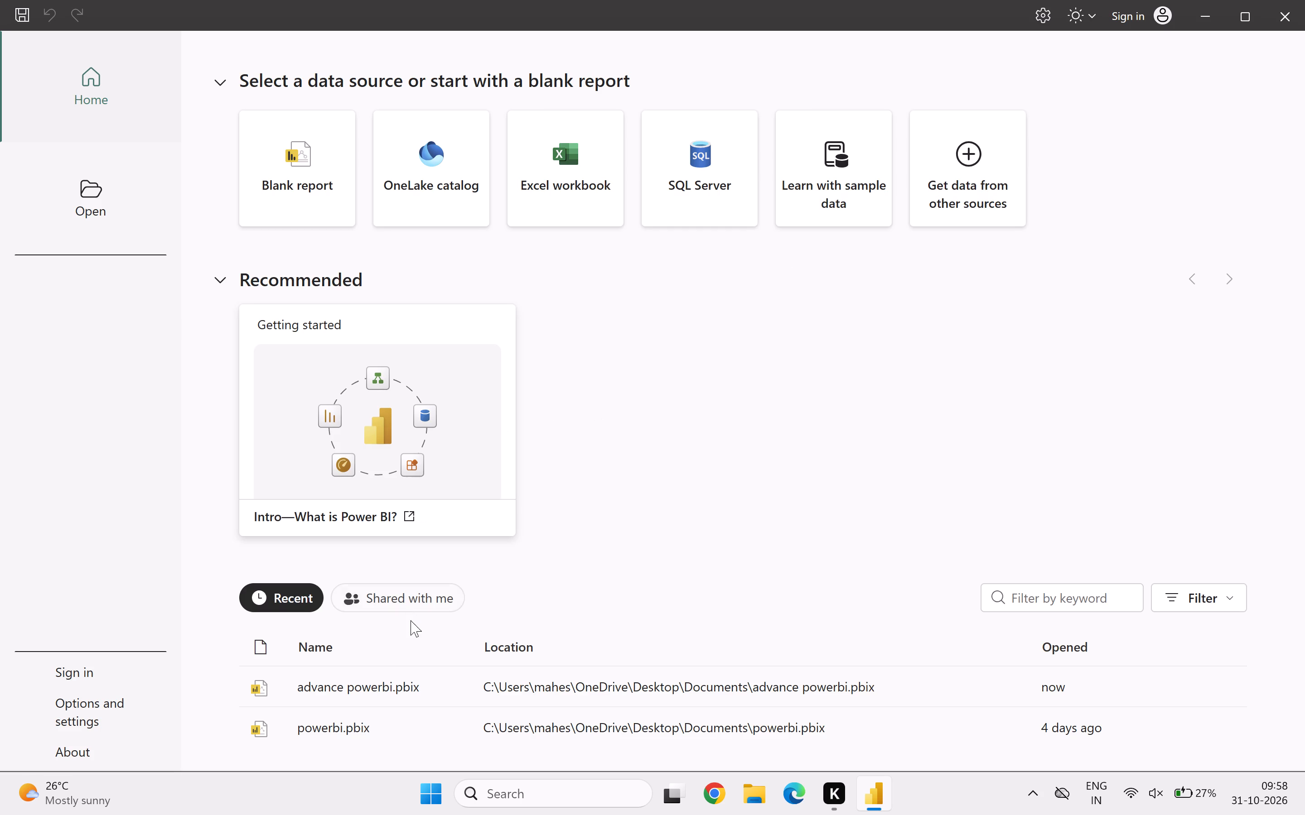
pyautogui.click(402, 687)
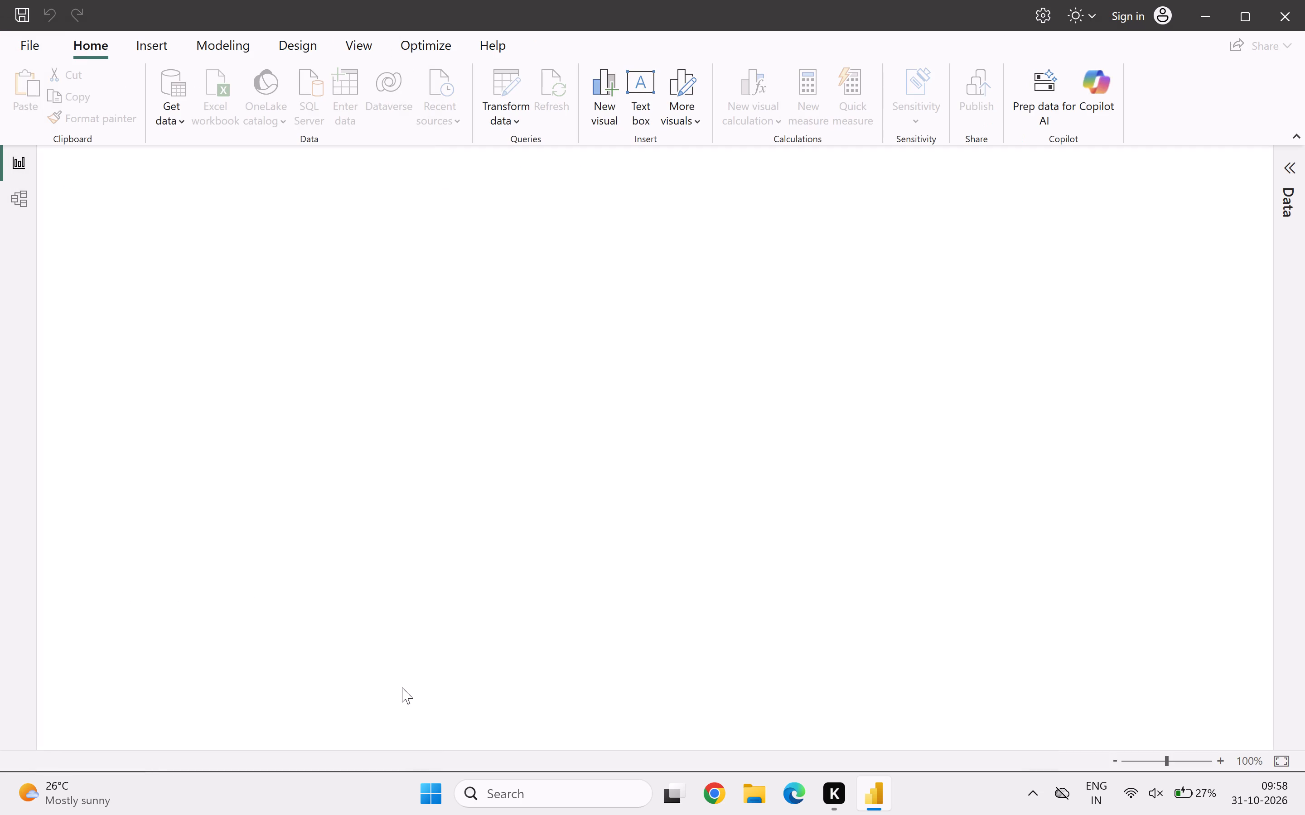
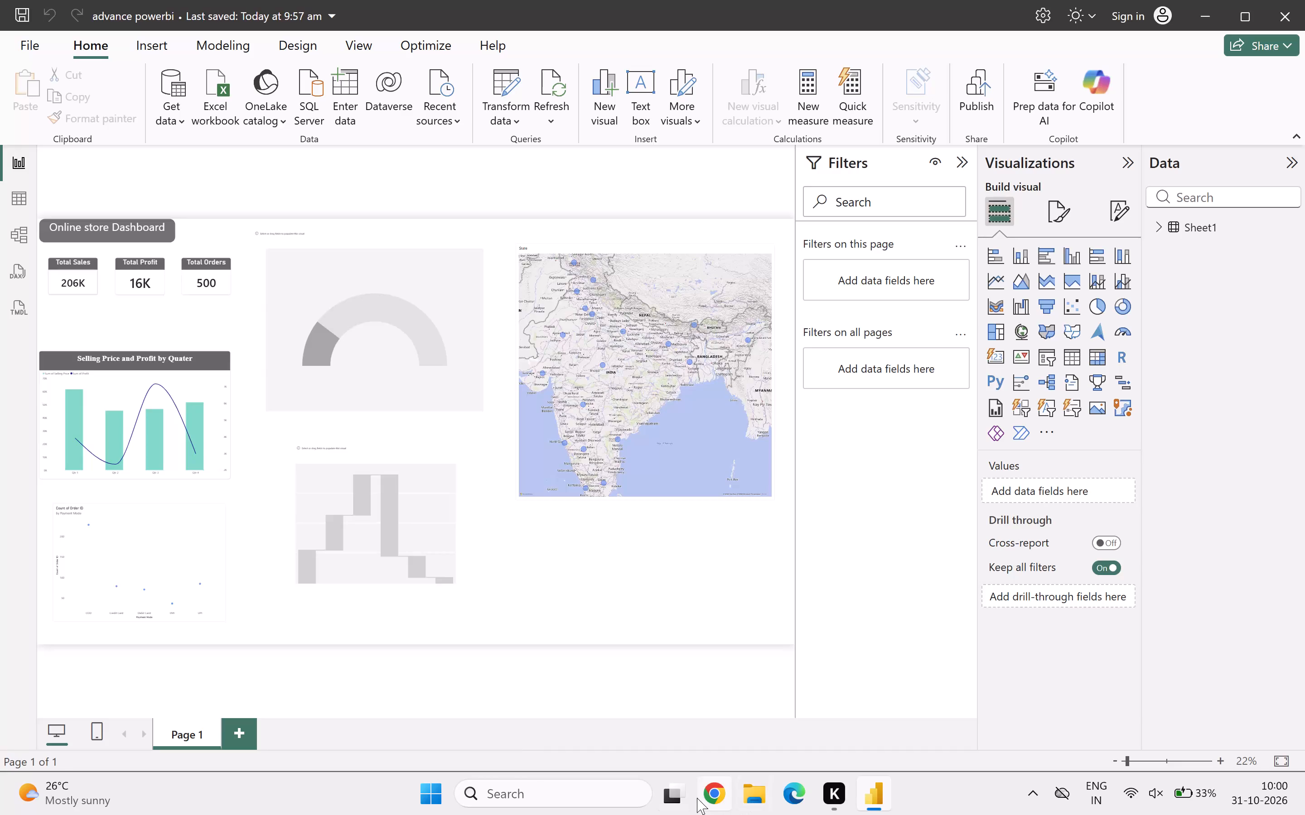
# Switch to Google Chrome with a saved user profile and open the nxtwave learning portal.
pyautogui.click(706, 793)
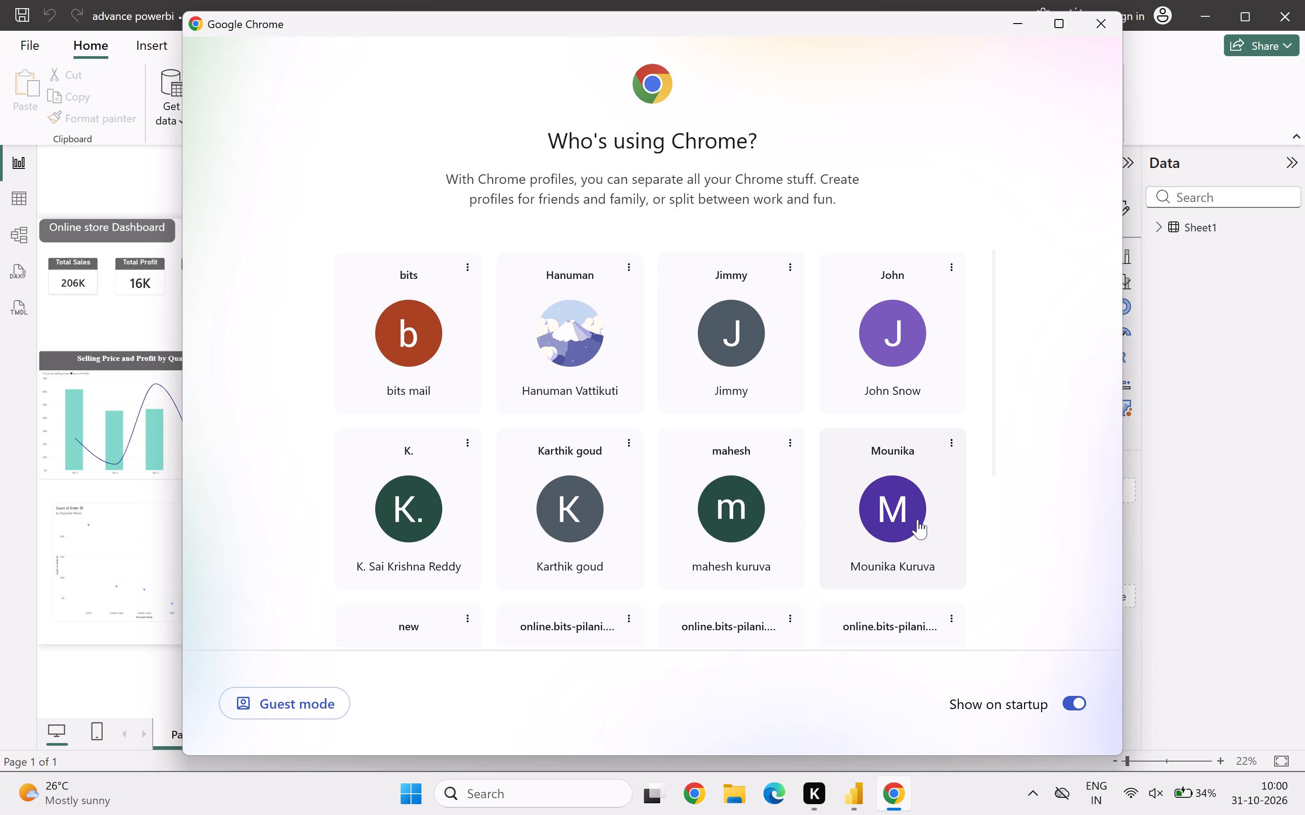
pyautogui.scroll(-2, 839, 528)
pyautogui.click(699, 611)
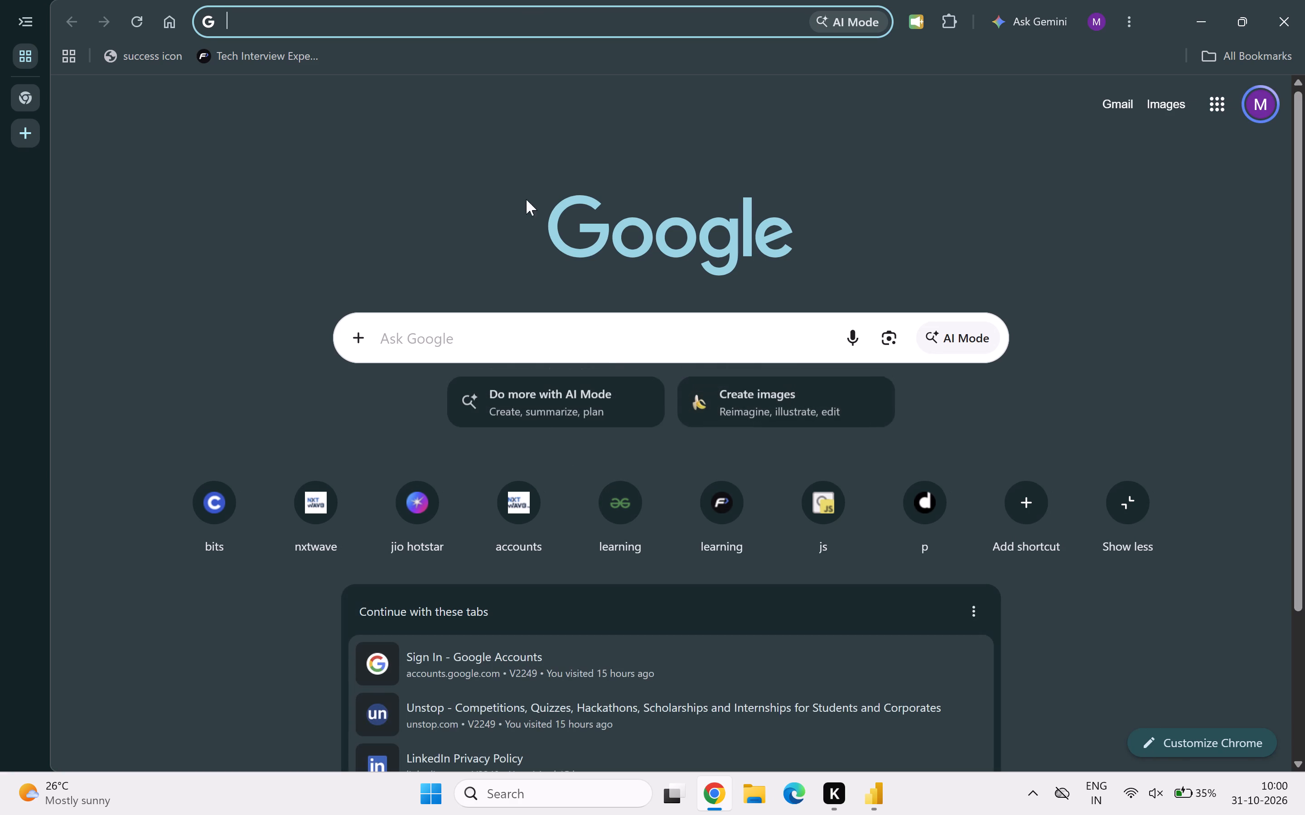
pyautogui.click(337, 506)
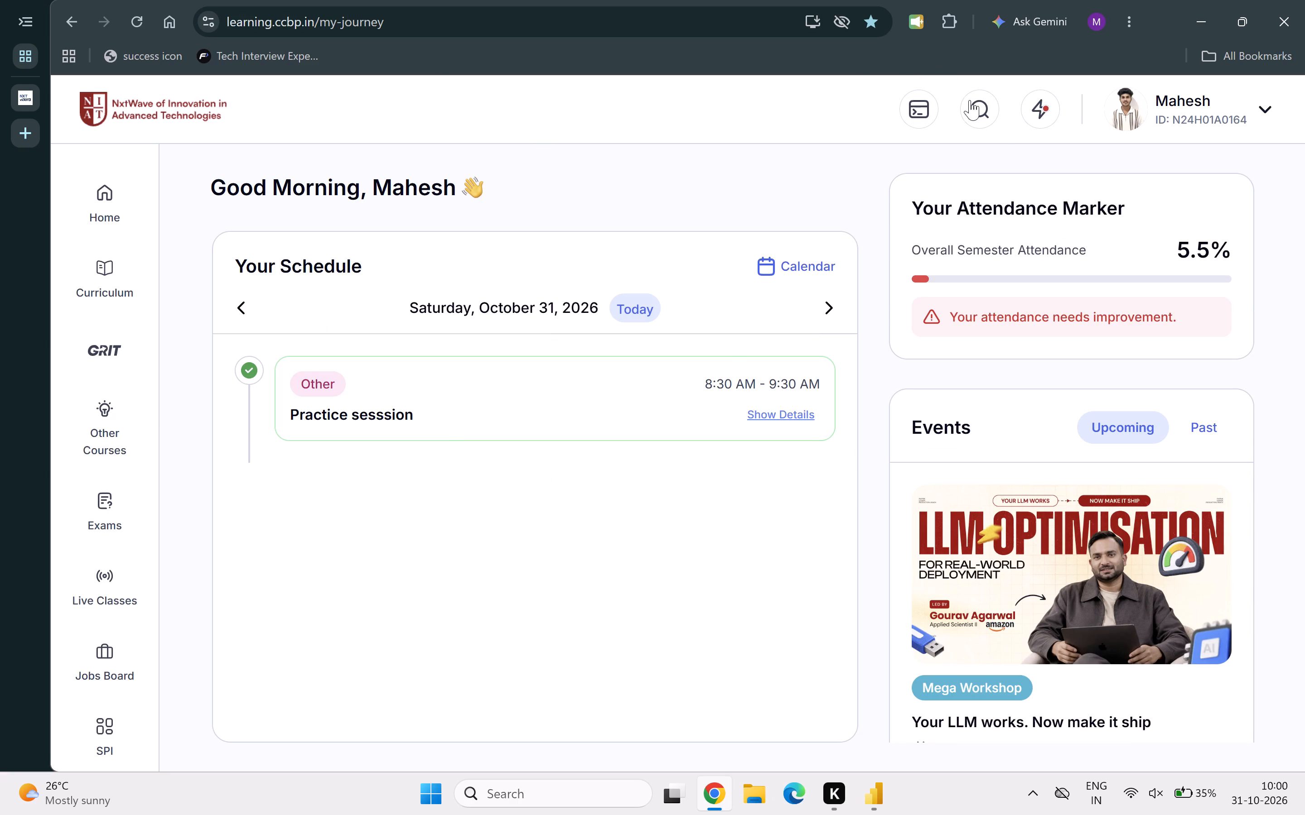
# Search the learning portal for "adding a map".
pyautogui.click(977, 108)
pyautogui.write('add')
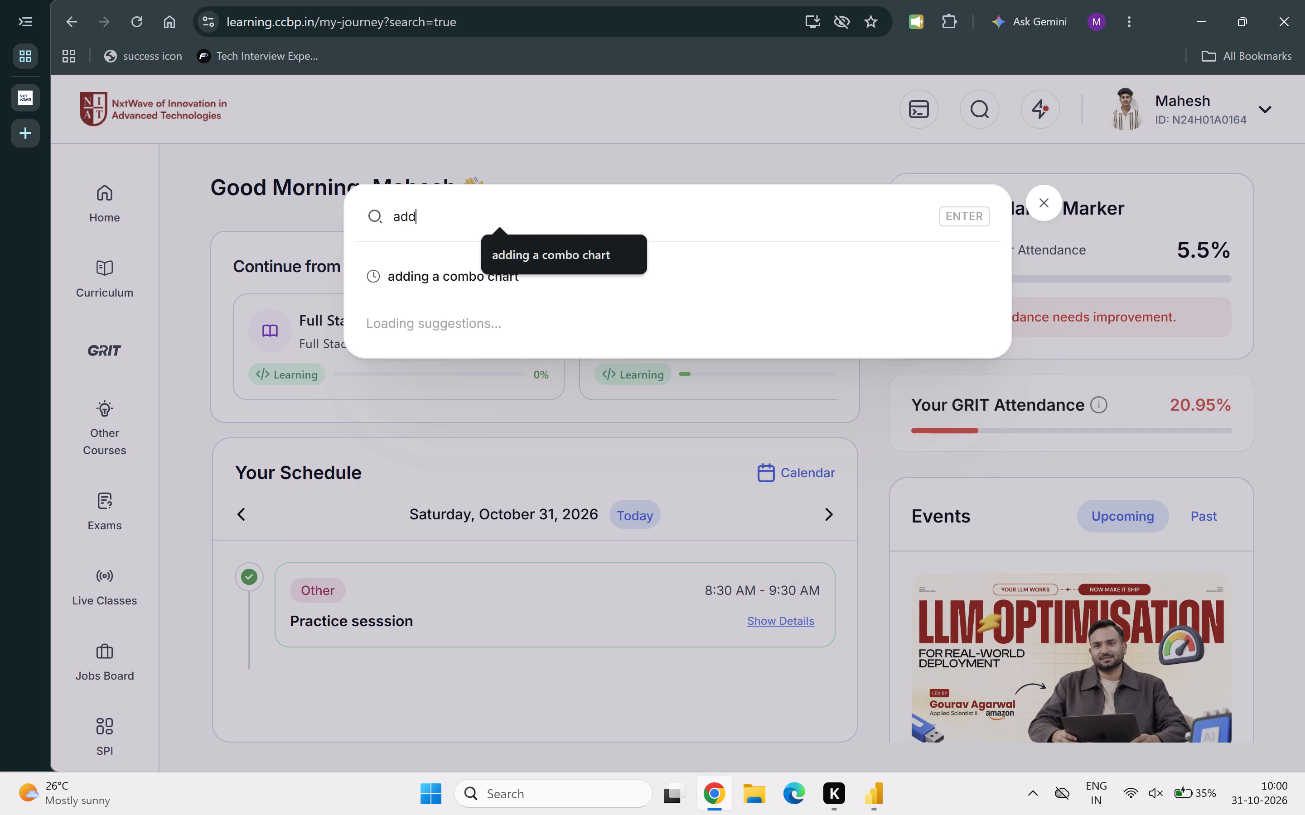
pyautogui.click(497, 259)
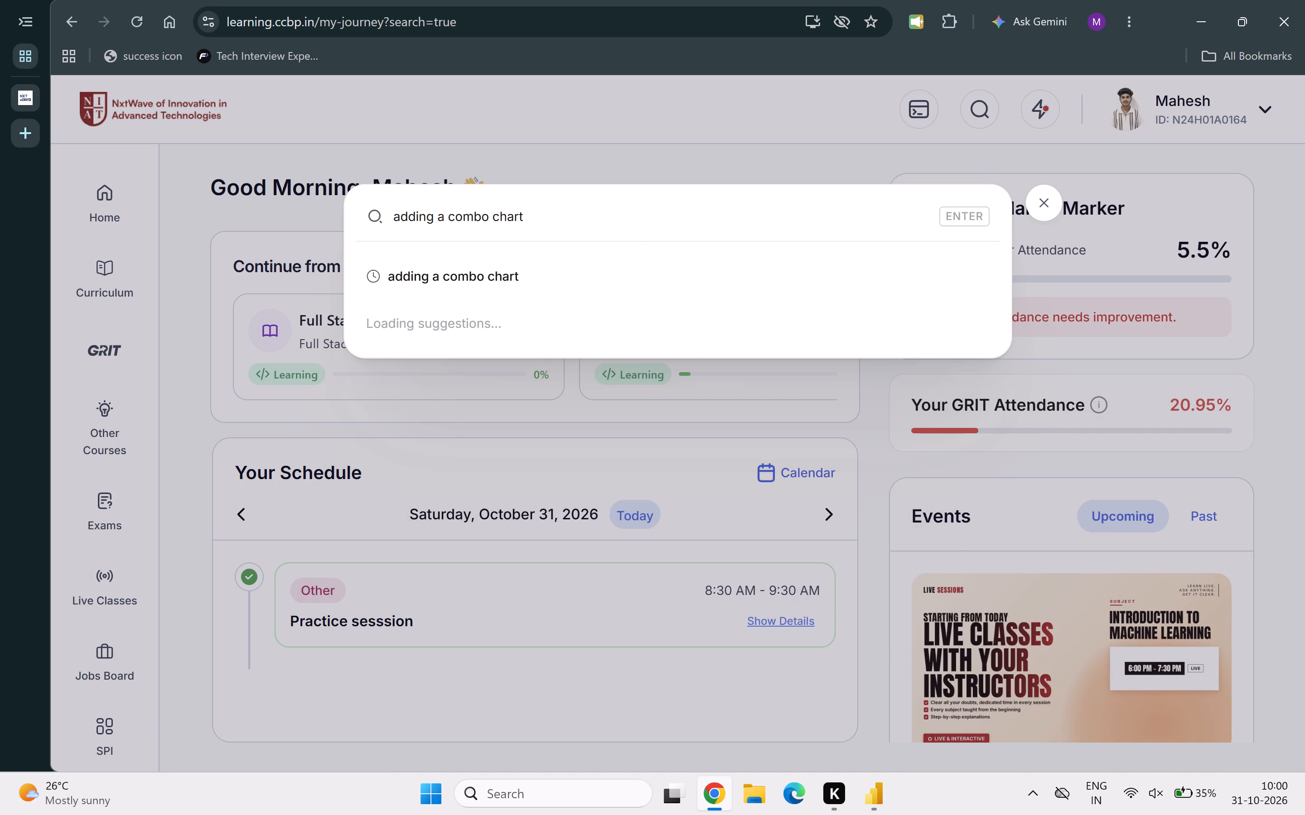
pyautogui.press('BackSpace')
pyautogui.press('BackSpace')
pyautogui.press('BackSpace')
pyautogui.press('BackSpace')
pyautogui.press('BackSpace')
pyautogui.press('BackSpace')
pyautogui.press('BackSpace')
pyautogui.press('BackSpace')
pyautogui.press('BackSpace')
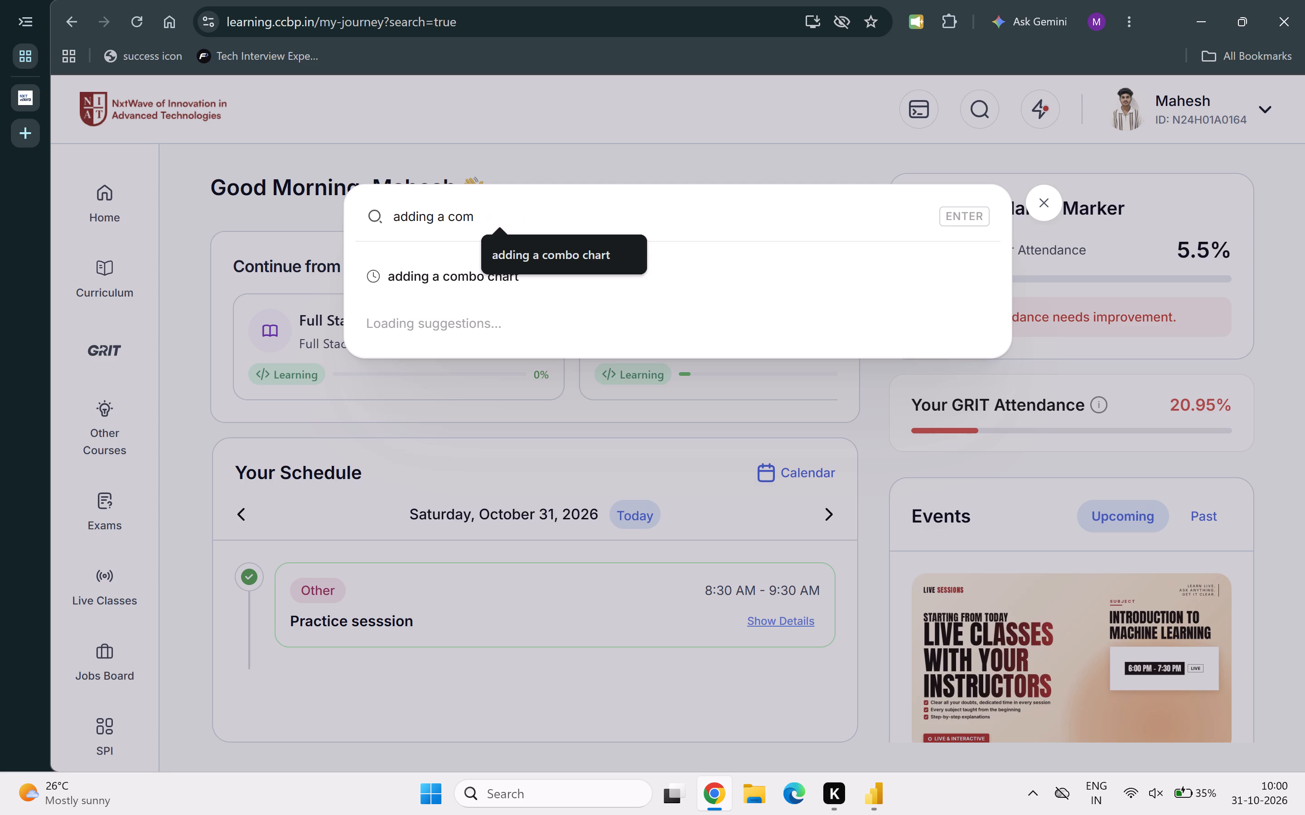
pyautogui.press('BackSpace')
pyautogui.press('BackSpace')
pyautogui.write('map')
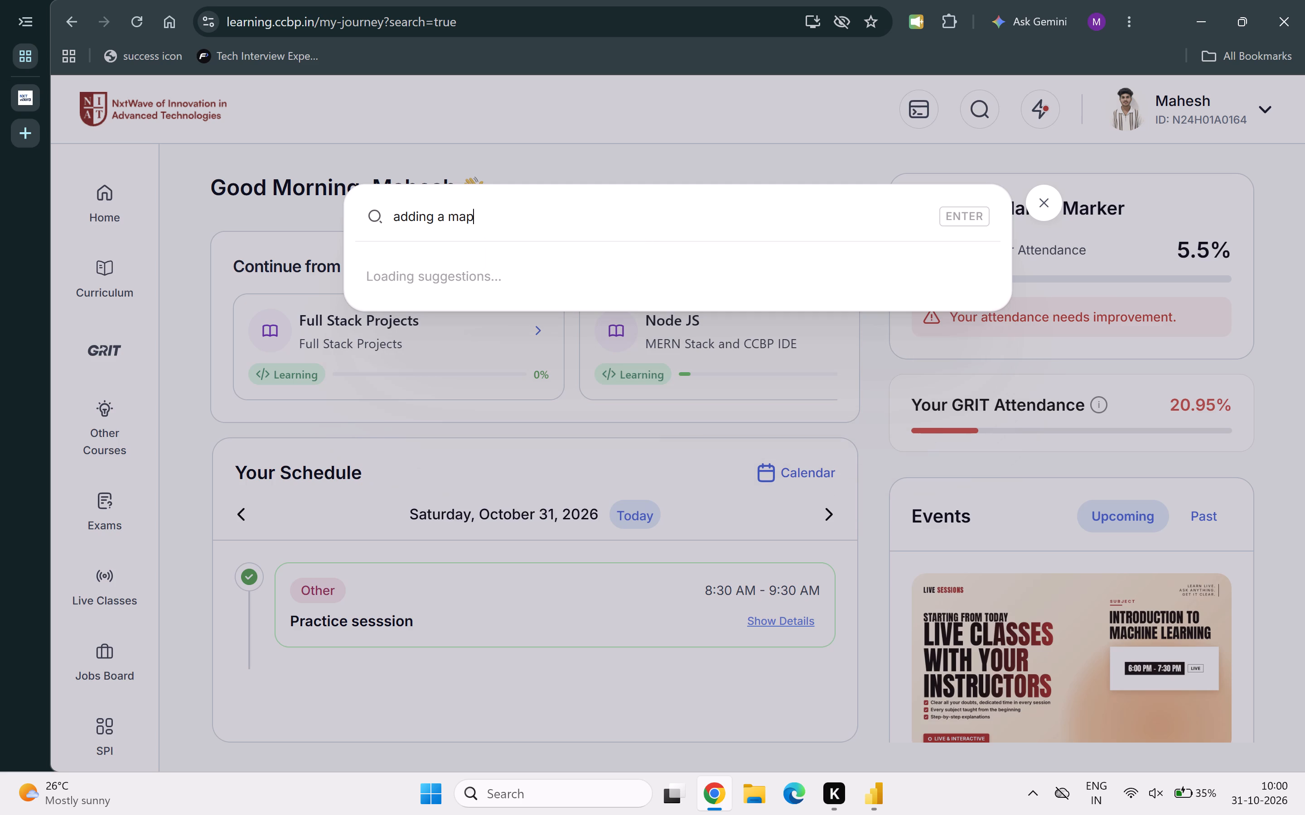
pyautogui.press('Return')
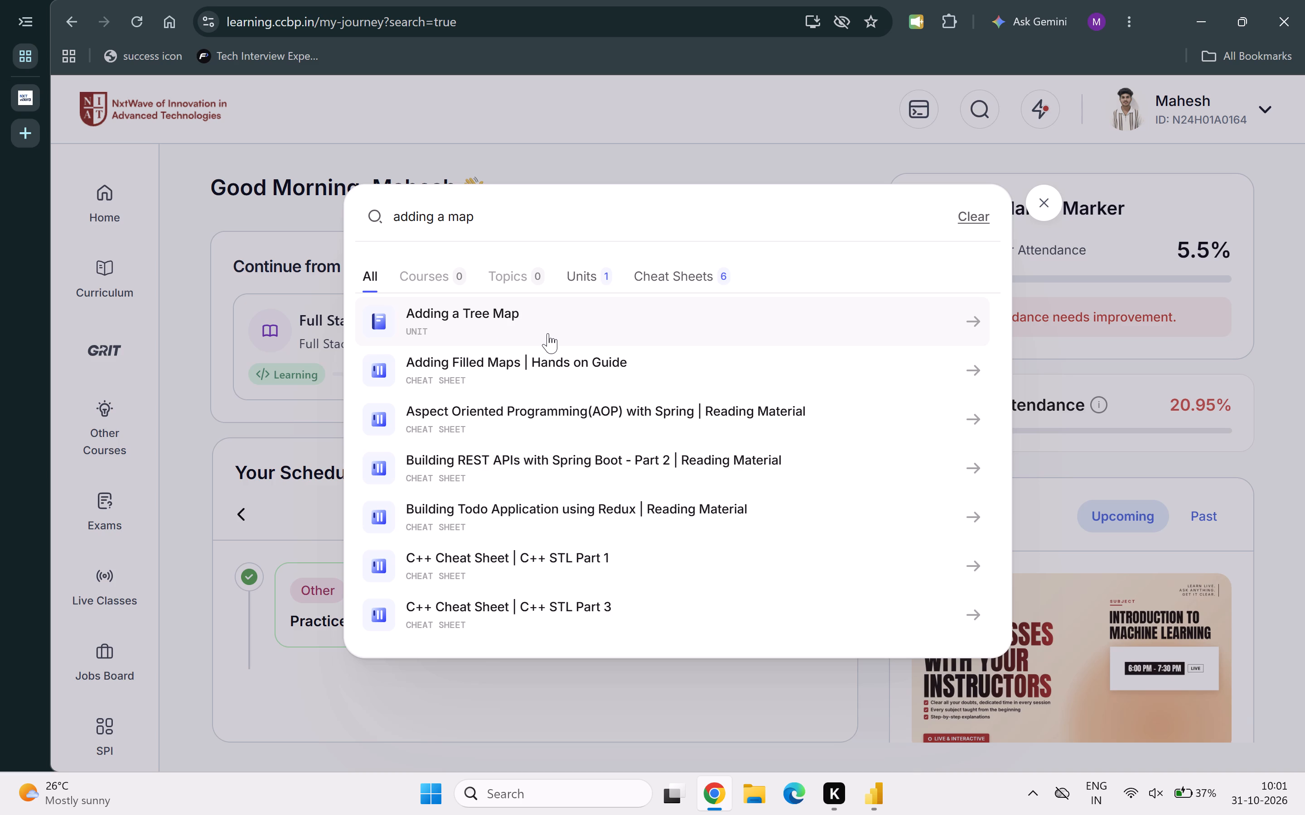
# Search the portal for "adding maps", try to open the Adding Filled Maps | Hands on Guide result, and return to the portal home.
pyautogui.press('BackSpace')
pyautogui.press('BackSpace')
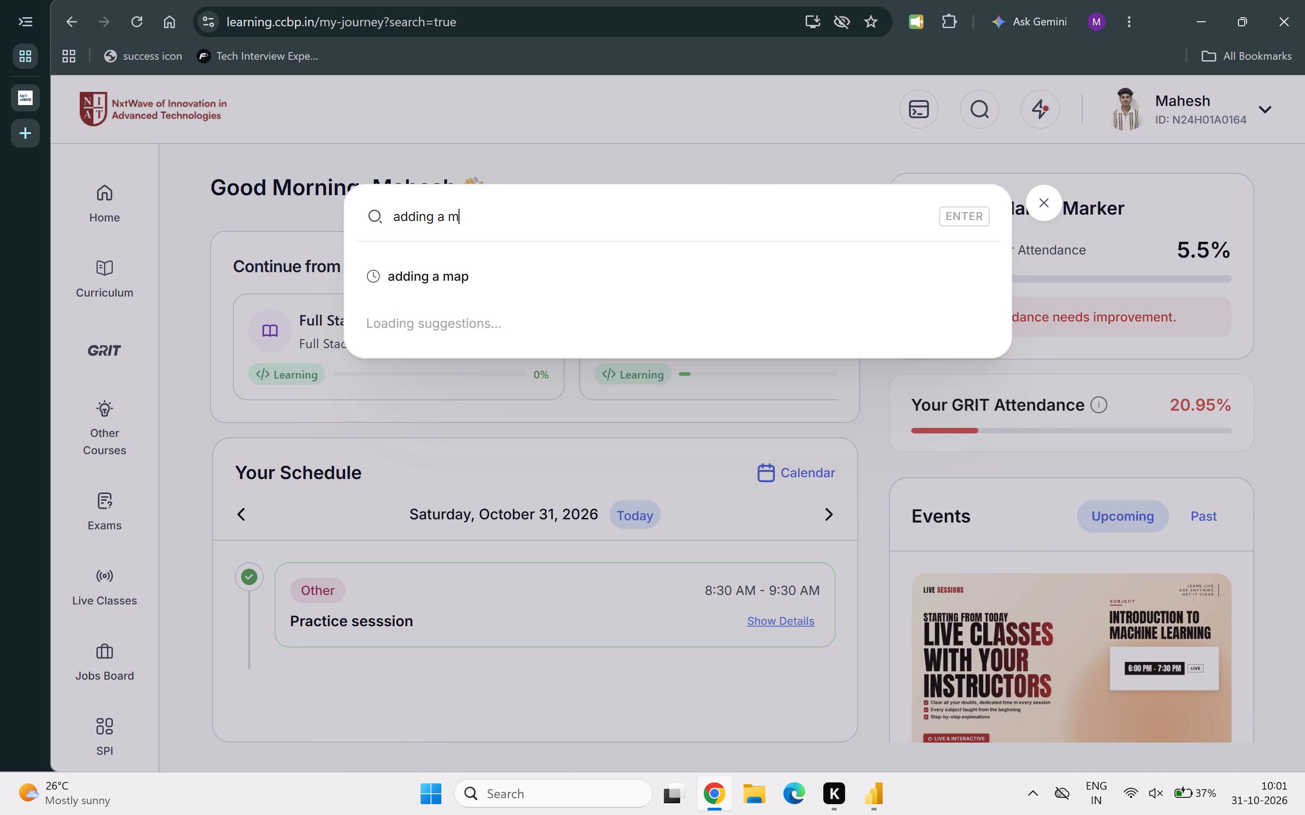
pyautogui.press('BackSpace')
pyautogui.press('BackSpace')
pyautogui.press('BackSpace')
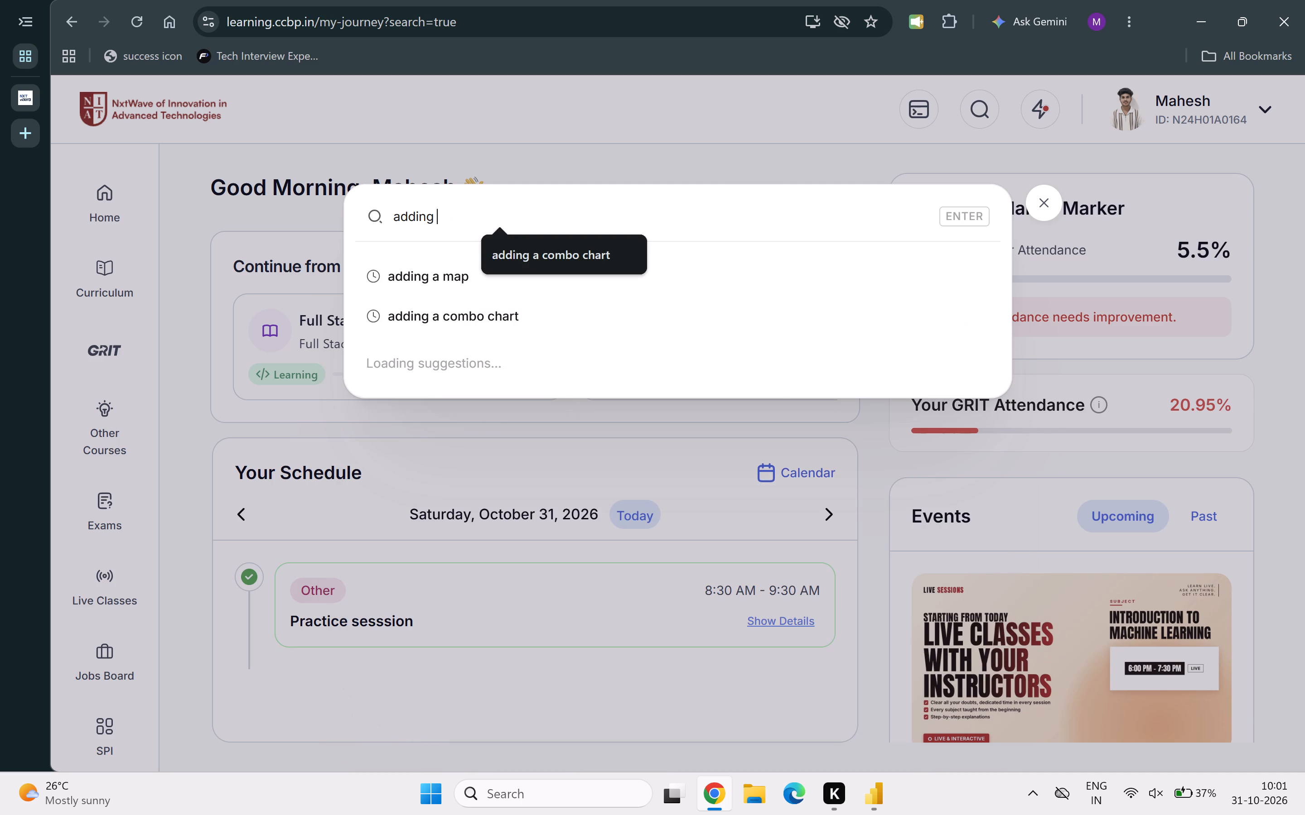
pyautogui.press(',')
pyautogui.press('BackSpace')
pyautogui.write('maps')
pyautogui.press('Return')
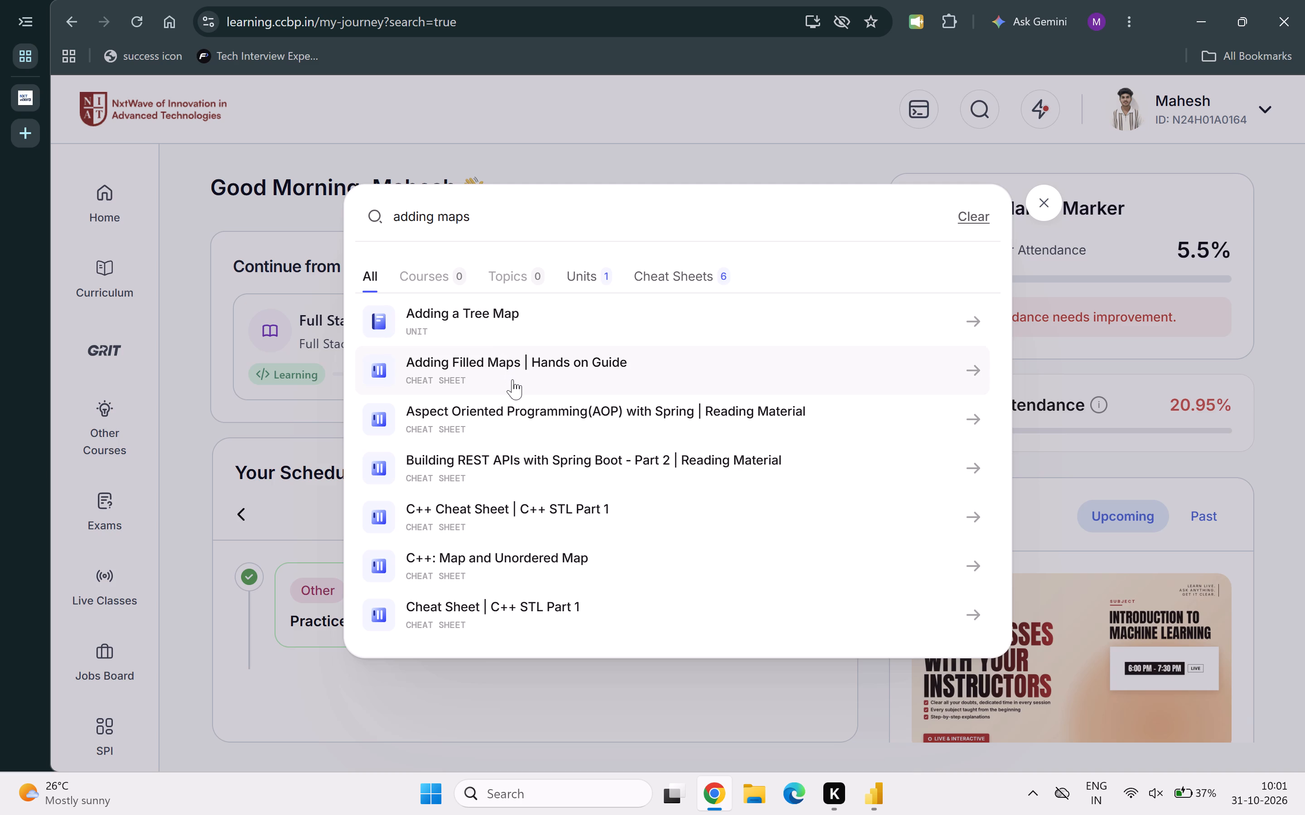
pyautogui.click(512, 379)
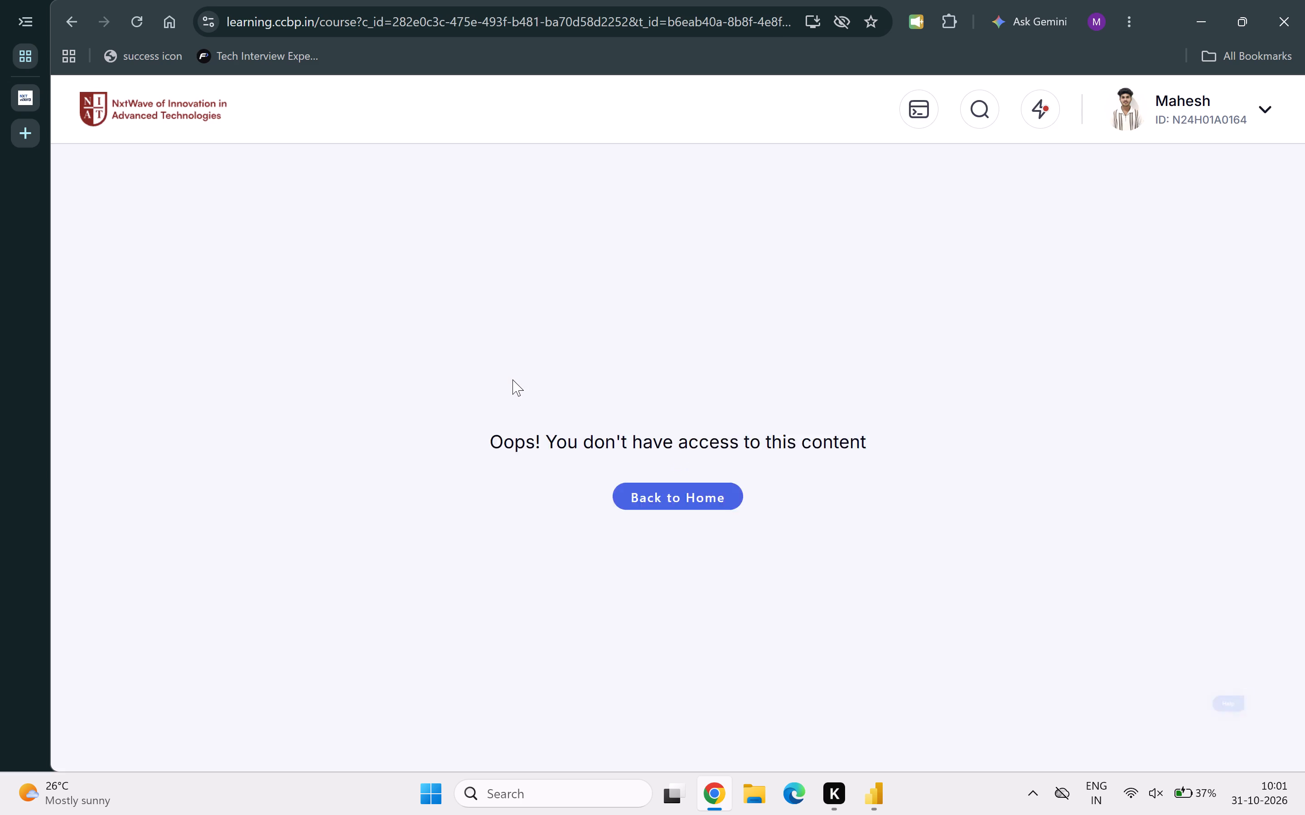
pyautogui.click(700, 611)
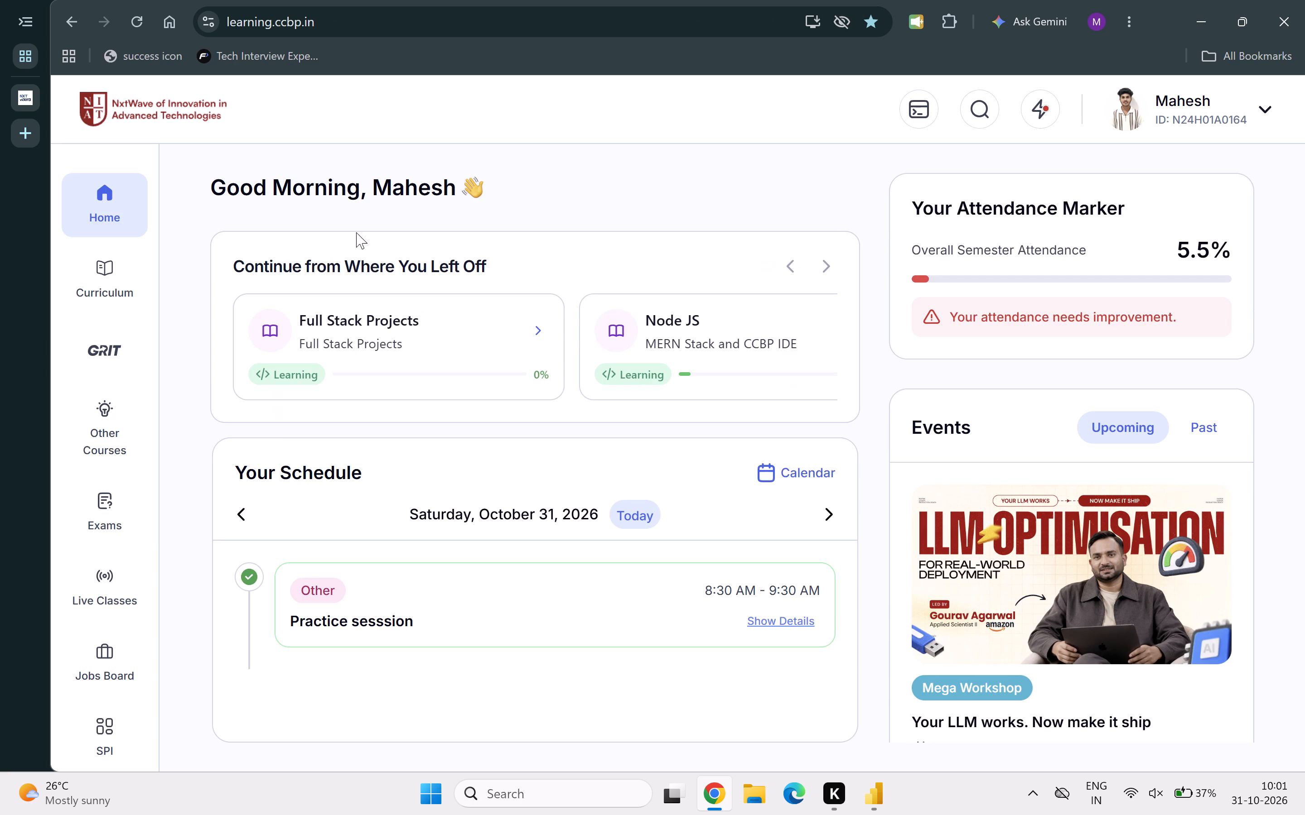
# Open the Data visualisation course's Advanced Visualization topic from the recently studied courses.
pyautogui.click(824, 270)
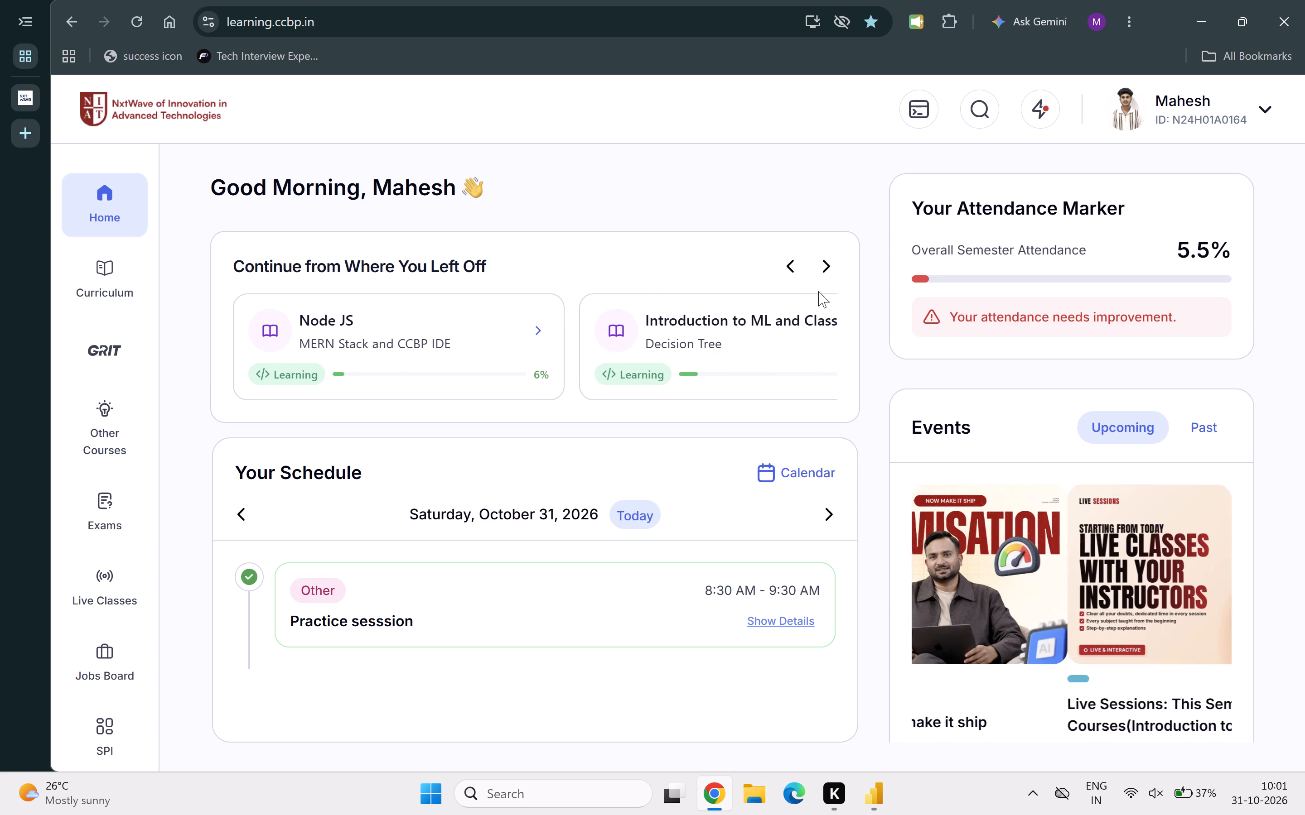
pyautogui.click(818, 291)
pyautogui.click(822, 276)
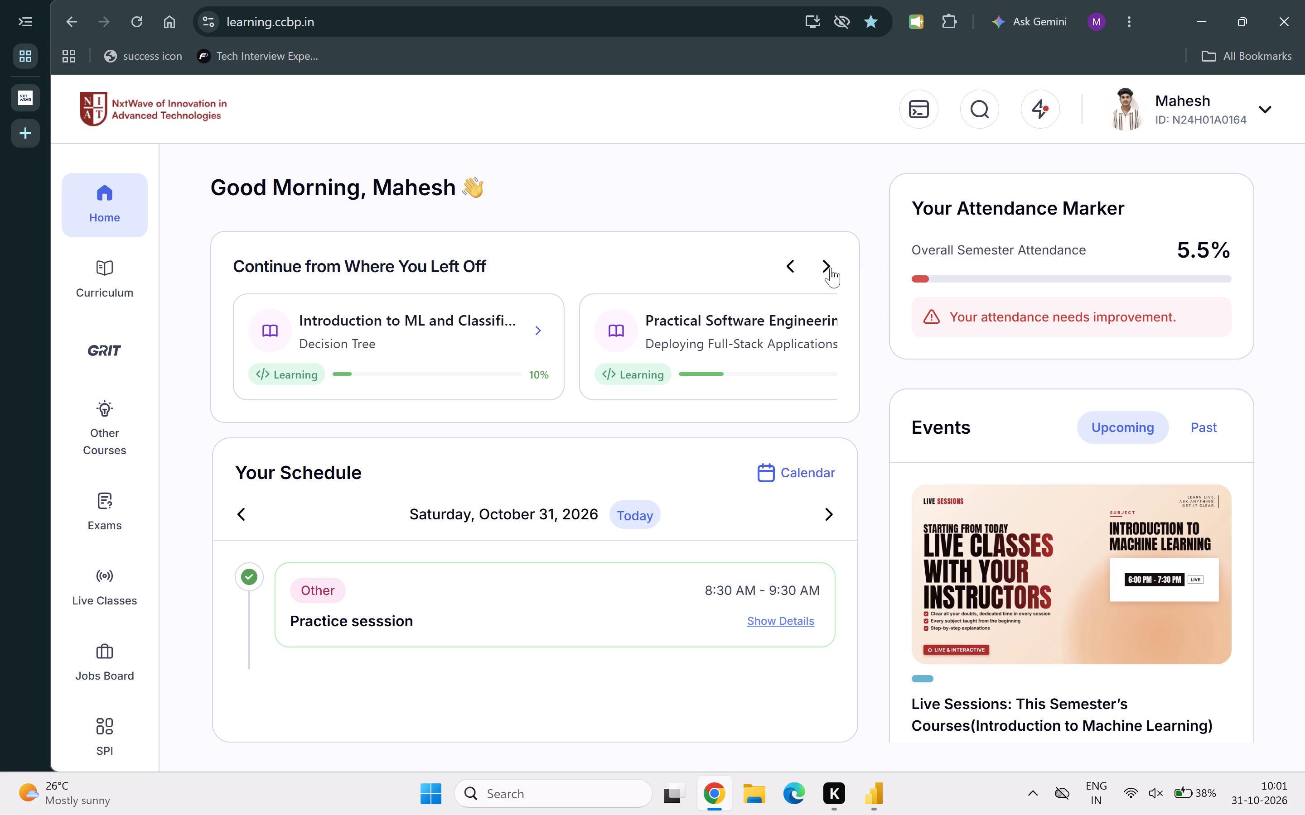
pyautogui.click(831, 267)
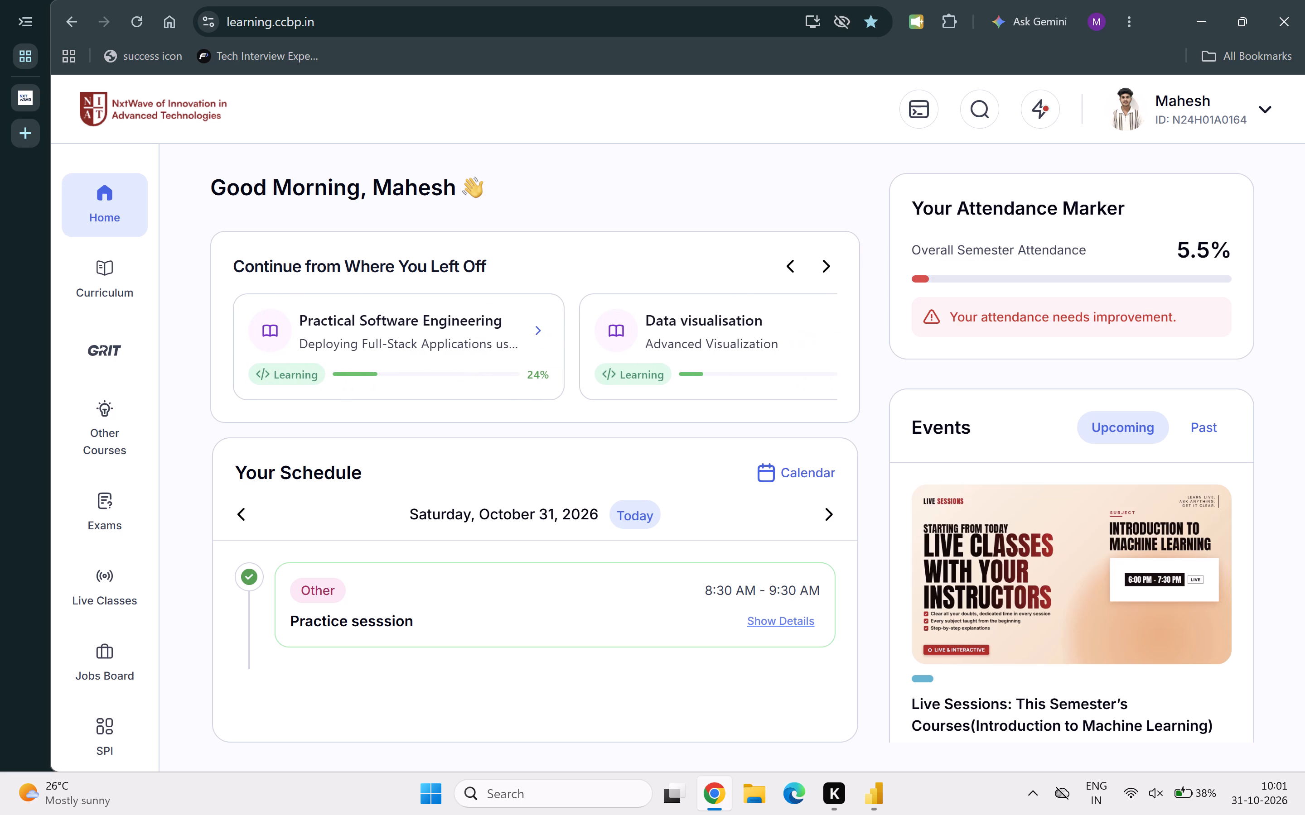
pyautogui.click(692, 336)
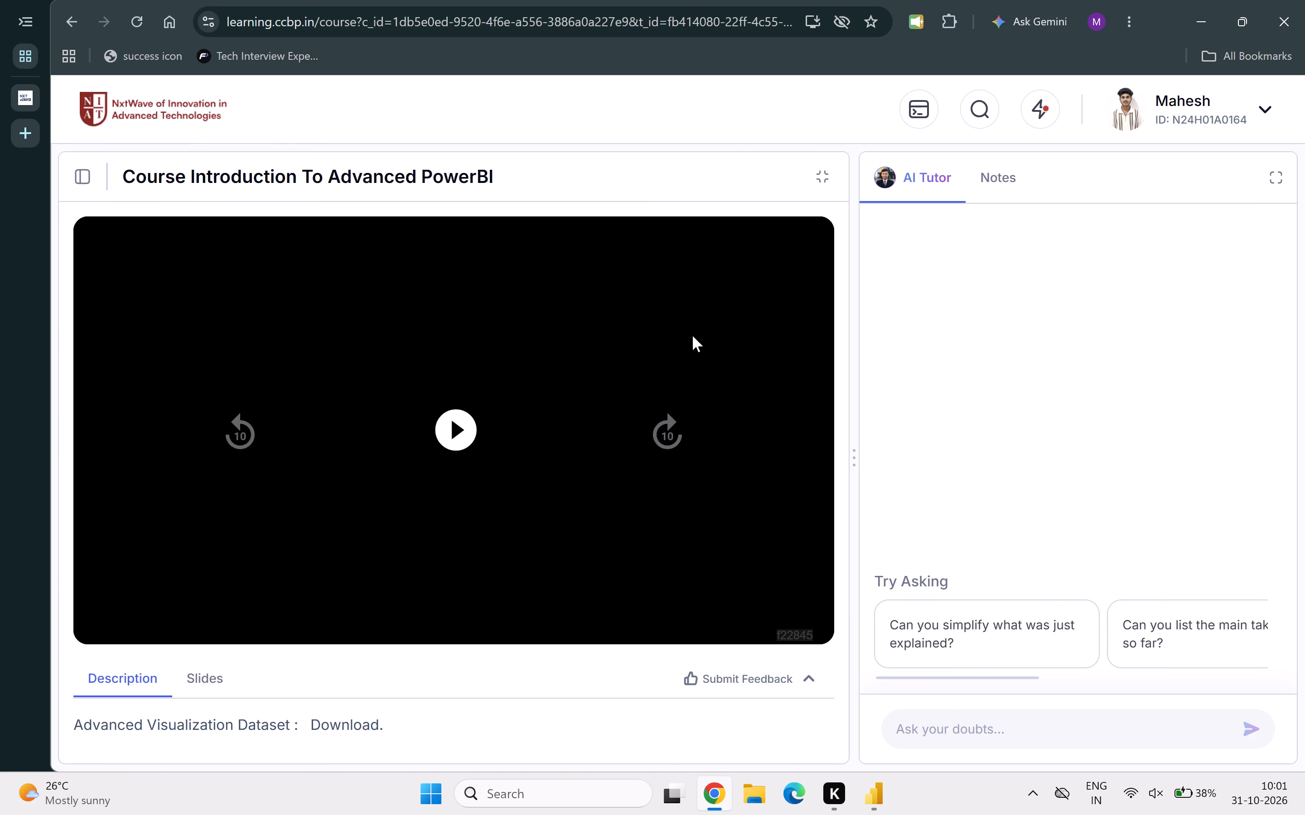
# Open the Adding Filled Maps video lesson in the Advanced Visualization topic and look through its page content.
pyautogui.scroll(-2, 348, 545)
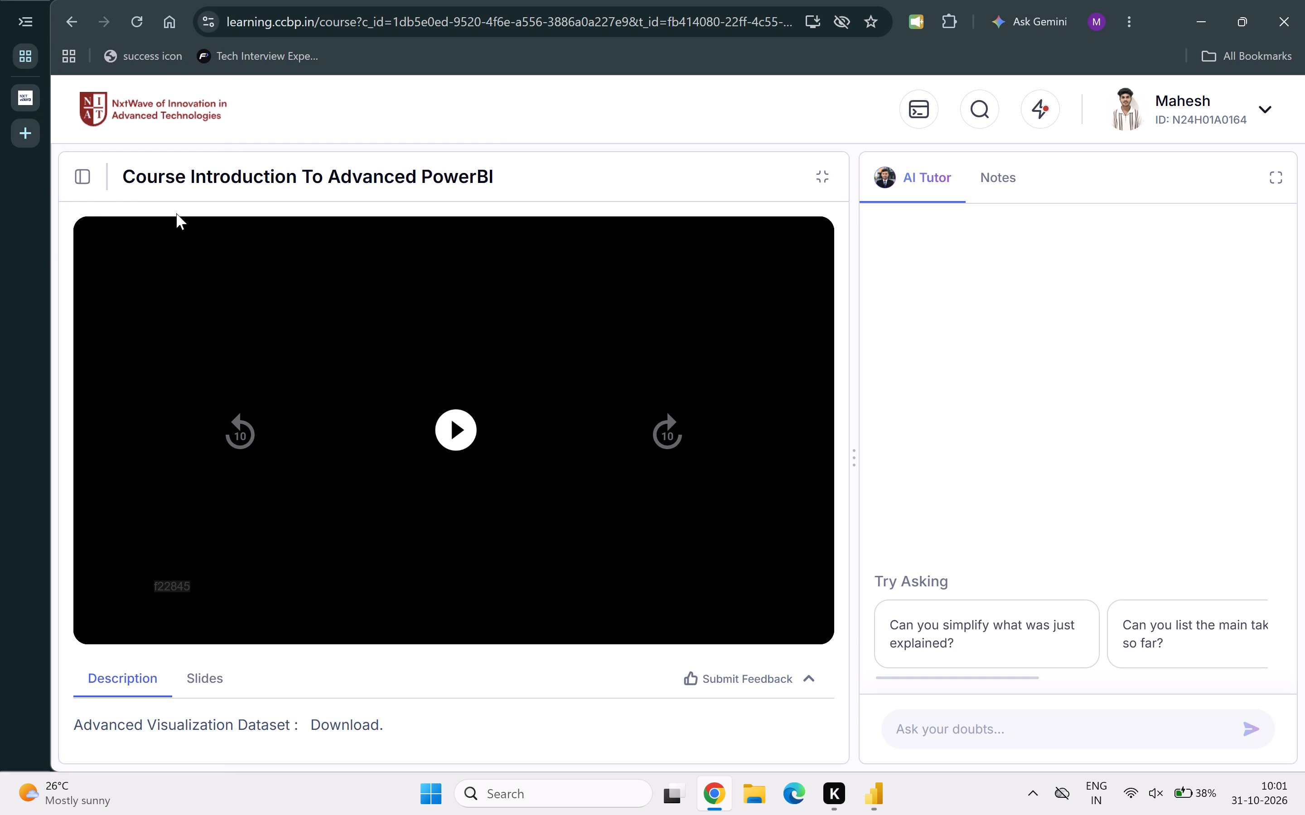
pyautogui.click(82, 184)
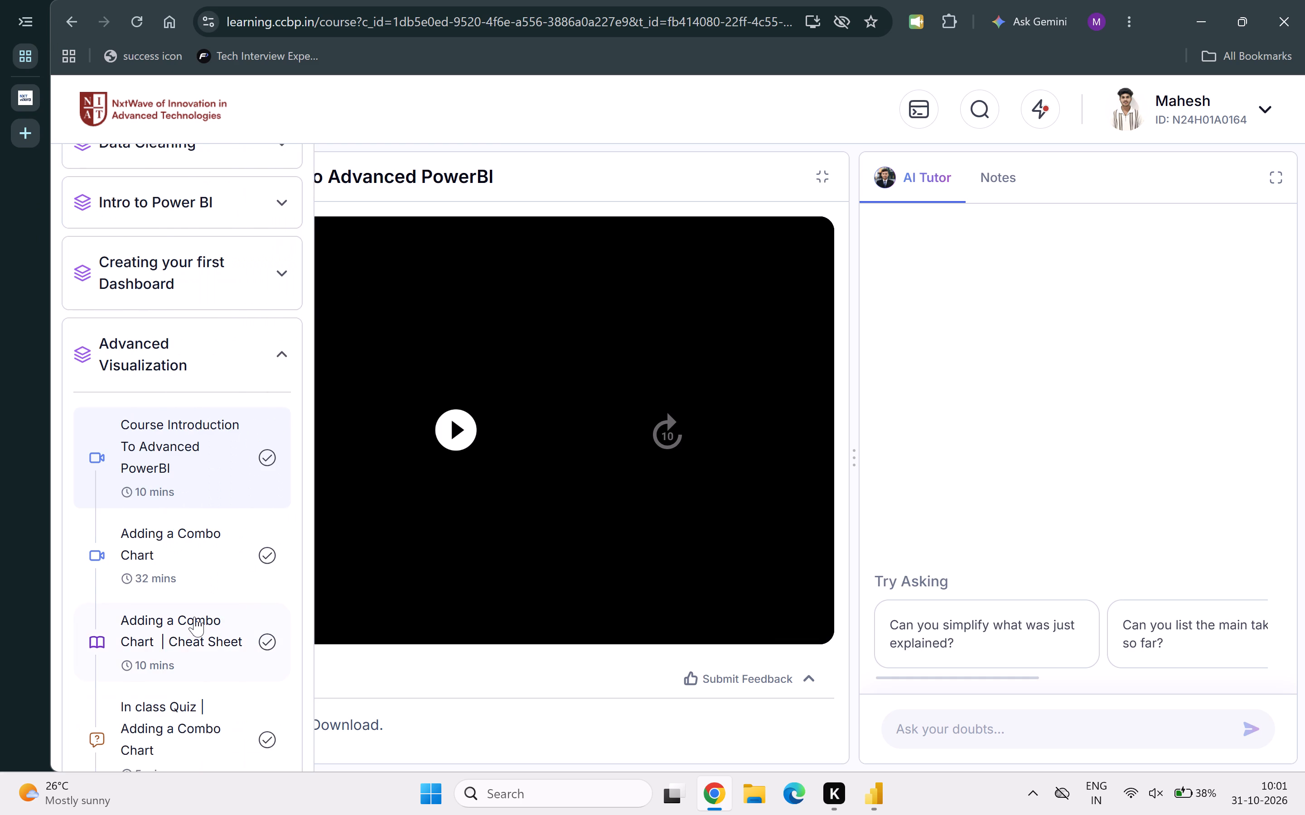
pyautogui.scroll(-7, 194, 617)
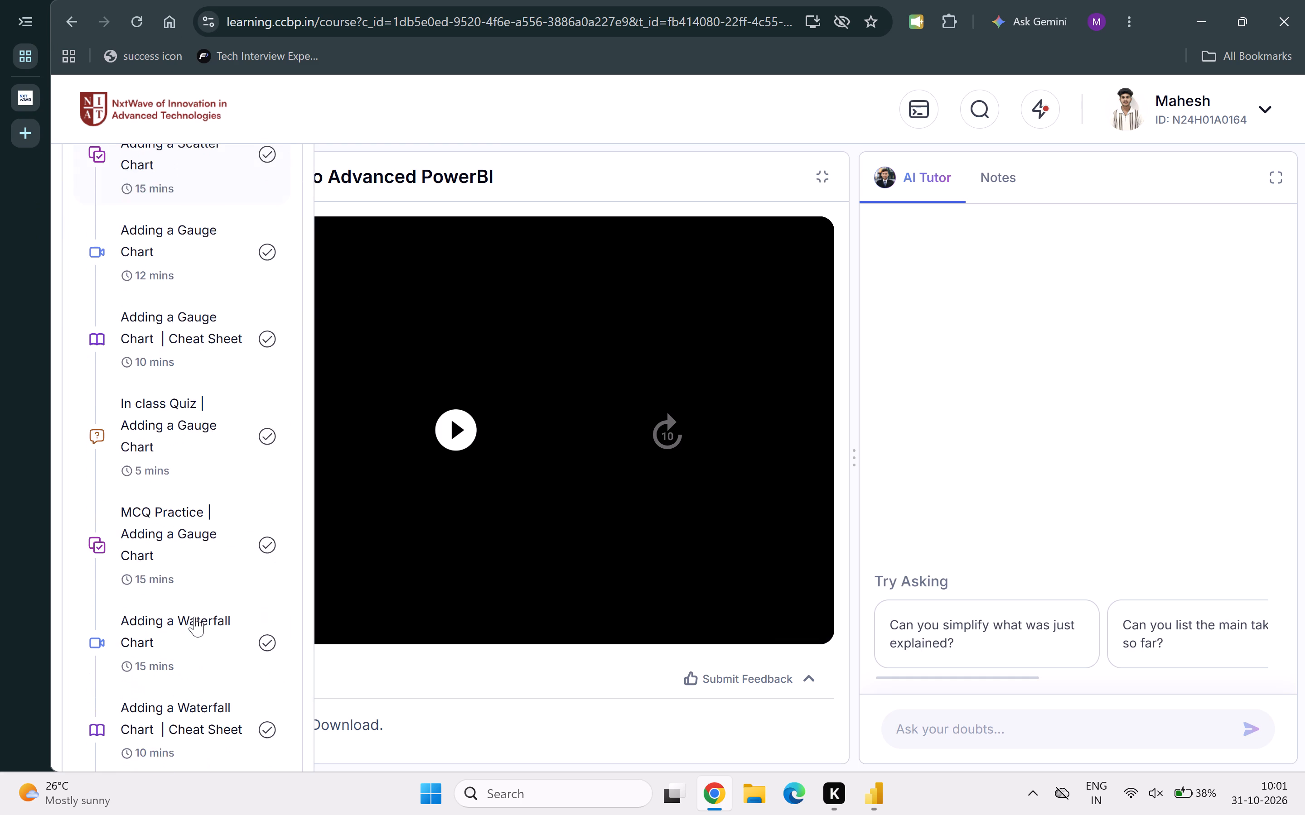
pyautogui.scroll(-2, 194, 617)
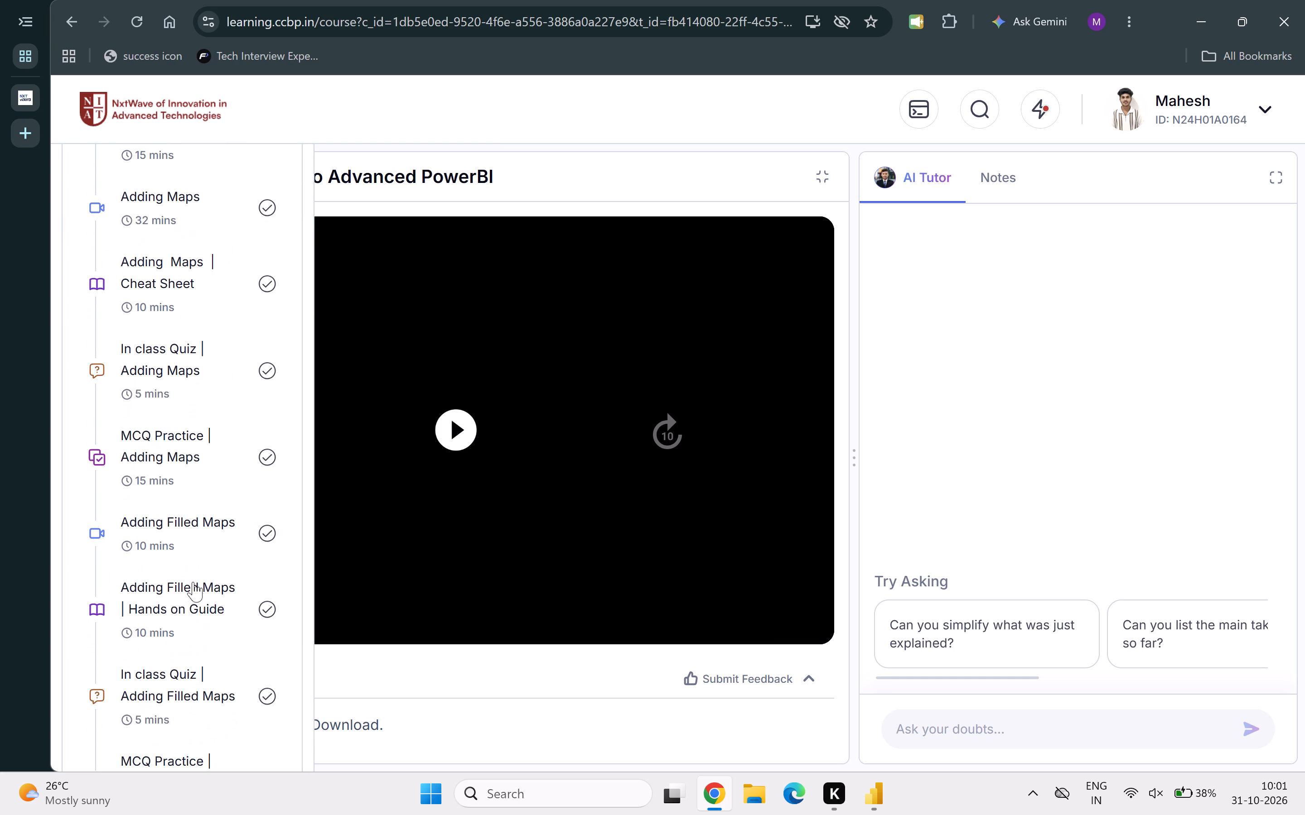
pyautogui.click(184, 539)
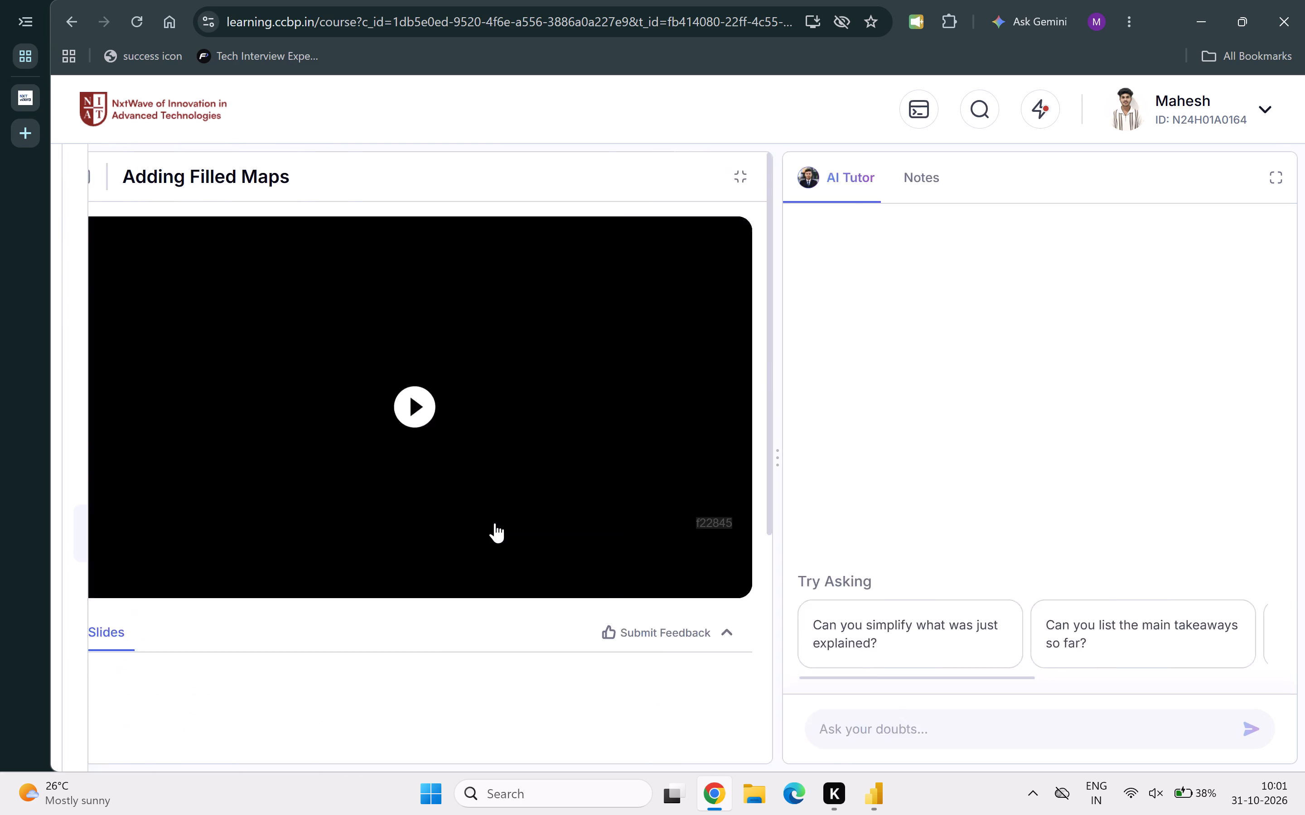
pyautogui.scroll(-5, 495, 523)
pyautogui.scroll(3, 495, 523)
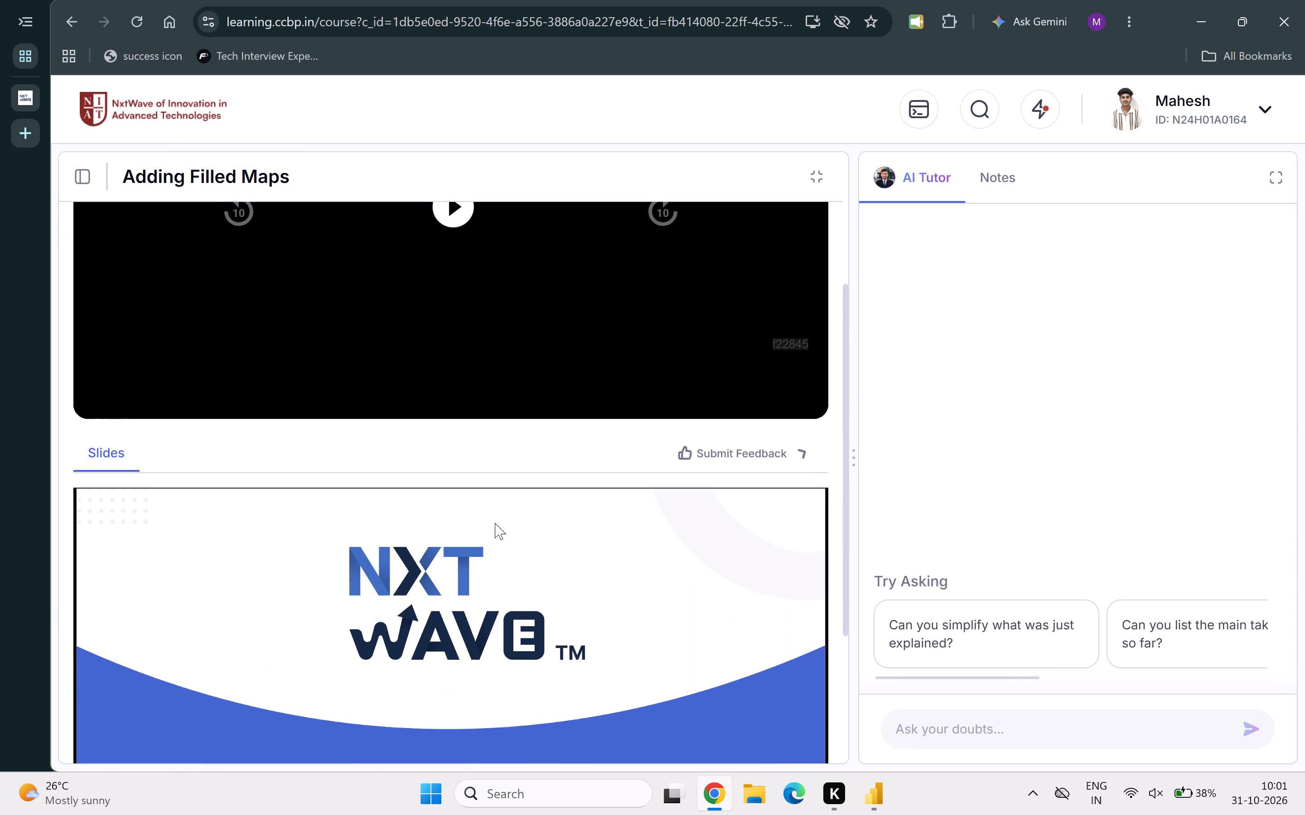
pyautogui.scroll(7, 462, 455)
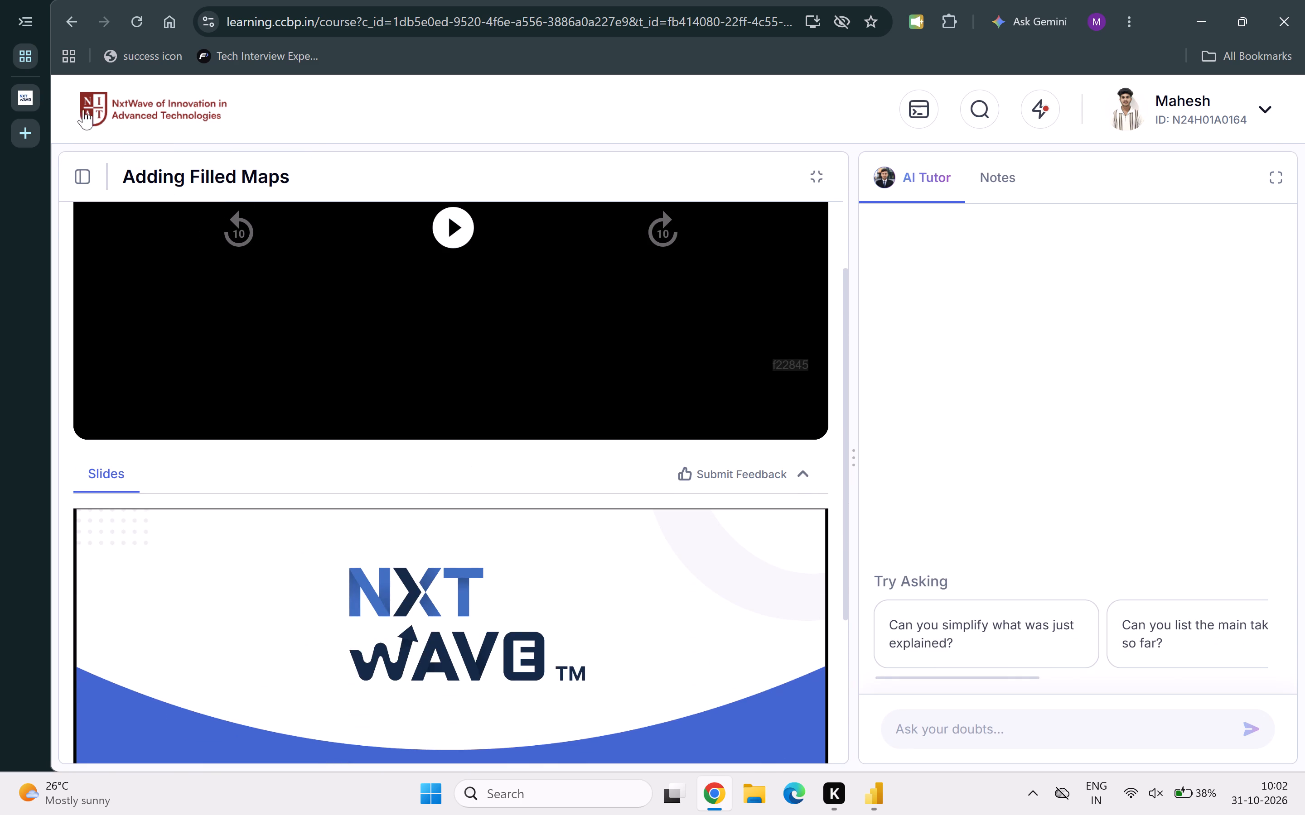
# Open the Adding Maps video lesson in the same topic and download its Adding Maps Dataset.
pyautogui.click(90, 184)
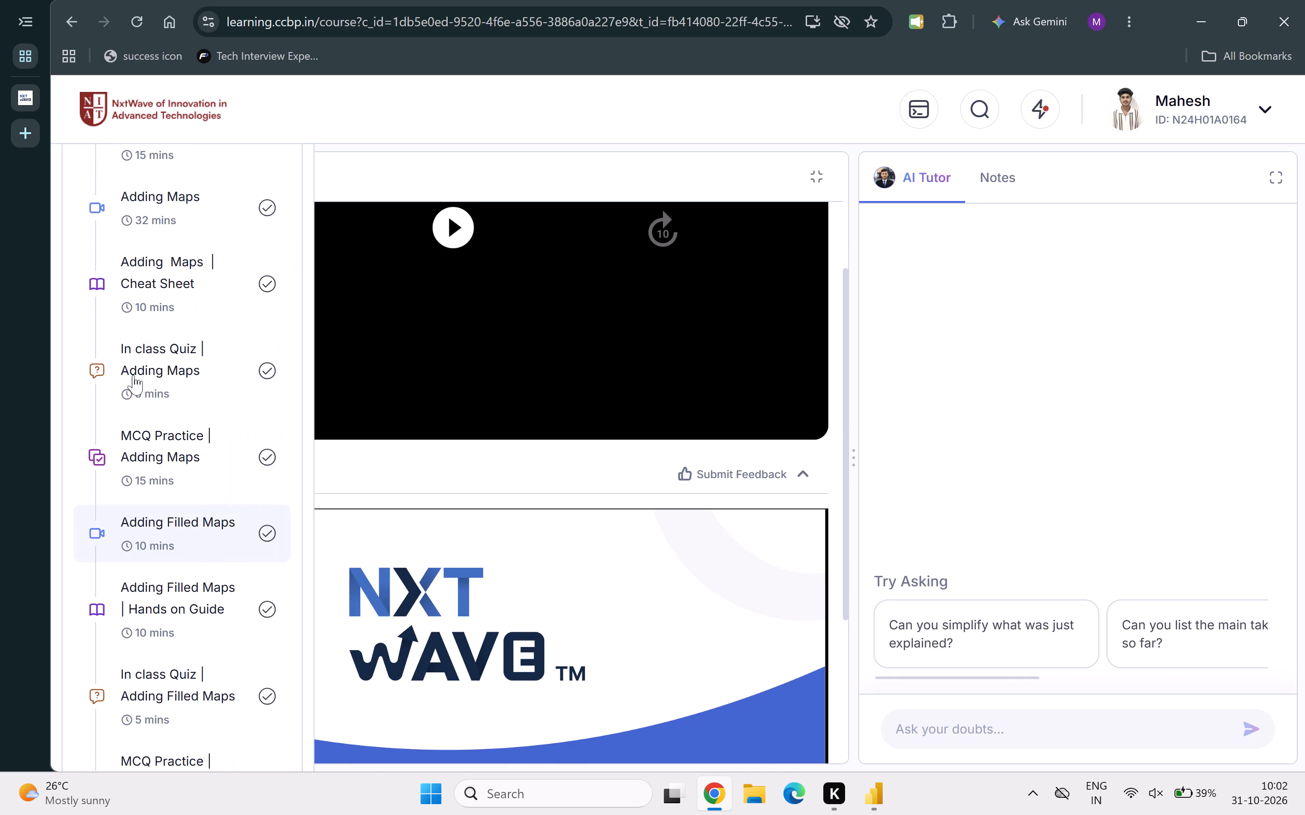
pyautogui.scroll(1, 164, 424)
pyautogui.click(194, 360)
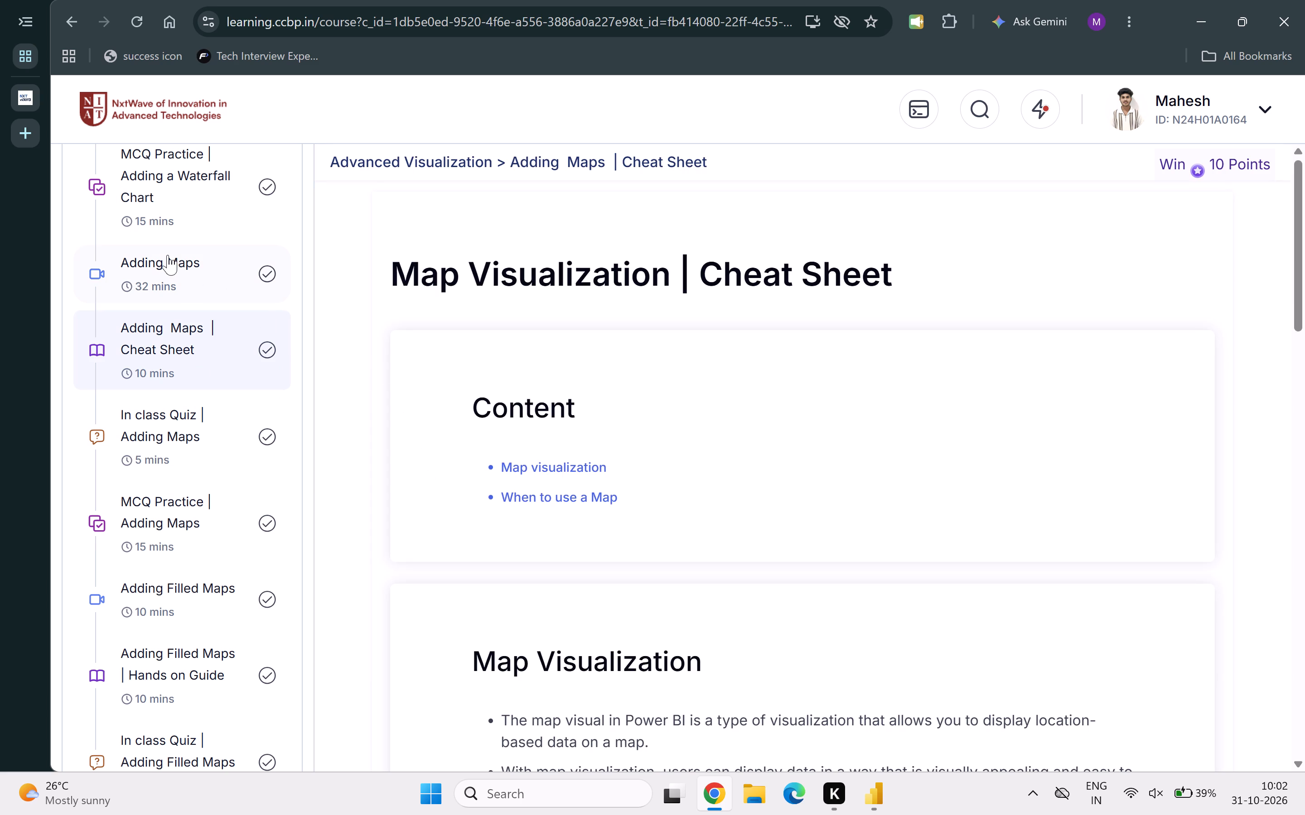
pyautogui.click(168, 255)
pyautogui.scroll(-3, 434, 453)
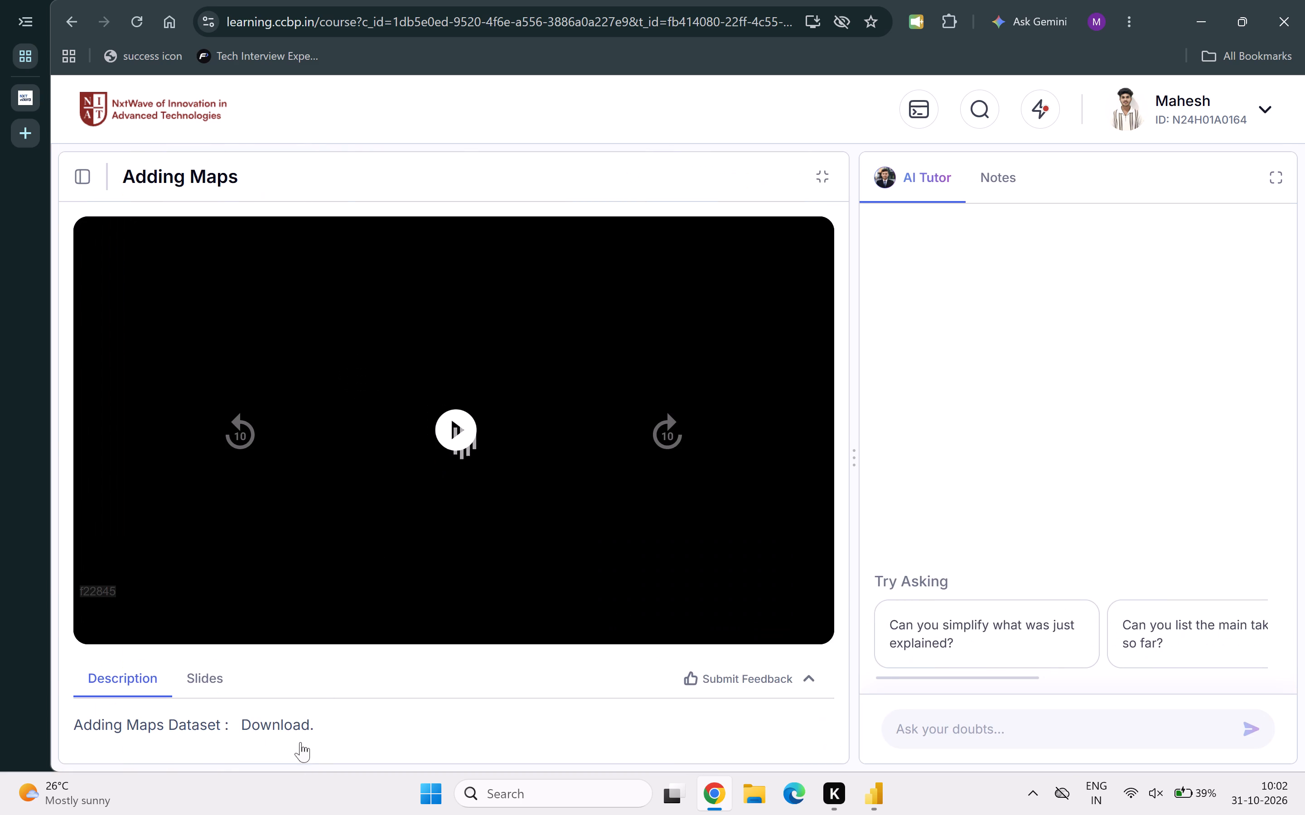
pyautogui.click(271, 731)
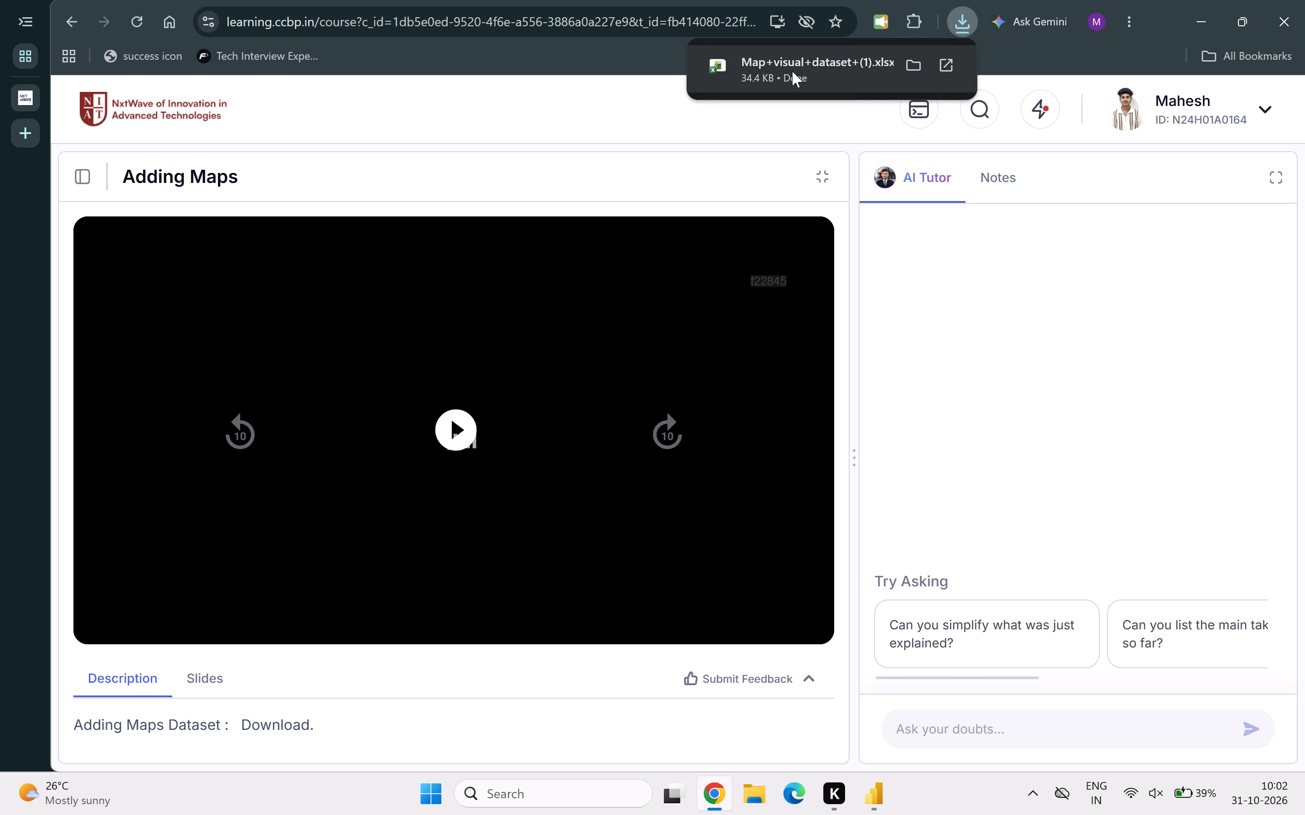
# Switch to Power BI Desktop, load Sheet1 from the Excel workbook Map+visual+dataset+(1).xlsx, and expand the fields of the new Sheet1 (2) table.
pyautogui.click(871, 790)
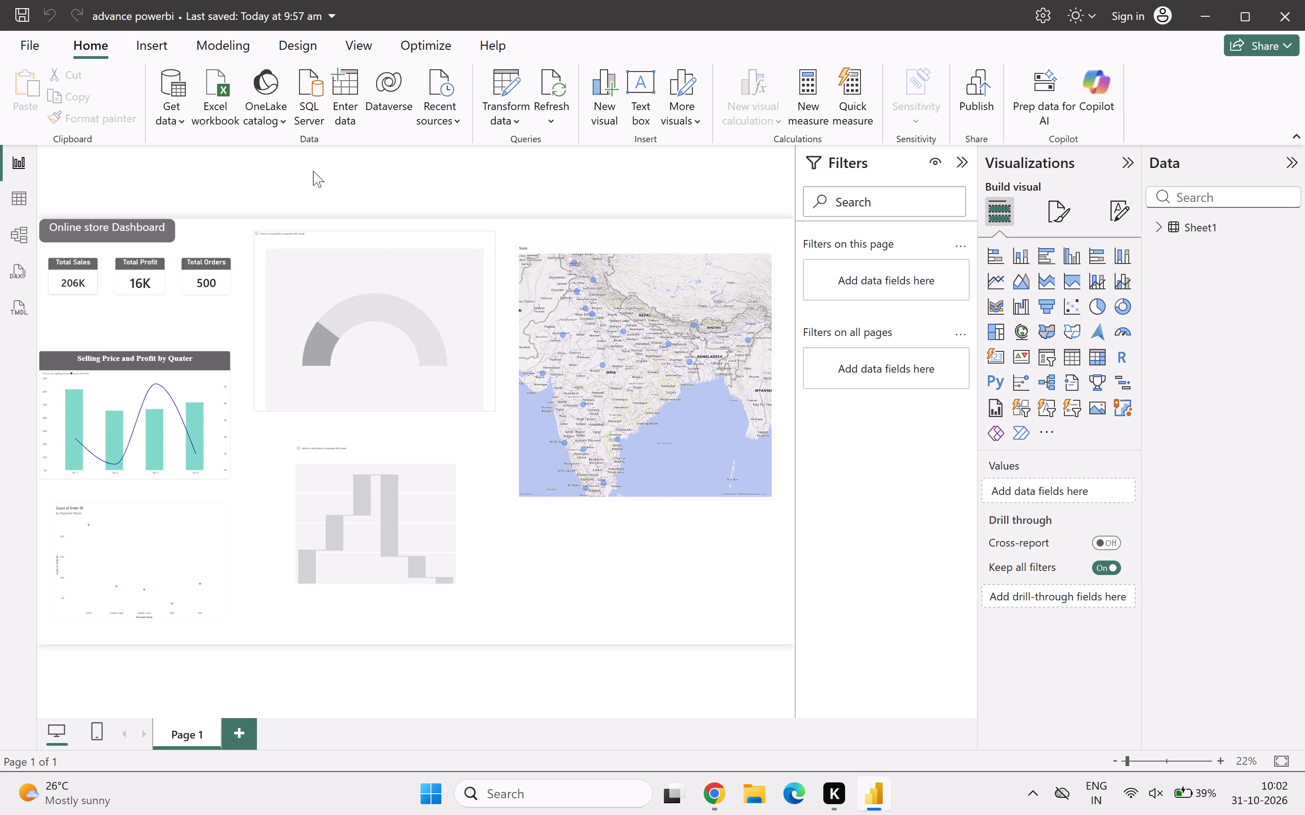
pyautogui.click(230, 86)
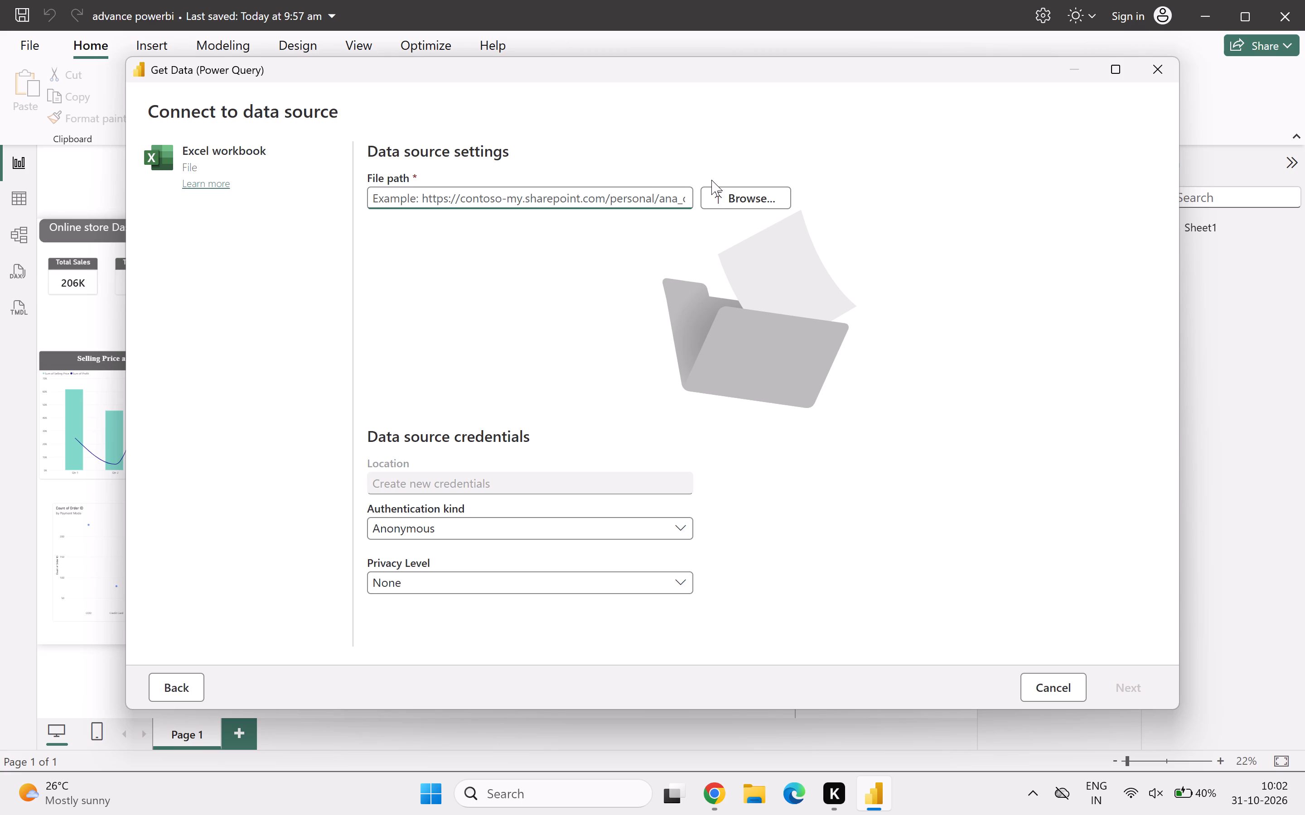
pyautogui.click(724, 193)
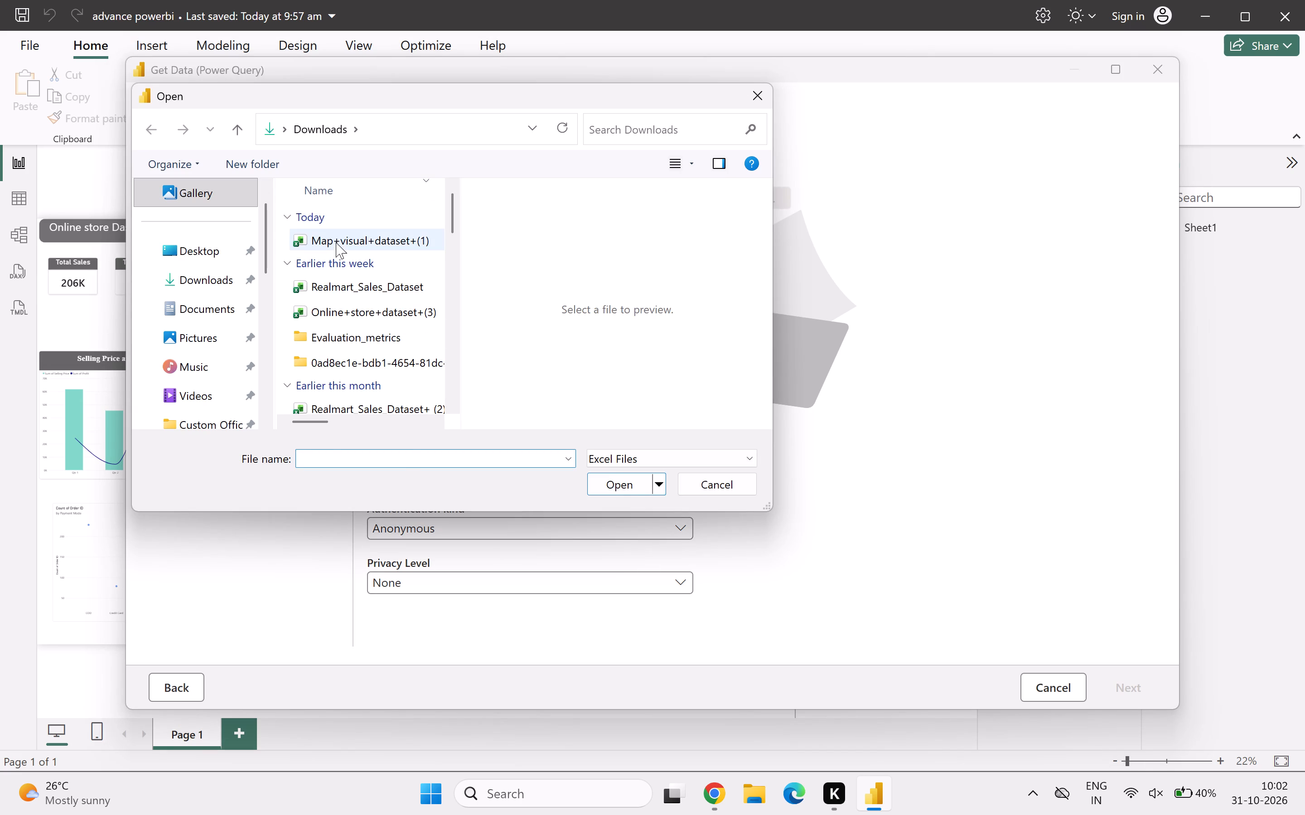
pyautogui.click(336, 242)
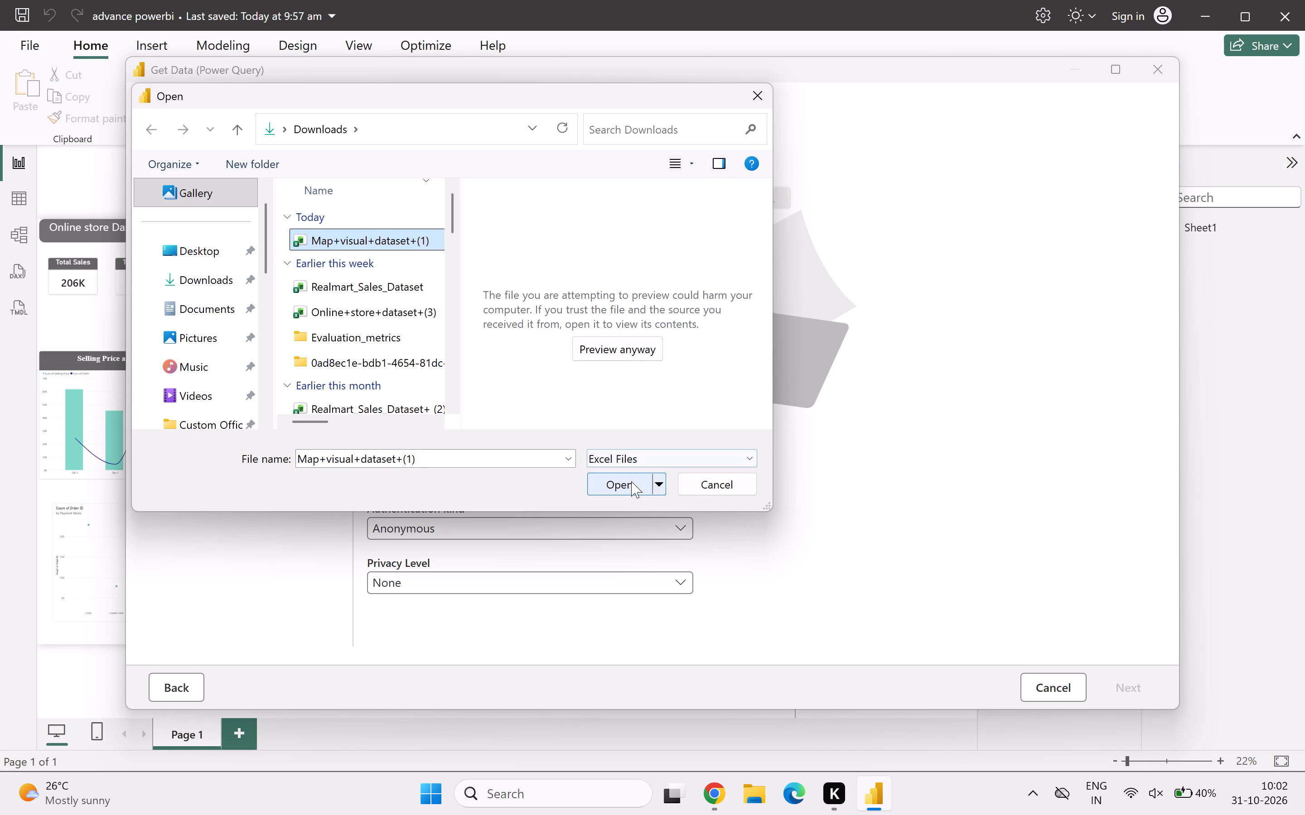
pyautogui.click(629, 482)
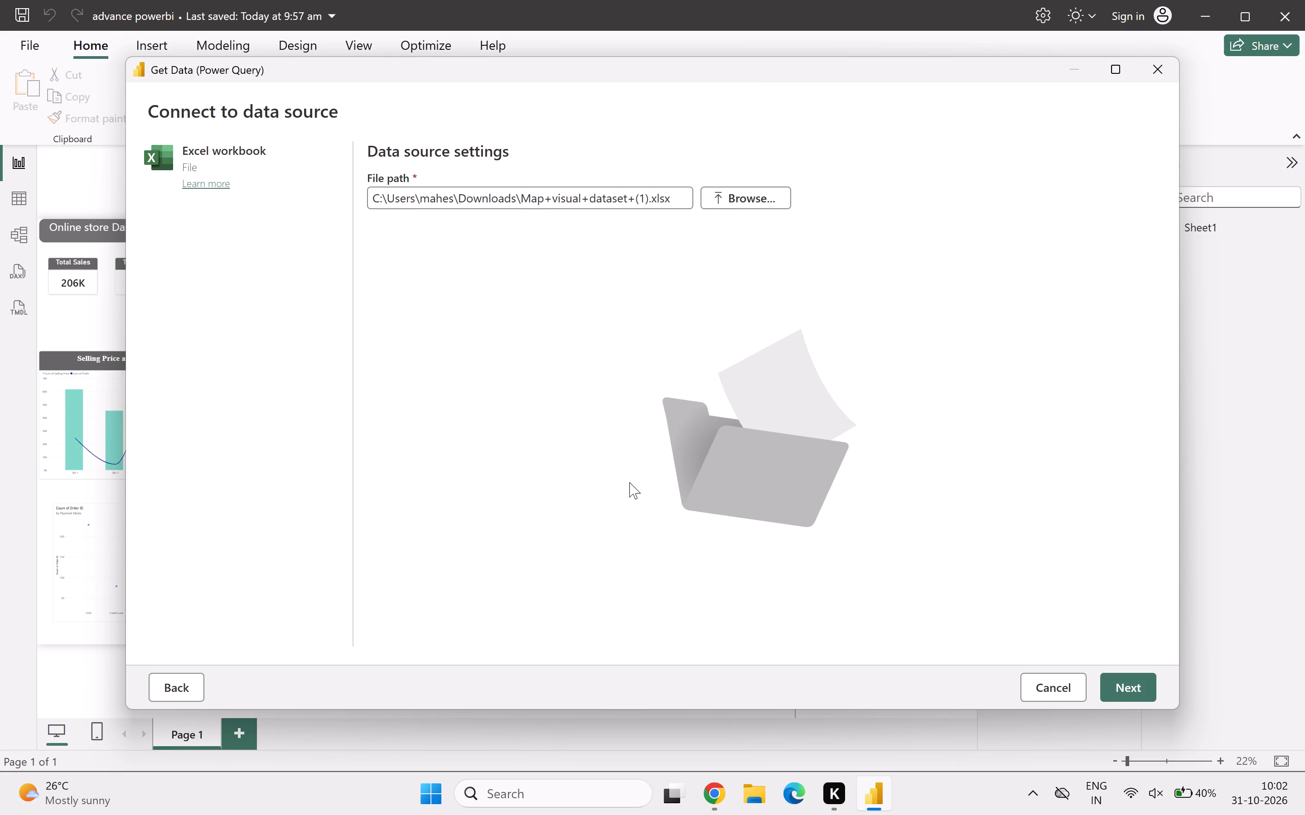
pyautogui.click(1120, 681)
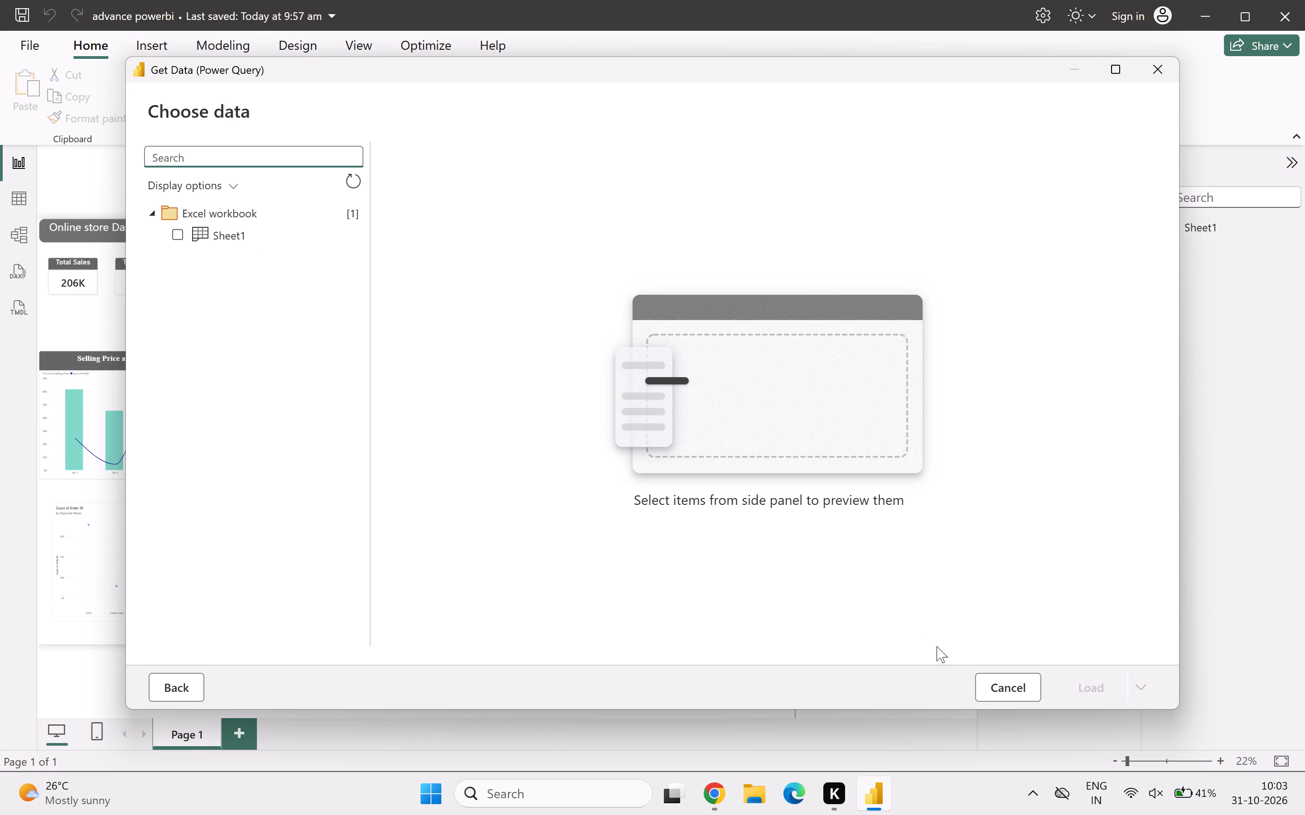
pyautogui.click(180, 226)
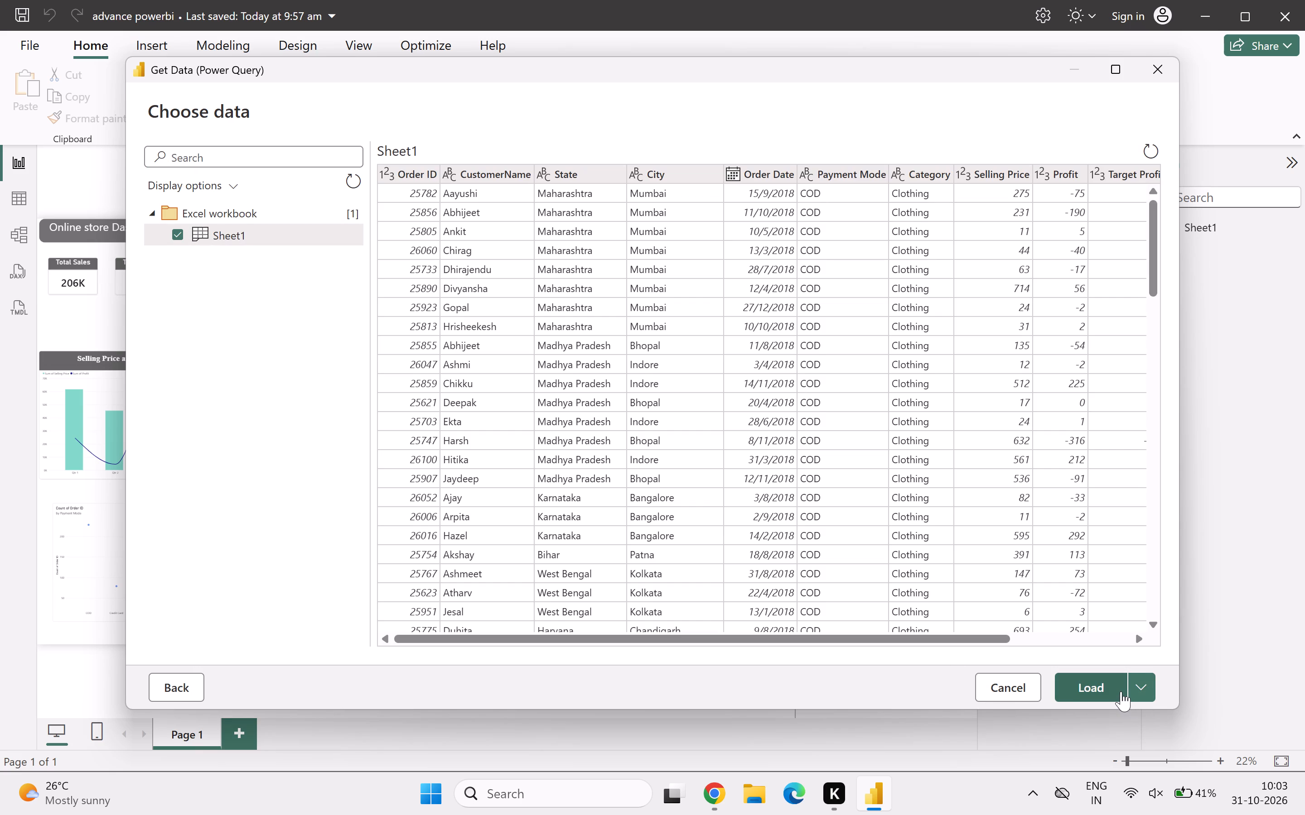
pyautogui.click(1068, 676)
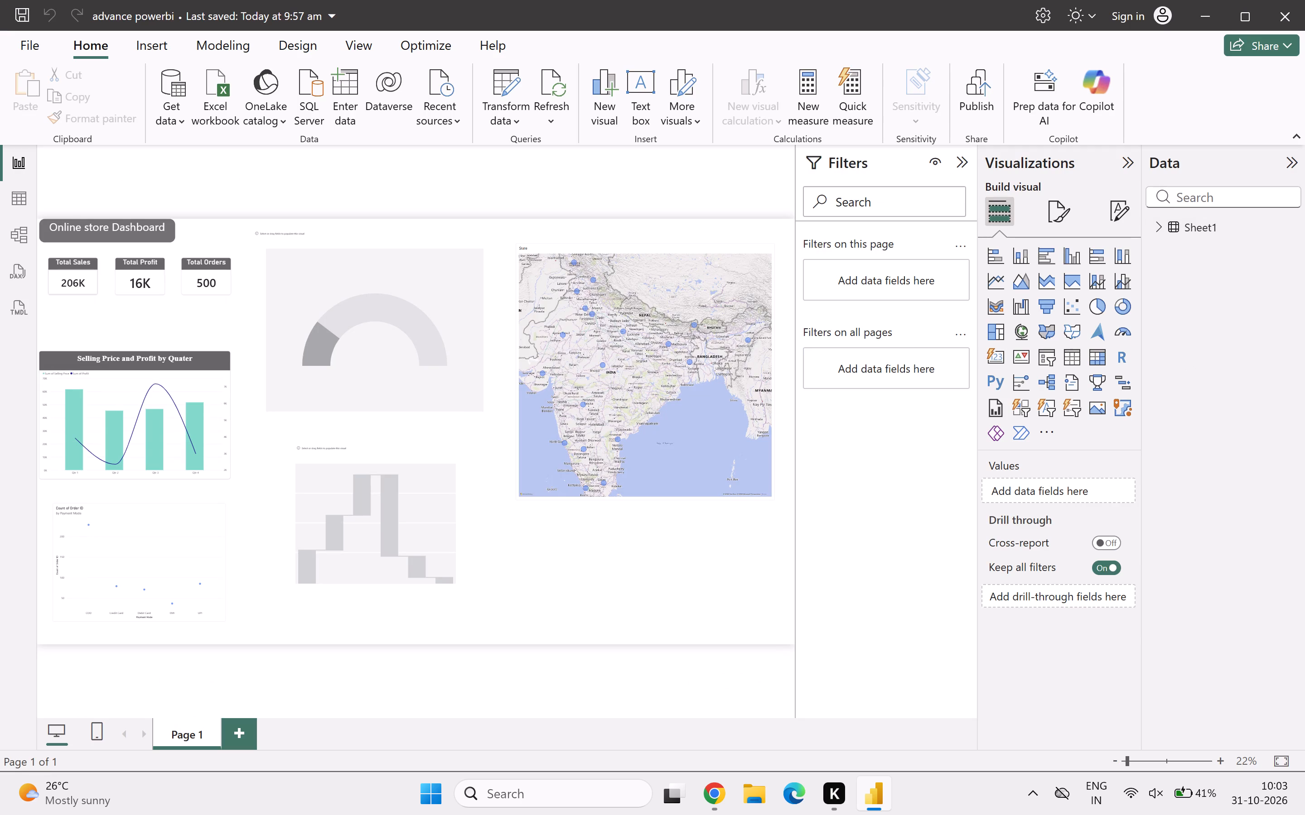
pyautogui.click(1165, 227)
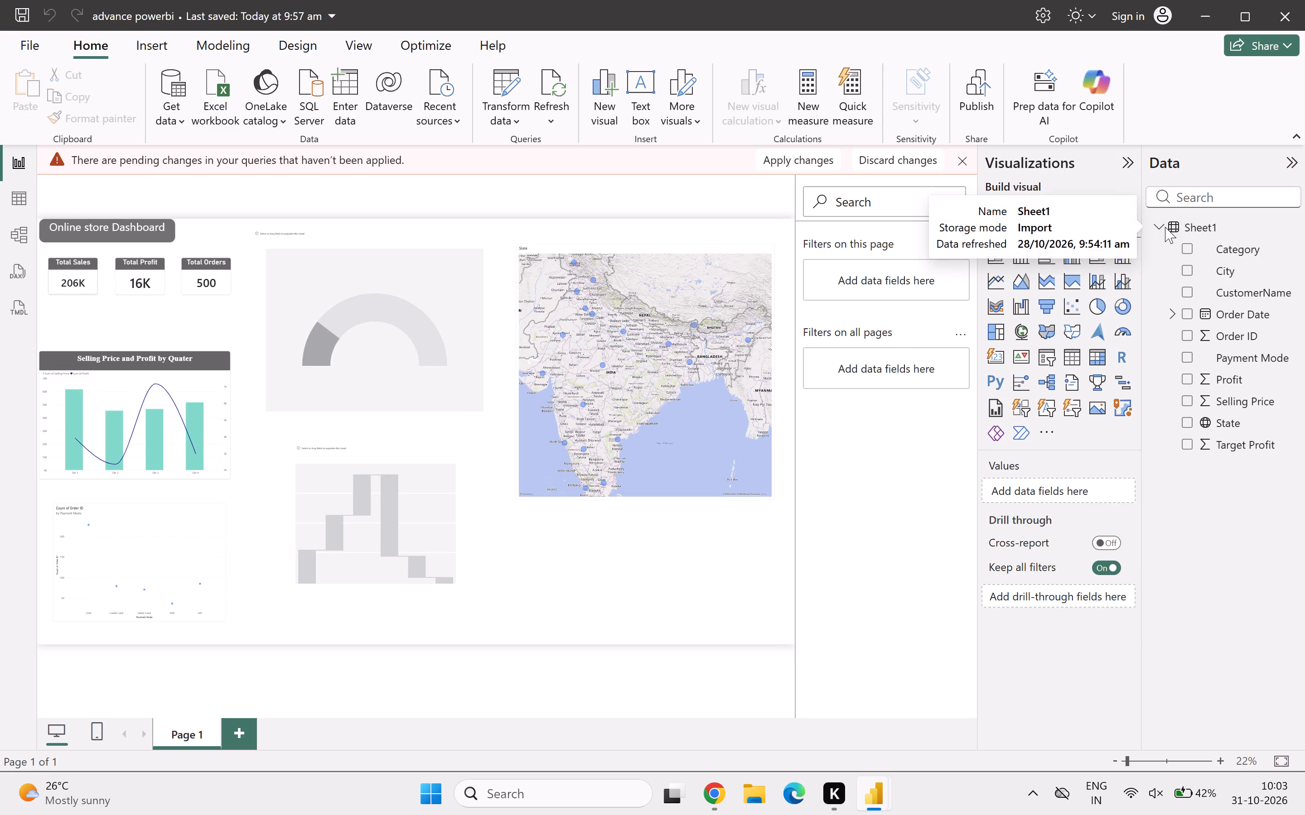
pyautogui.click(1162, 225)
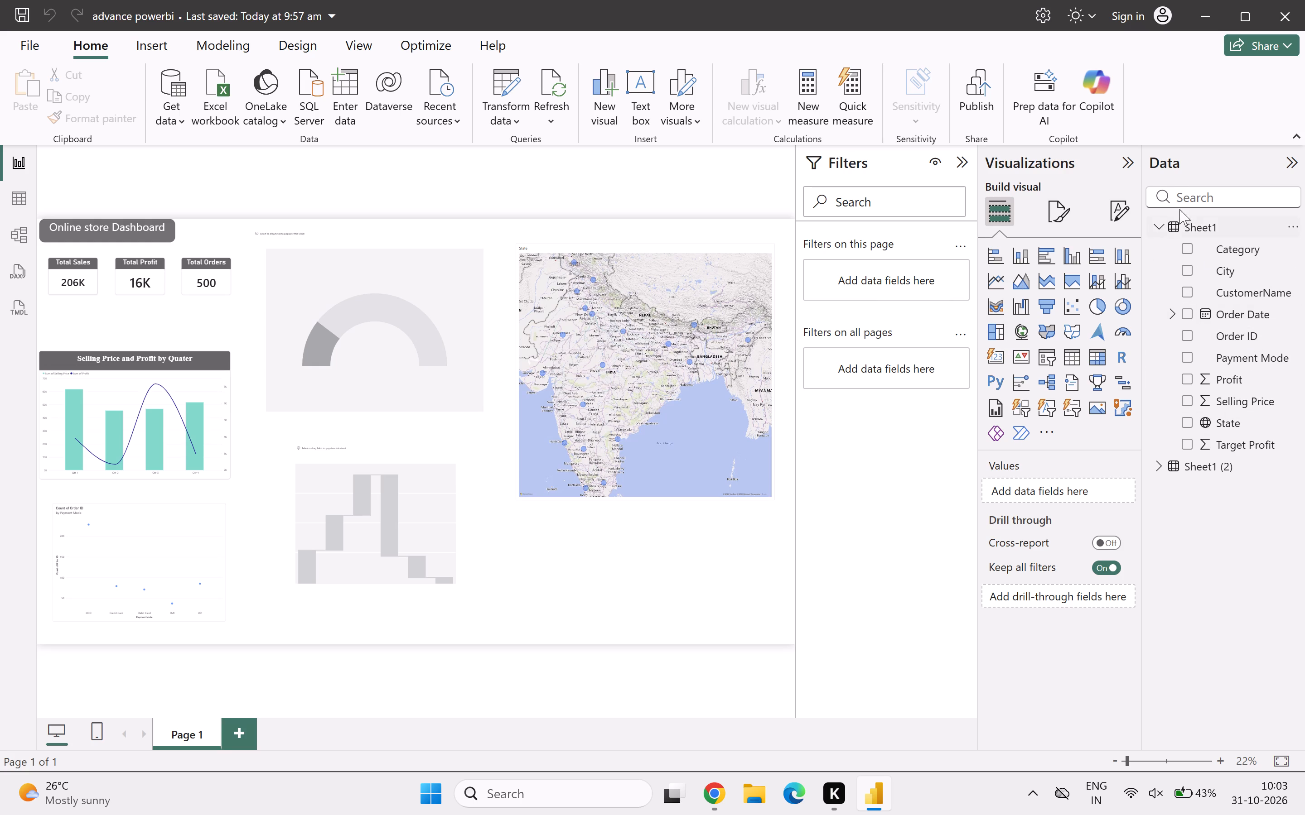
pyautogui.click(1189, 468)
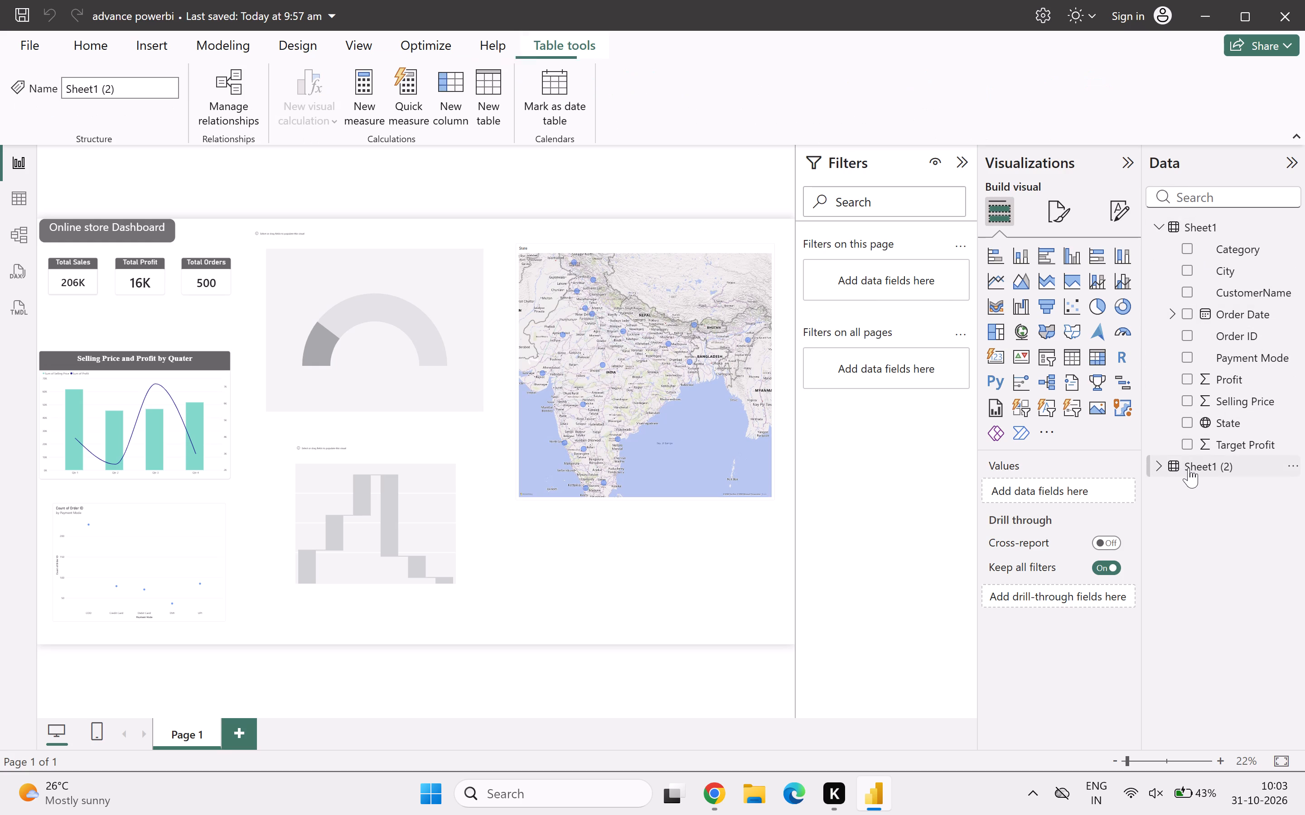
pyautogui.click(1160, 468)
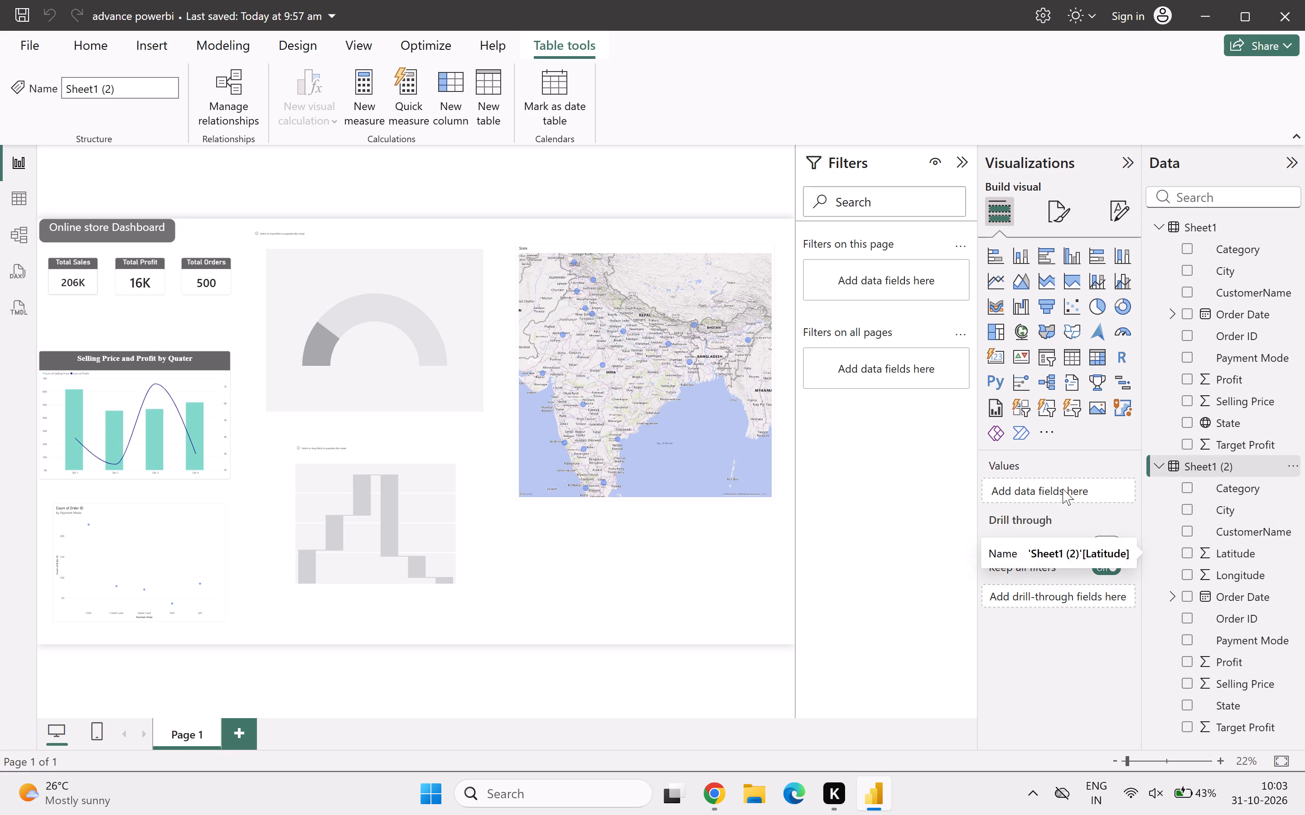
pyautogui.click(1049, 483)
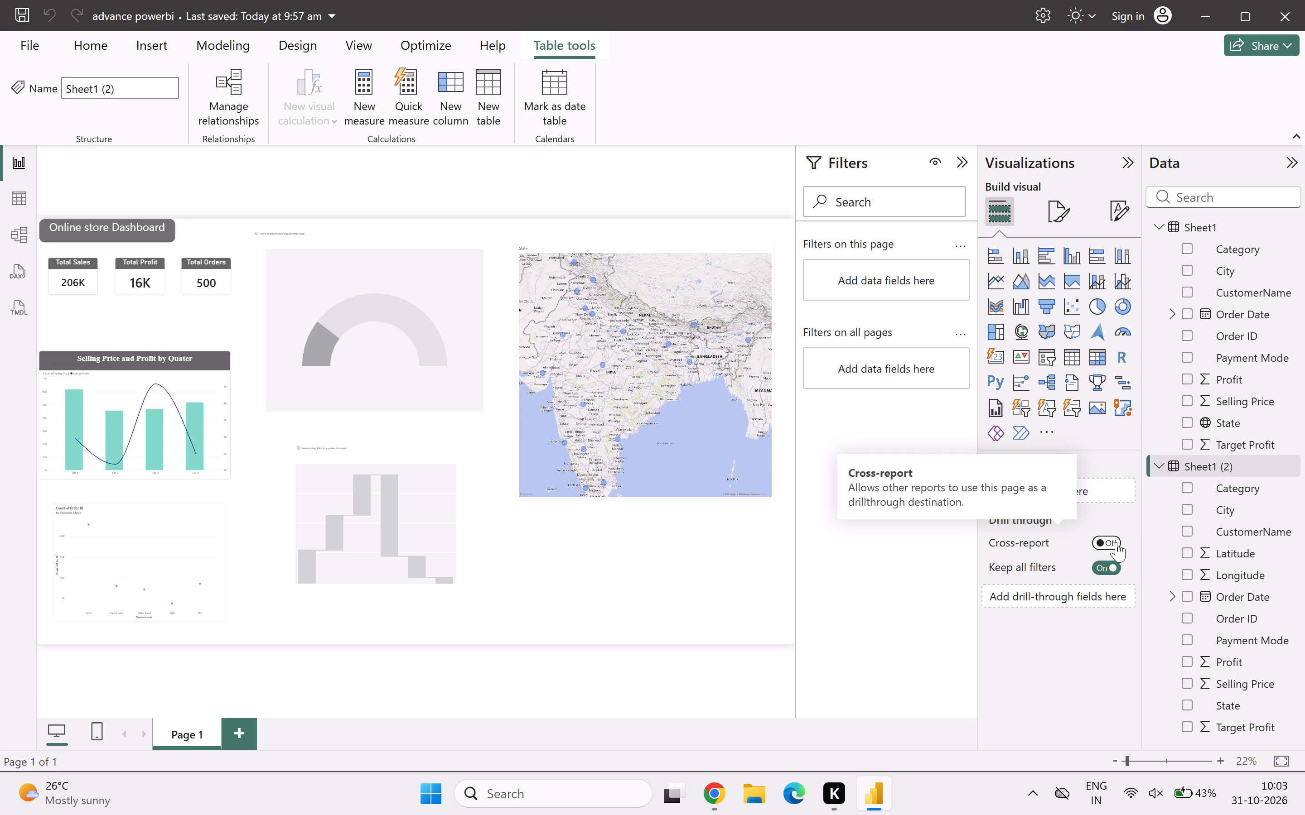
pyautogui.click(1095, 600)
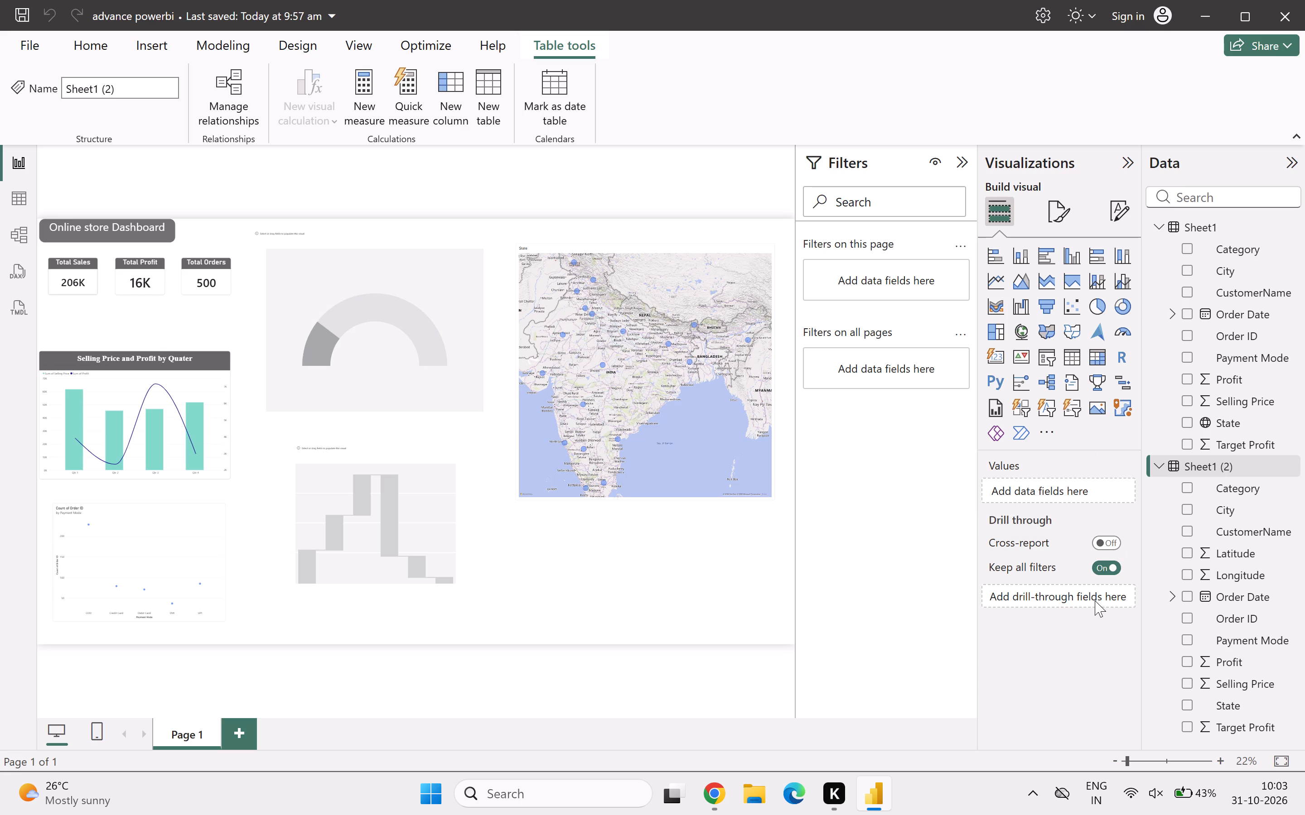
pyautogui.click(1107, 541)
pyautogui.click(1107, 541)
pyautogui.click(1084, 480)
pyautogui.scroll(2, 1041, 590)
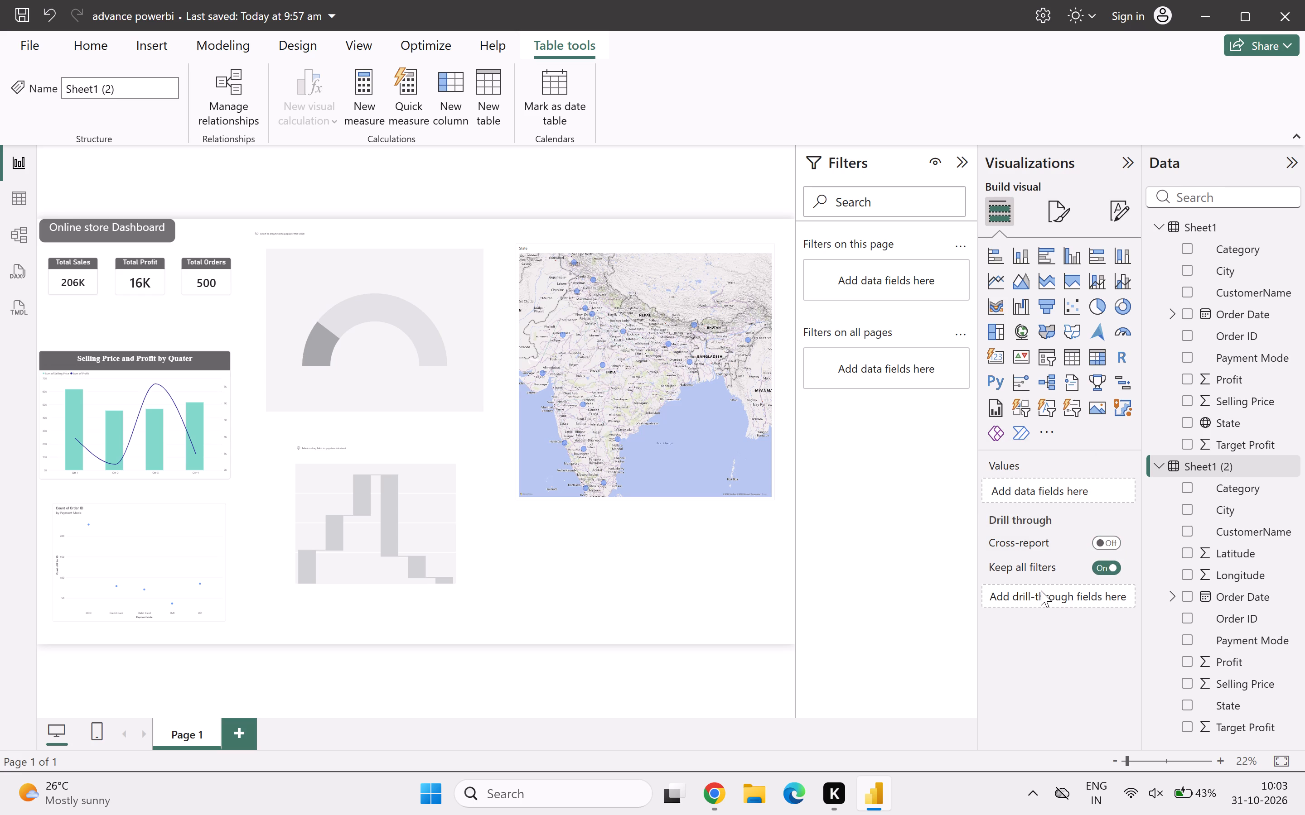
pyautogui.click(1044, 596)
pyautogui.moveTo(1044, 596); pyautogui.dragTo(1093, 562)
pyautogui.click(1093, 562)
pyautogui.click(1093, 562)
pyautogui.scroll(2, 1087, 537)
# In the map visual, replace the State location with Latitude and Longitude from Sheet1 (2), each in its matching field well.
pyautogui.click(1159, 226)
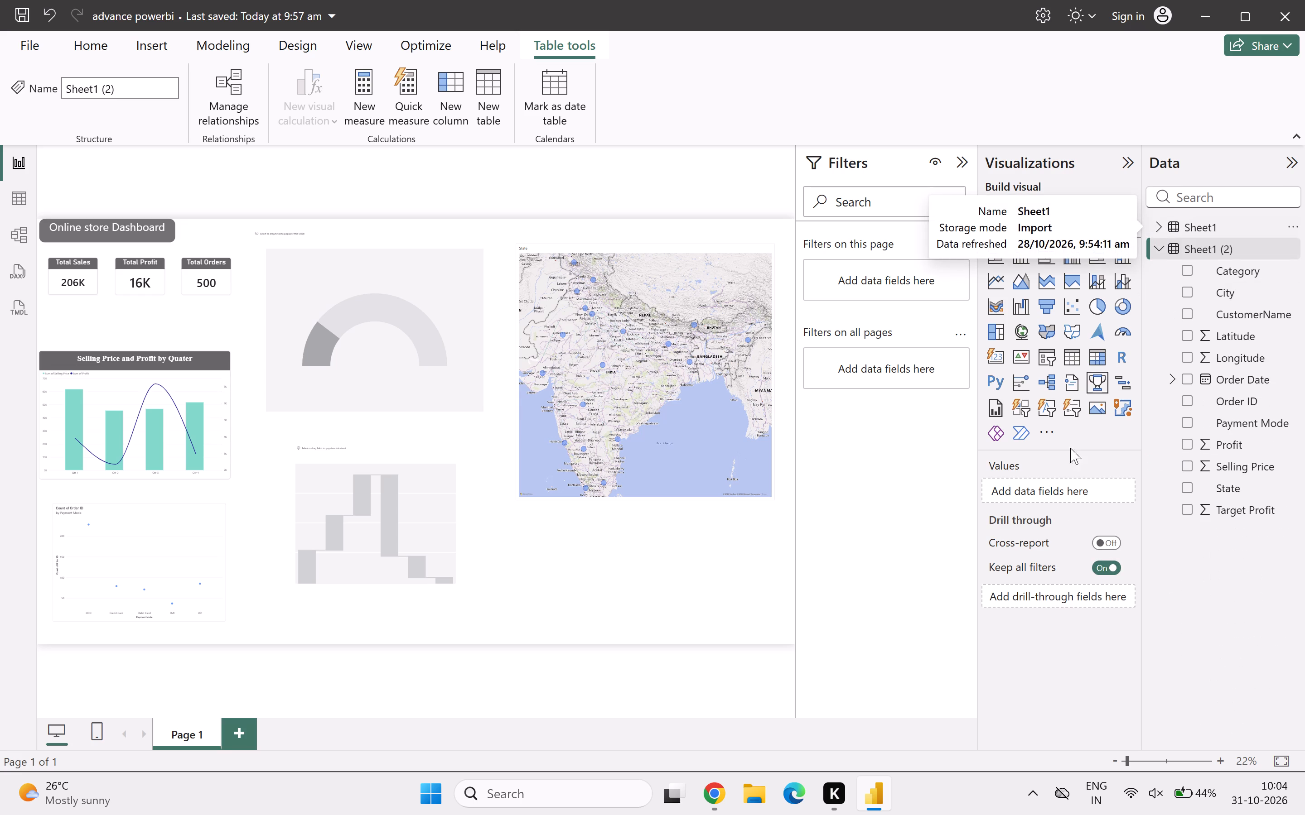
pyautogui.scroll(-2, 1166, 293)
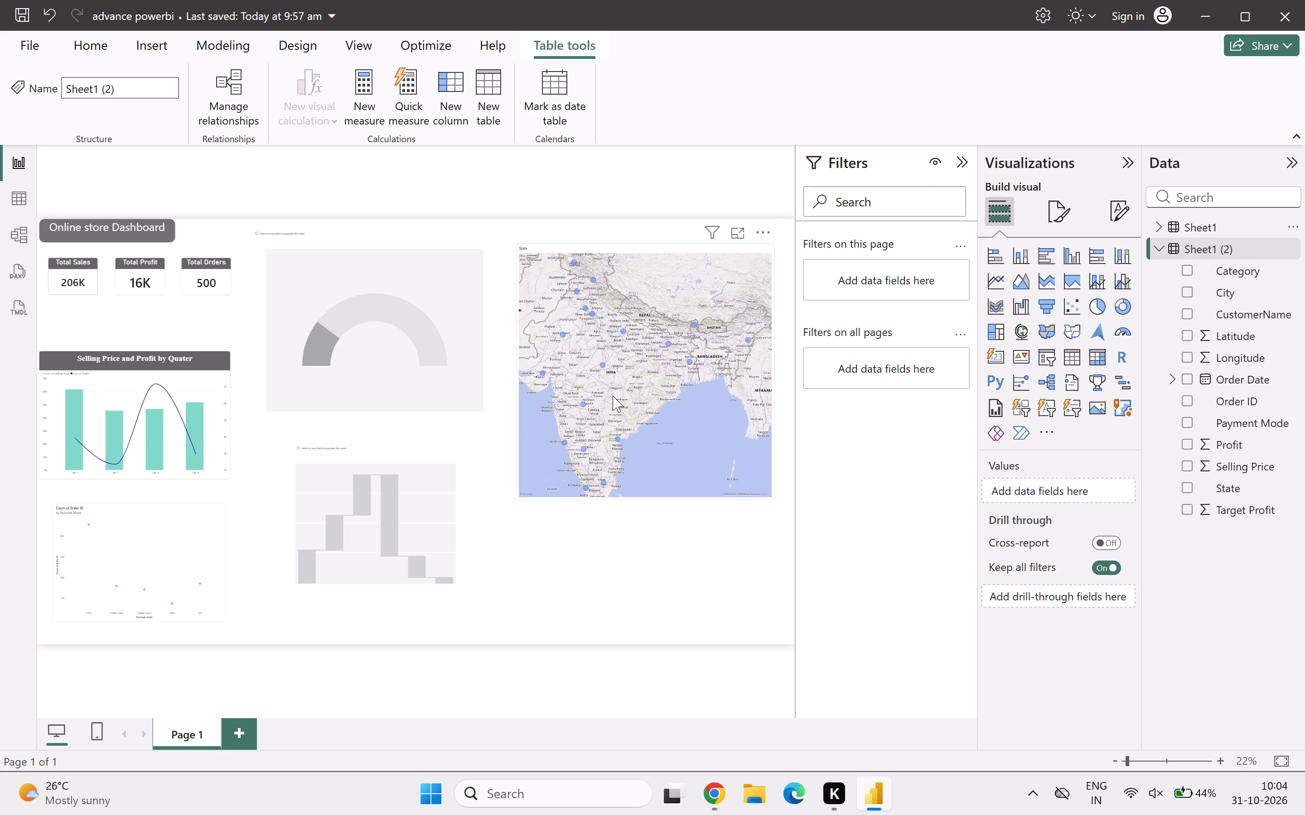
pyautogui.click(595, 399)
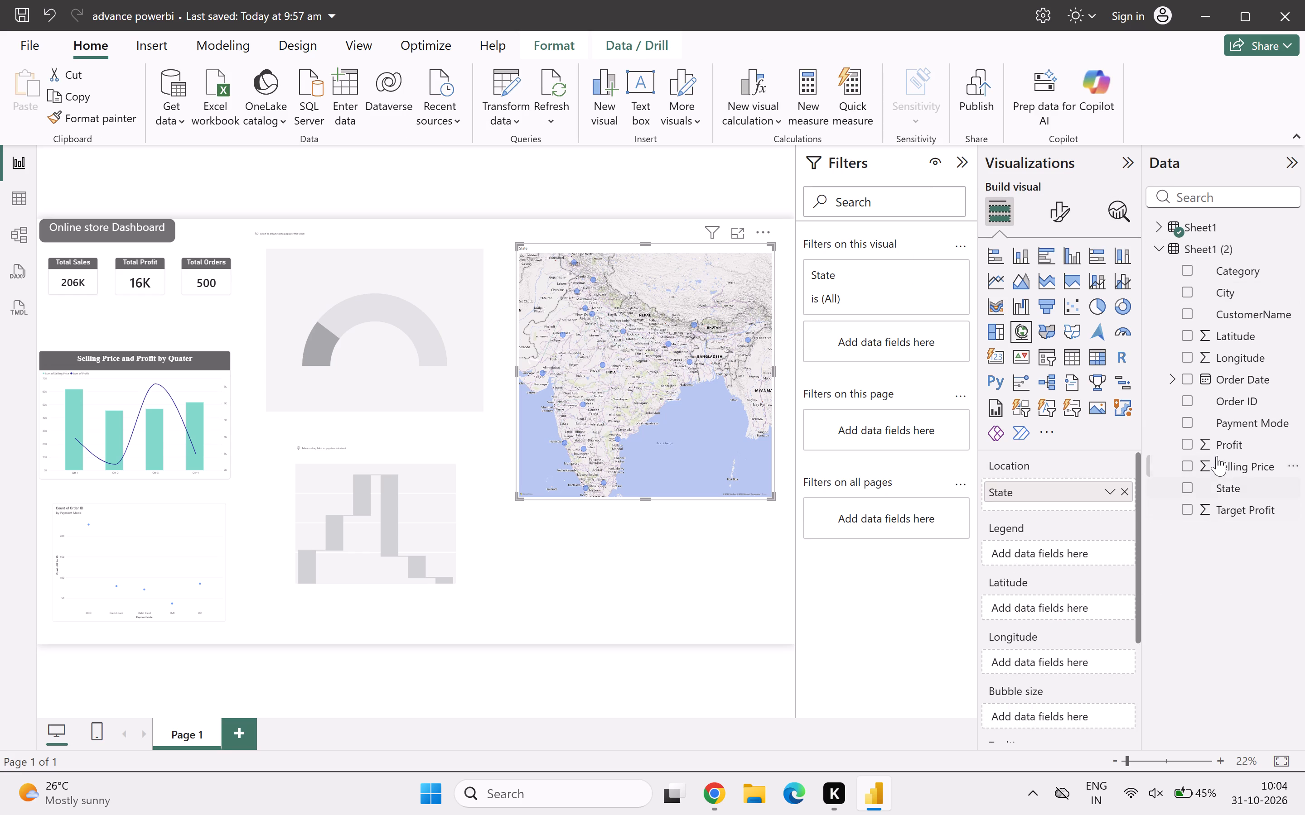
pyautogui.moveTo(1204, 336); pyautogui.dragTo(1036, 600)
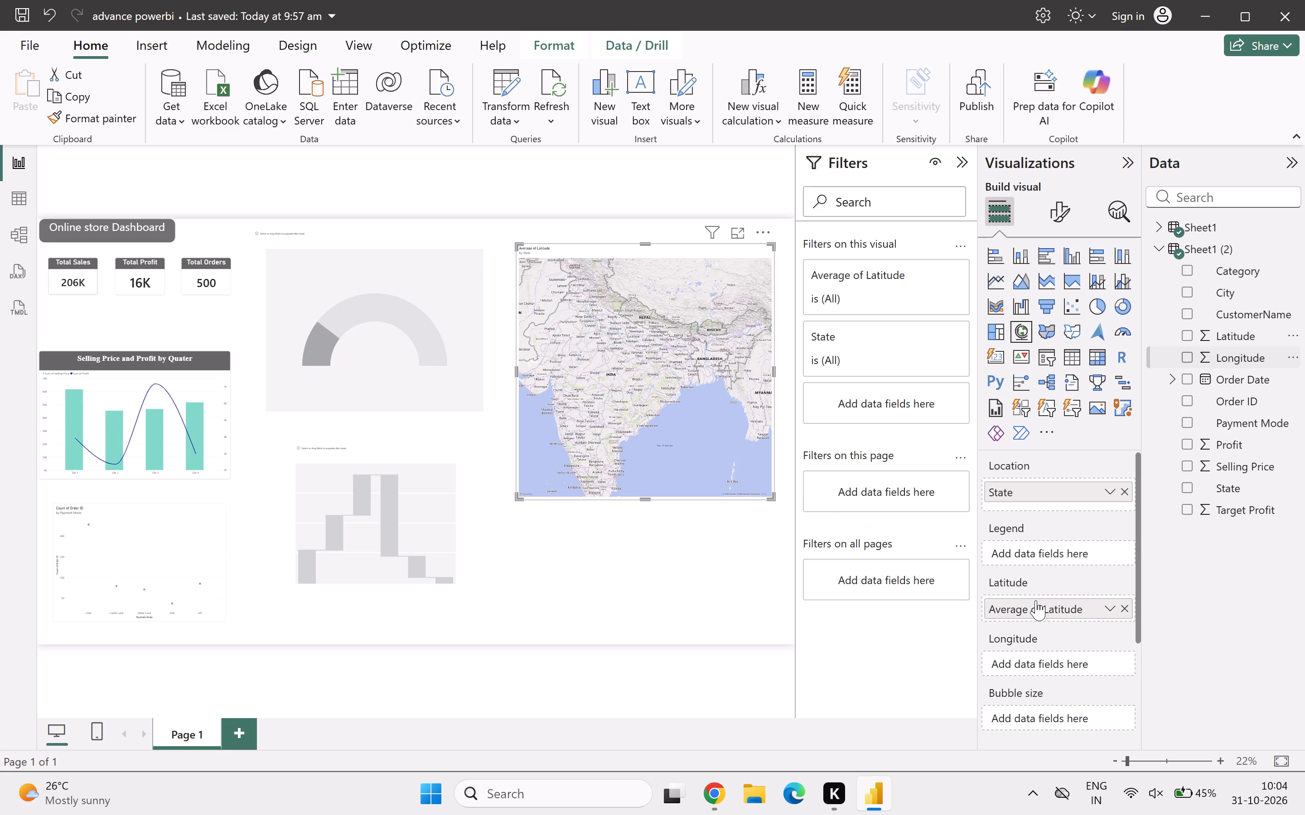
pyautogui.click(1125, 491)
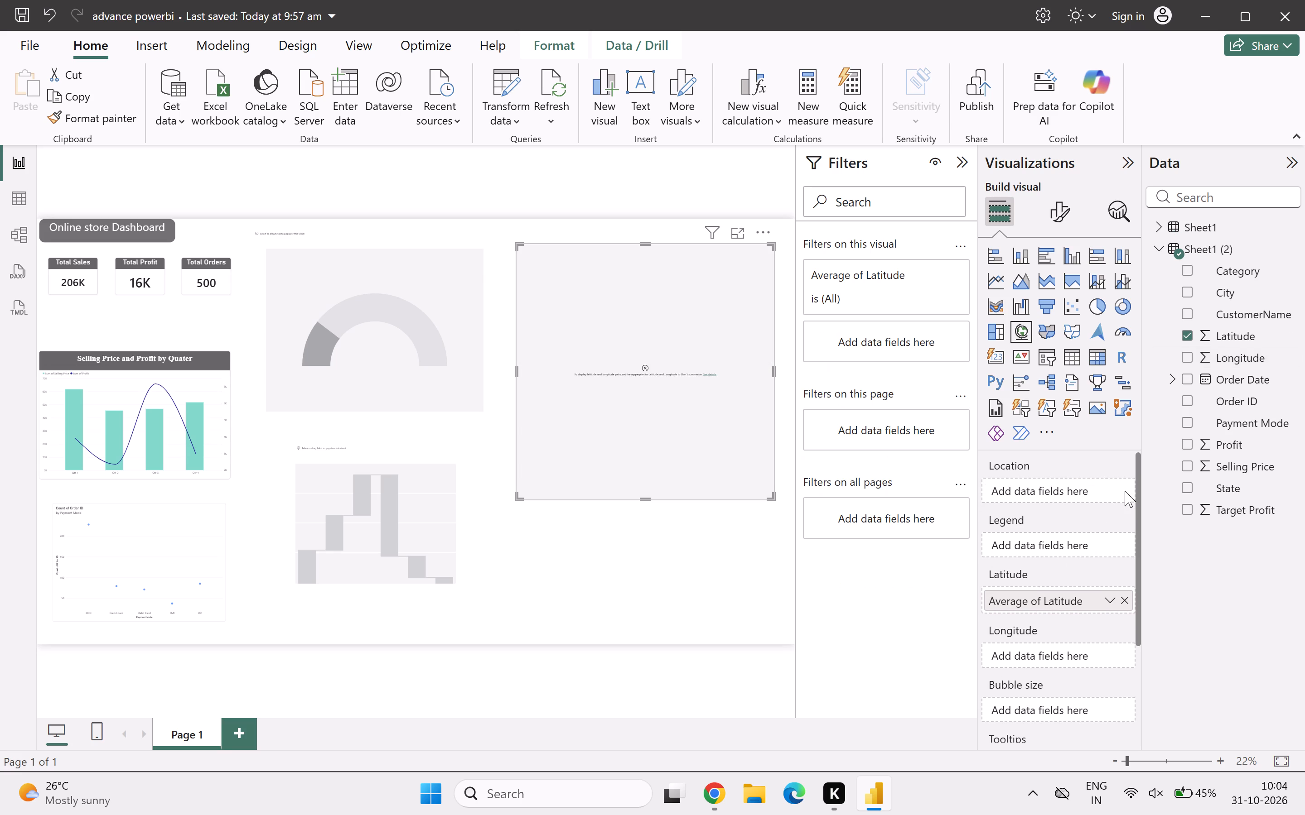
pyautogui.moveTo(1216, 353); pyautogui.dragTo(1081, 555)
pyautogui.moveTo(1081, 555); pyautogui.dragTo(1045, 649)
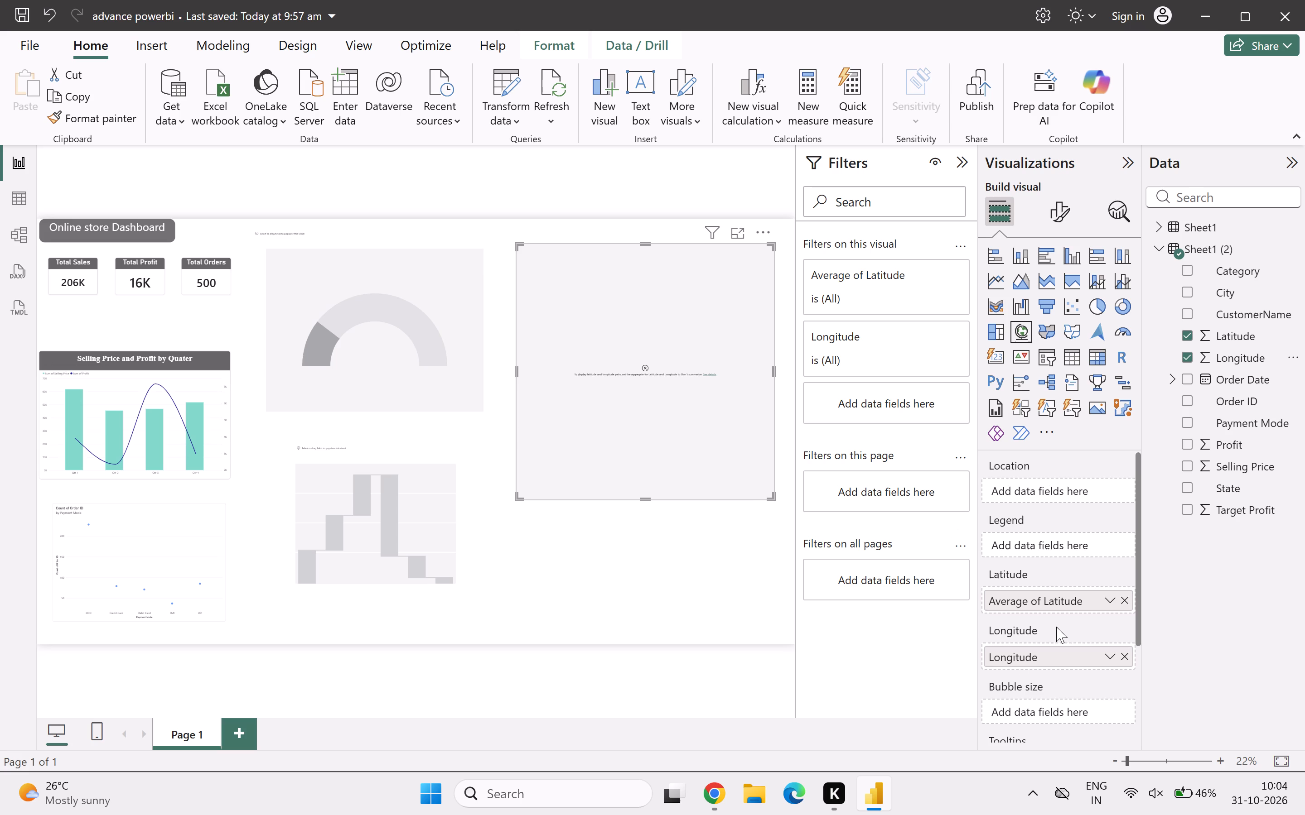
# Remove the Average of Latitude field from the map visual's Latitude well.
pyautogui.click(1115, 599)
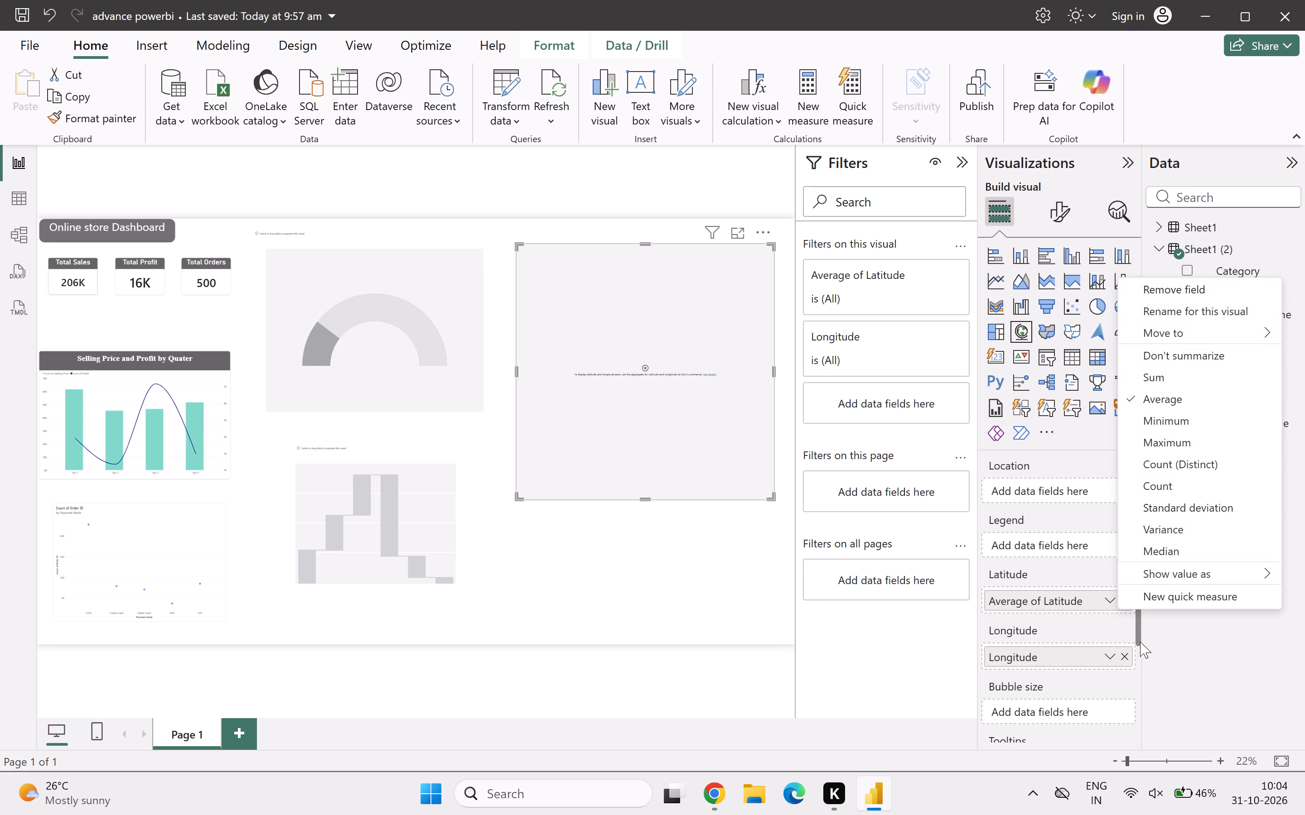
pyautogui.click(1183, 643)
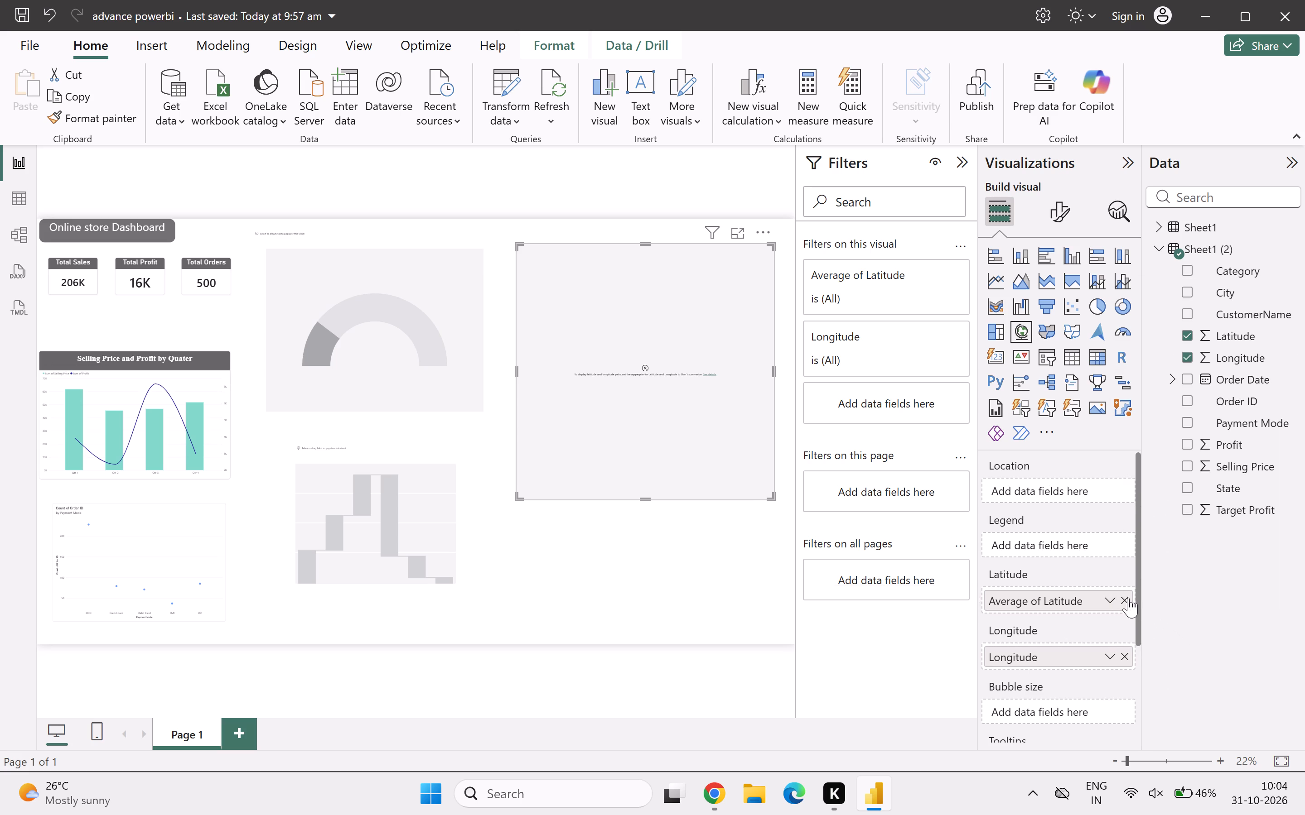
pyautogui.click(1128, 598)
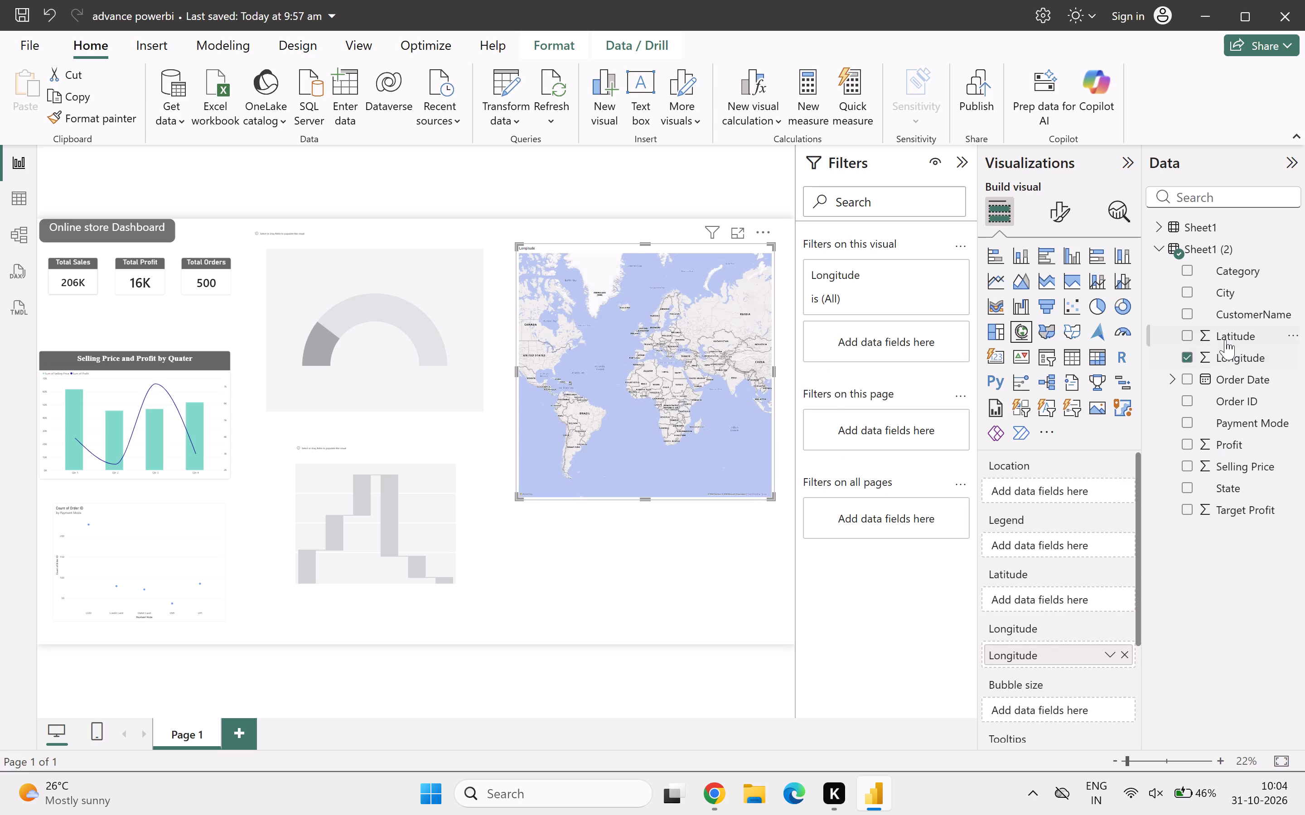
# Add the Latitude field from Sheet1 (2) to the map visual's Latitude well, without averaging it.
pyautogui.moveTo(1219, 334); pyautogui.dragTo(1036, 610)
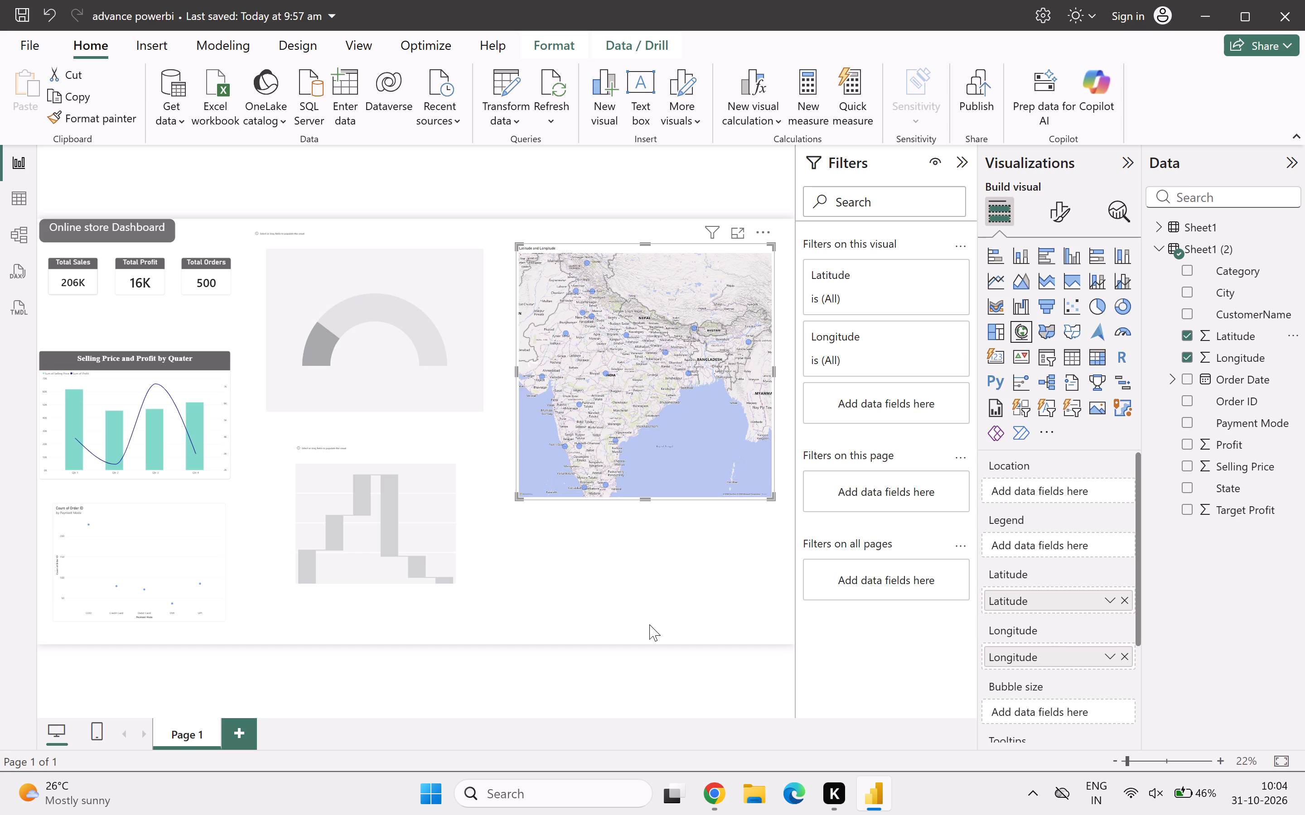
# Switch to Google Chrome and show the course's lesson list from the Adding Maps lesson page.
pyautogui.moveTo(735, 795); pyautogui.dragTo(718, 795)
pyautogui.click(718, 795)
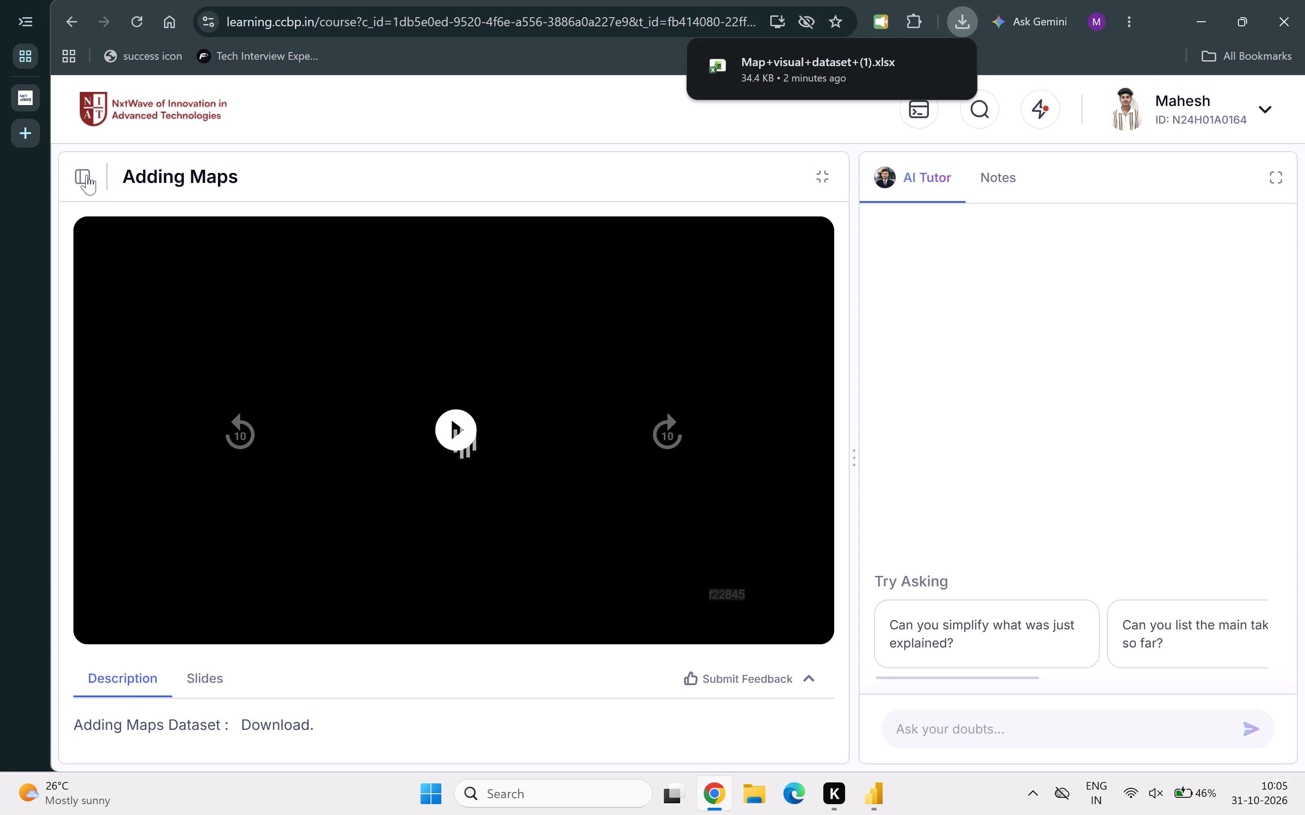
pyautogui.click(87, 175)
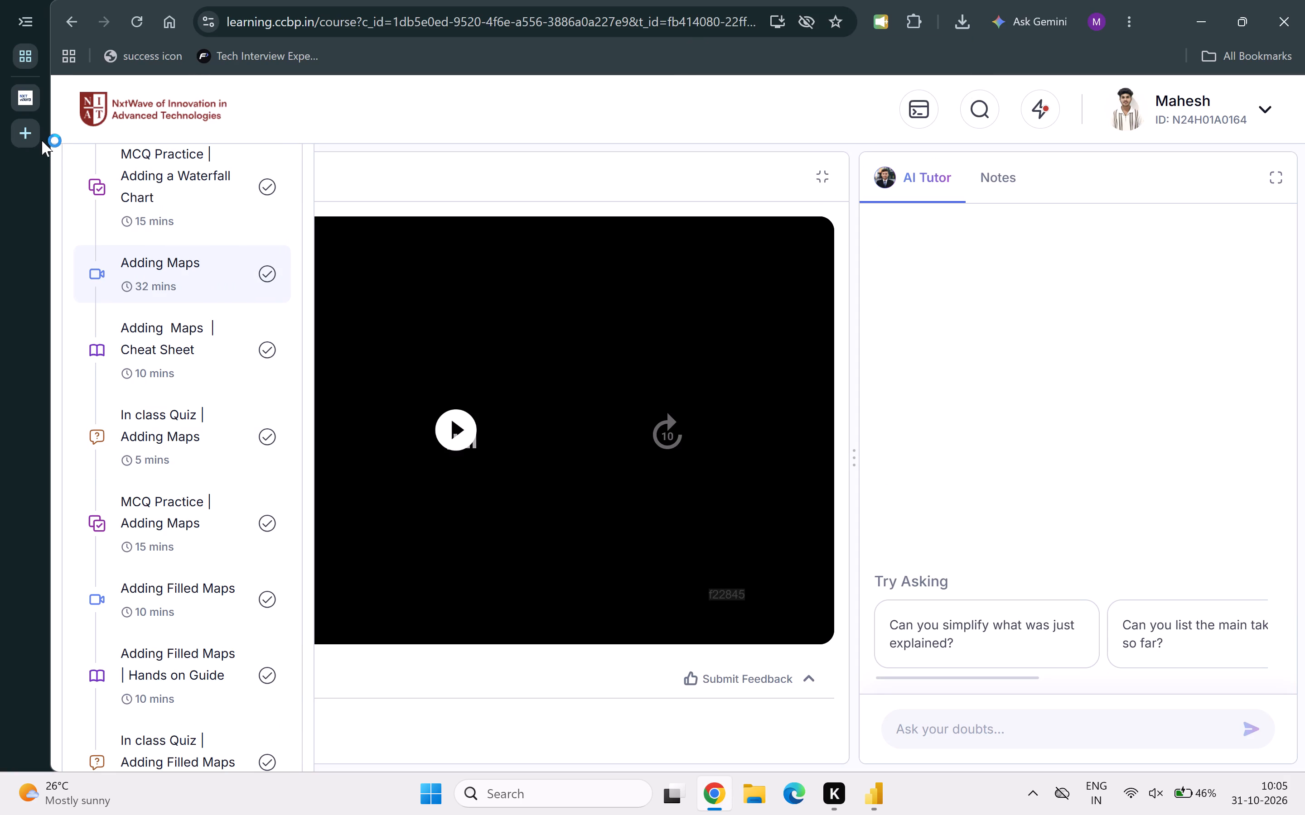
# Open a new browser tab.
pyautogui.click(31, 139)
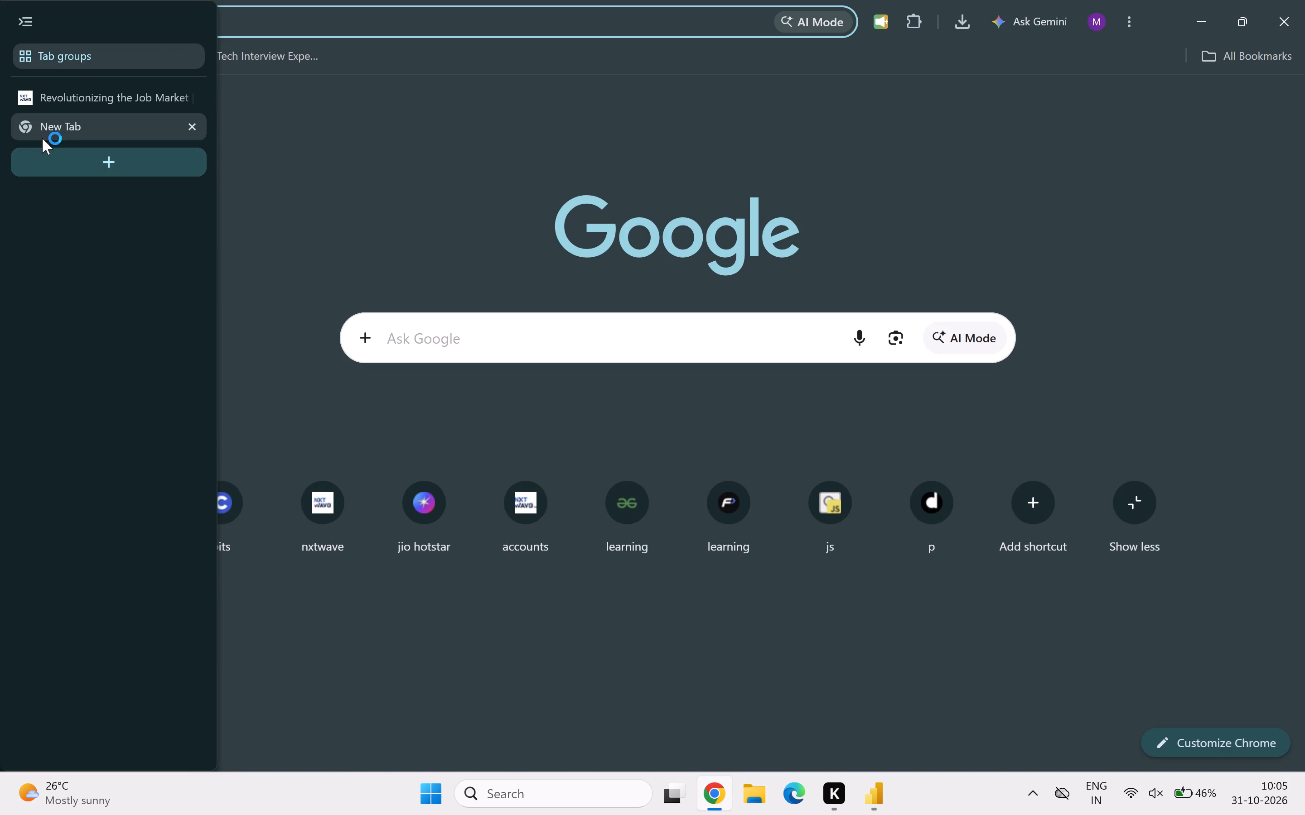
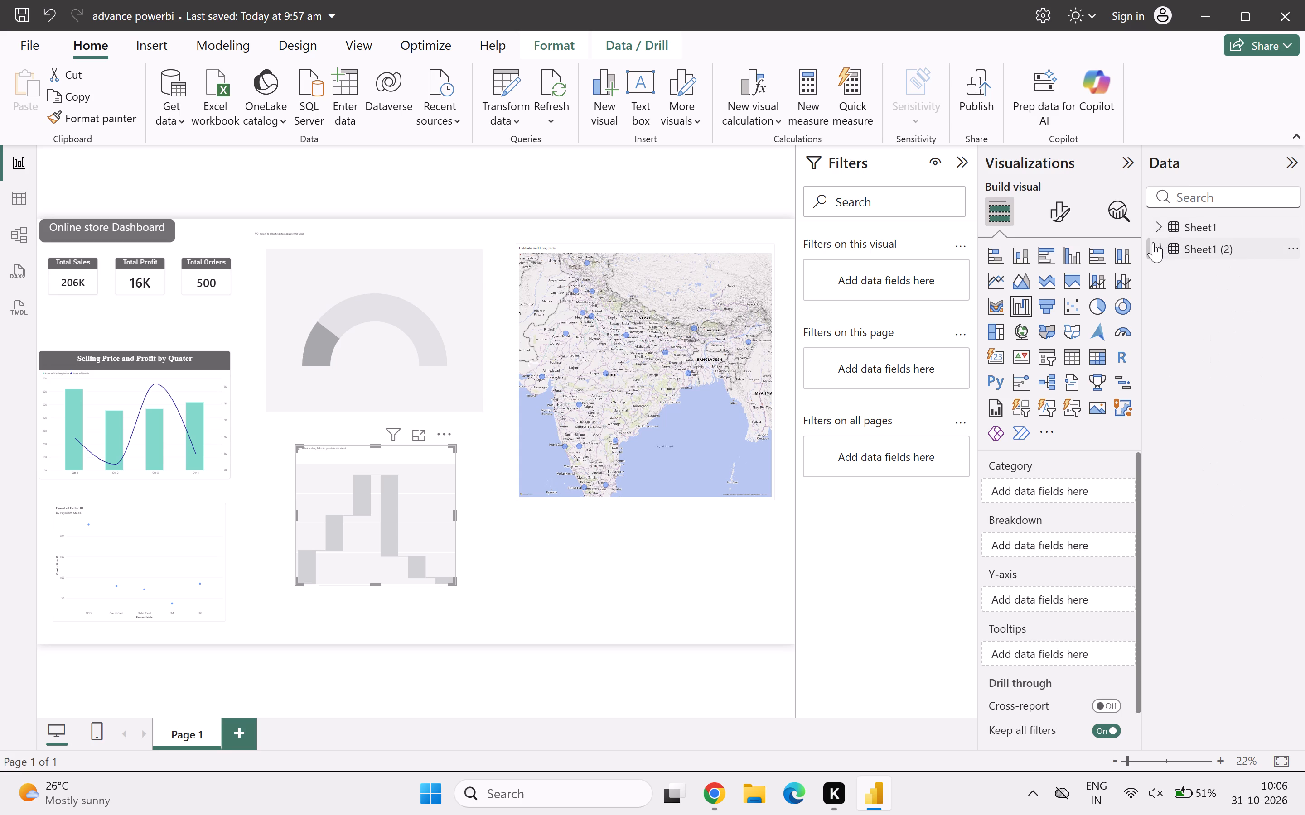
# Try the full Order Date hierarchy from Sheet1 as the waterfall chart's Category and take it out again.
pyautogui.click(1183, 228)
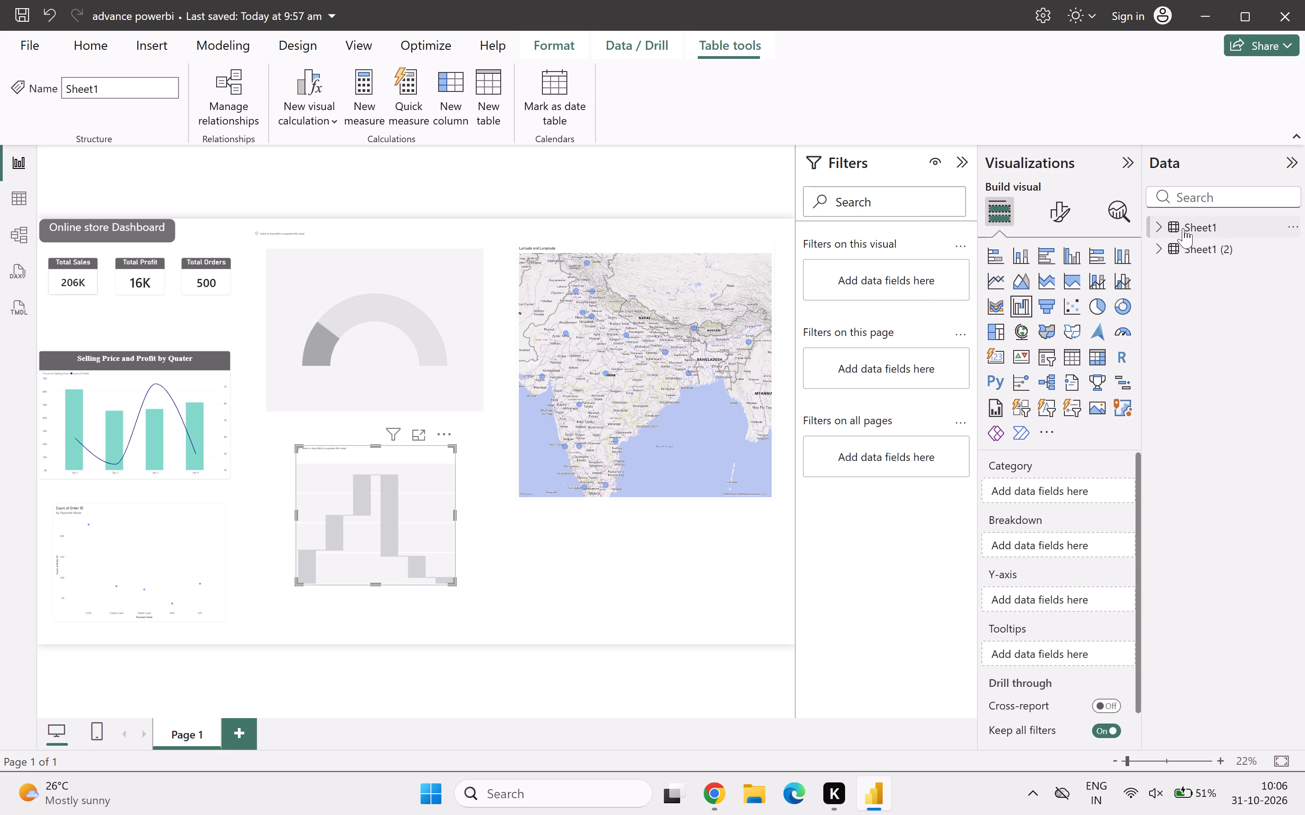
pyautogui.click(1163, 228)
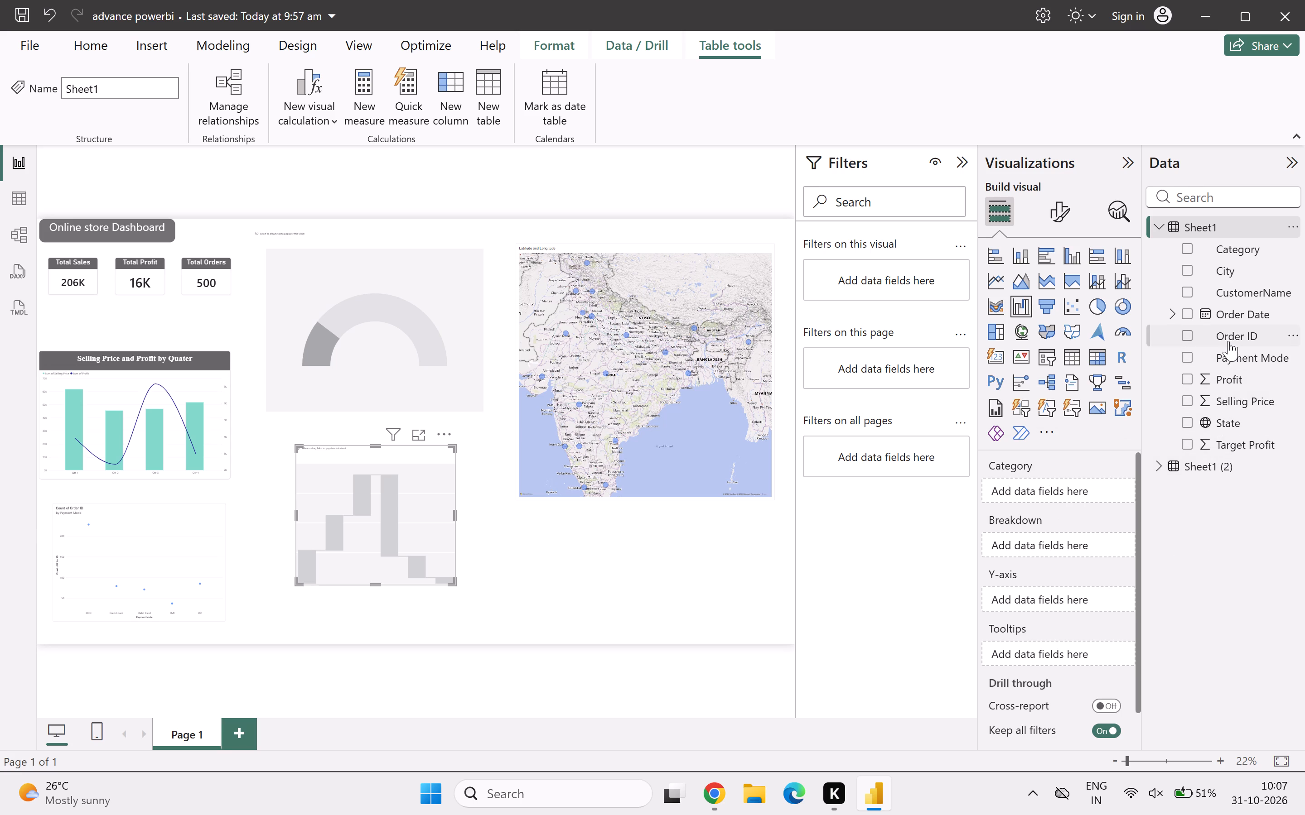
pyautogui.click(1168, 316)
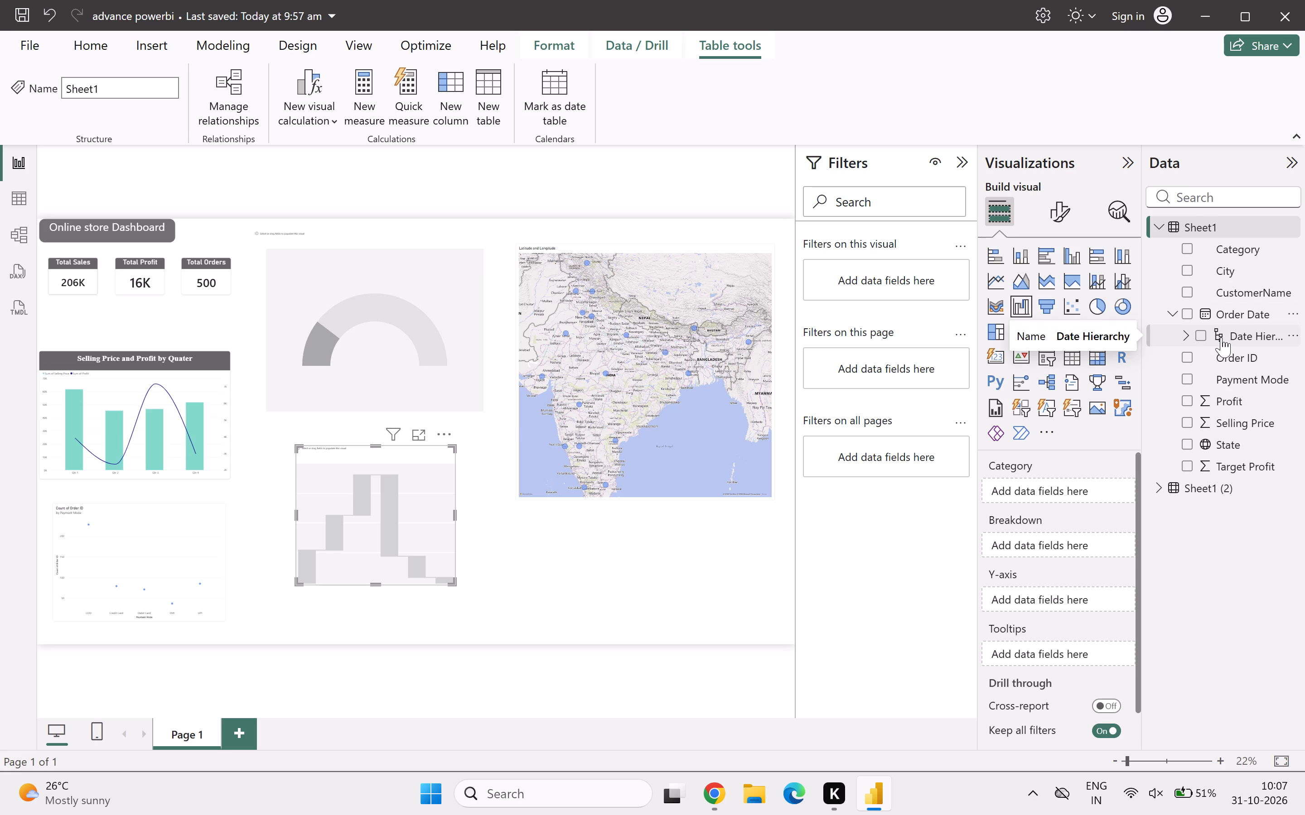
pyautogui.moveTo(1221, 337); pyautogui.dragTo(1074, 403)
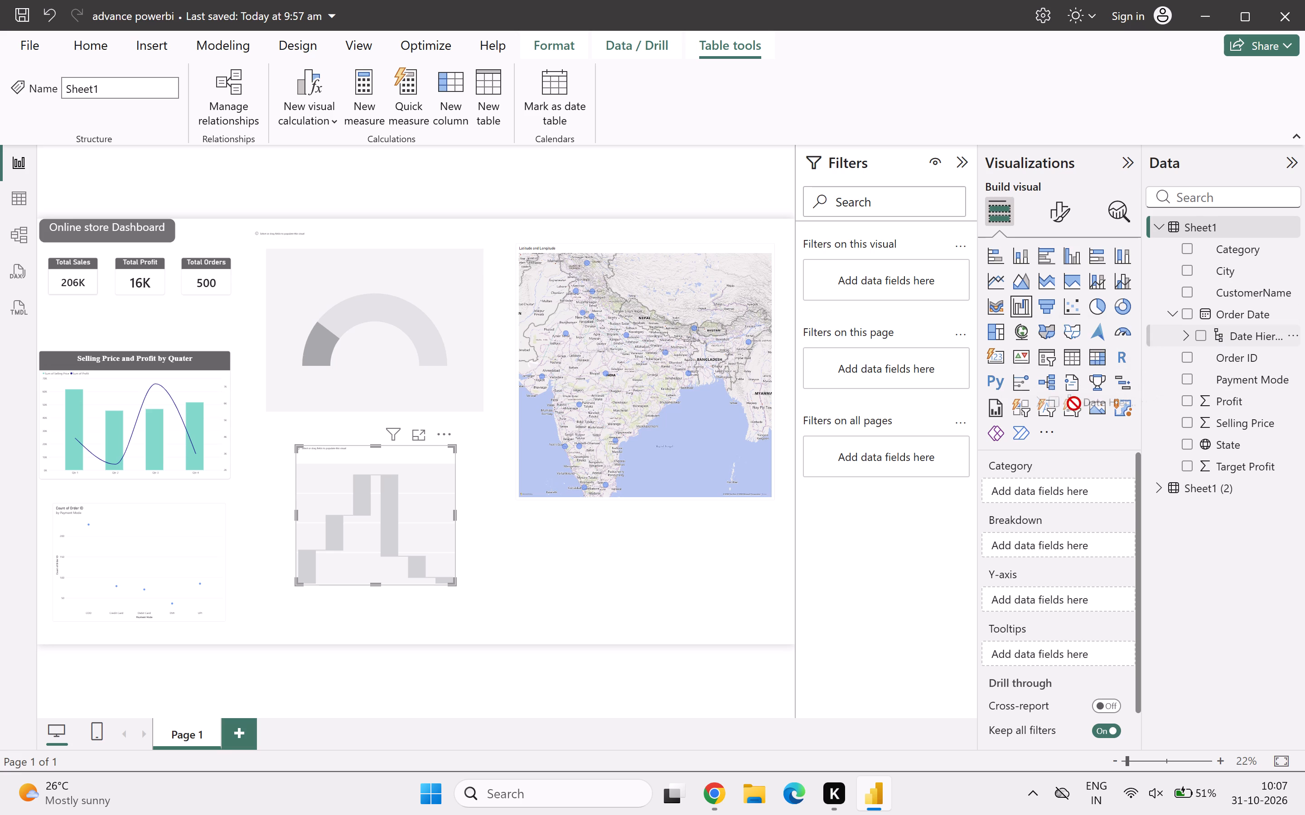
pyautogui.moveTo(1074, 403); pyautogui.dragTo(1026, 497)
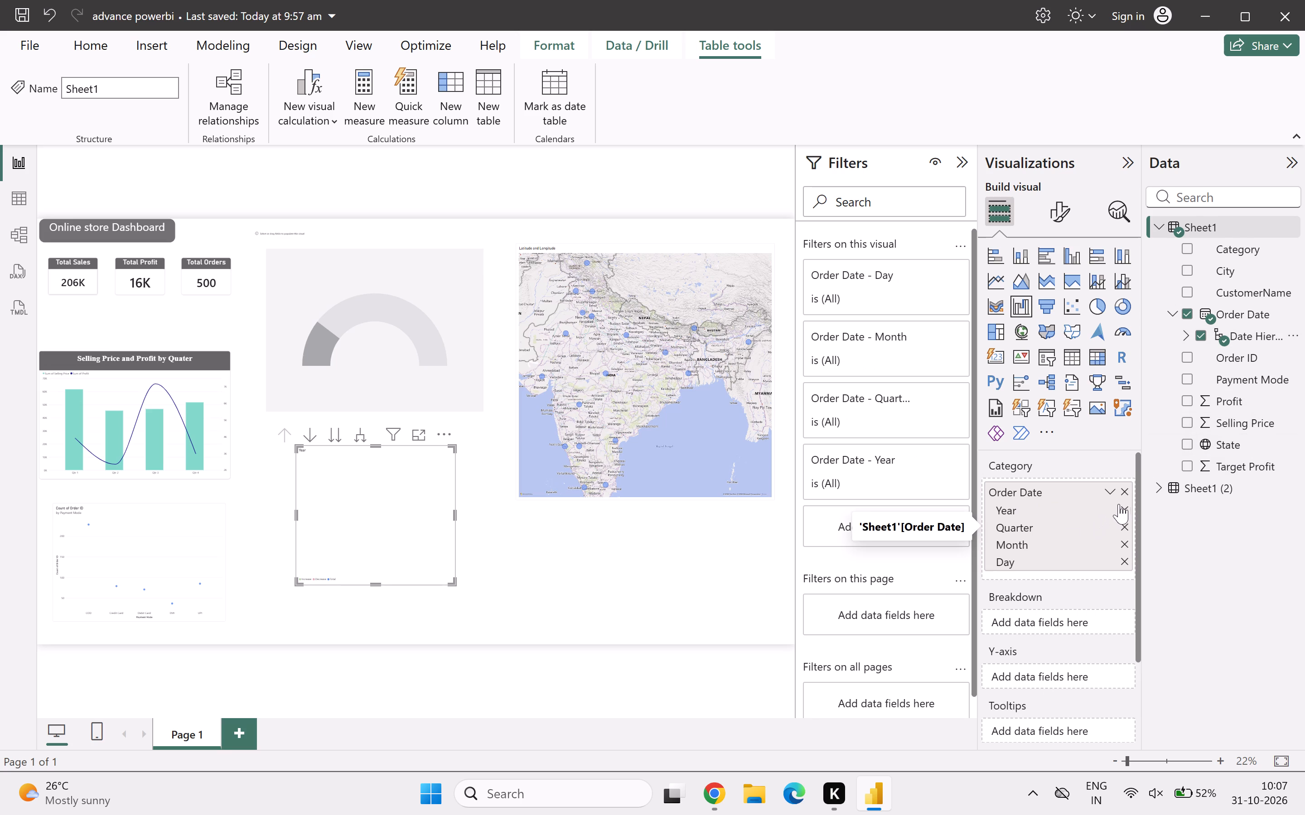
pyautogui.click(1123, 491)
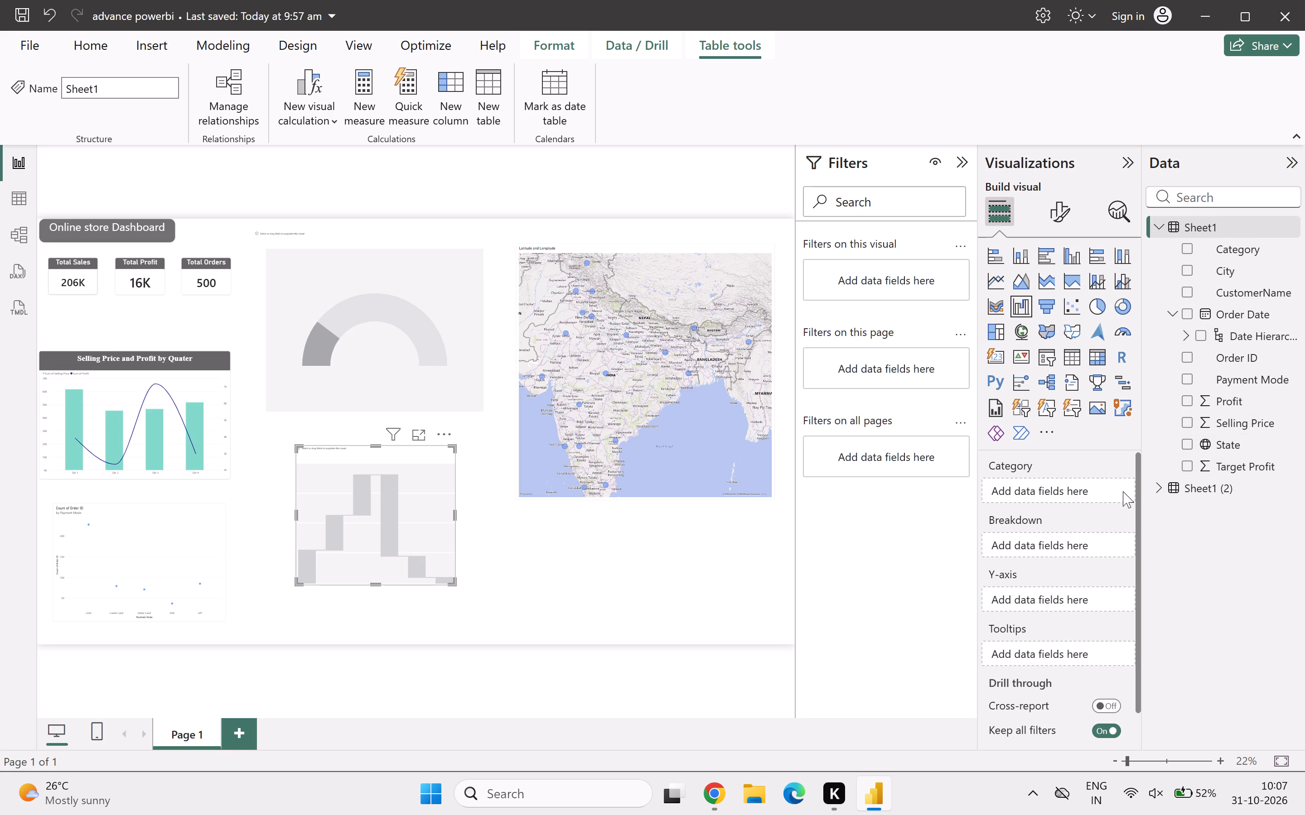
# Build the waterfall chart with Month from the Order Date hierarchy as Category and Profit as Y-axis.
pyautogui.click(1185, 337)
pyautogui.moveTo(1242, 403); pyautogui.dragTo(1055, 490)
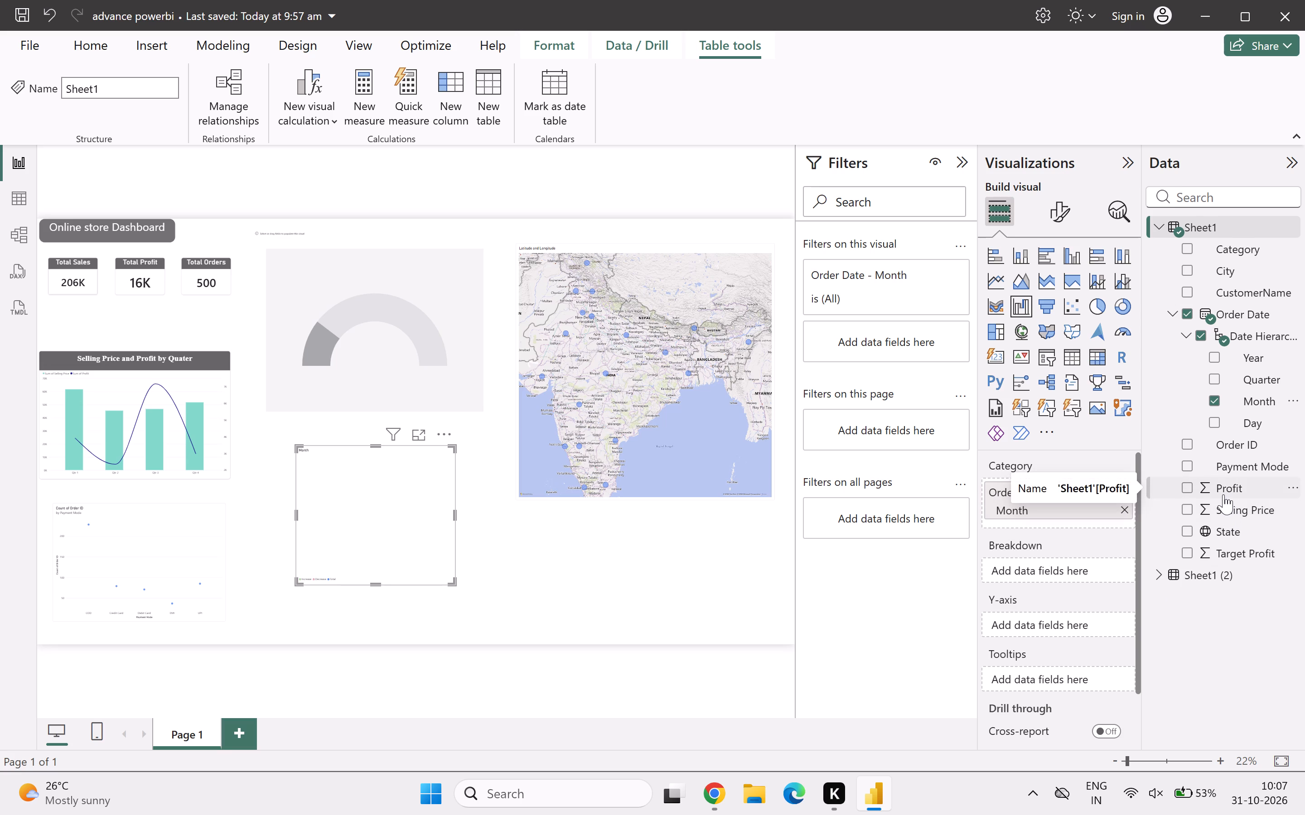
pyautogui.moveTo(1223, 494); pyautogui.dragTo(1038, 626)
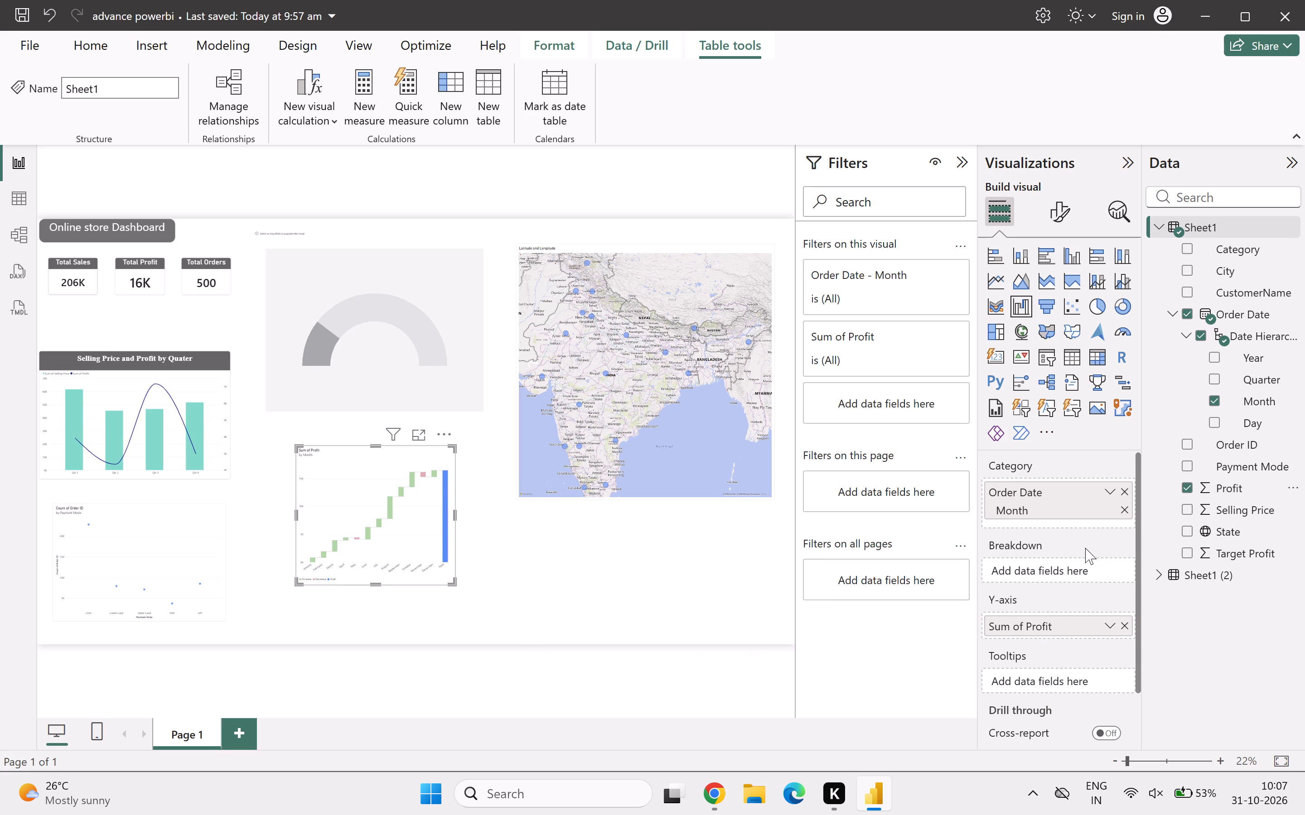
pyautogui.click(685, 613)
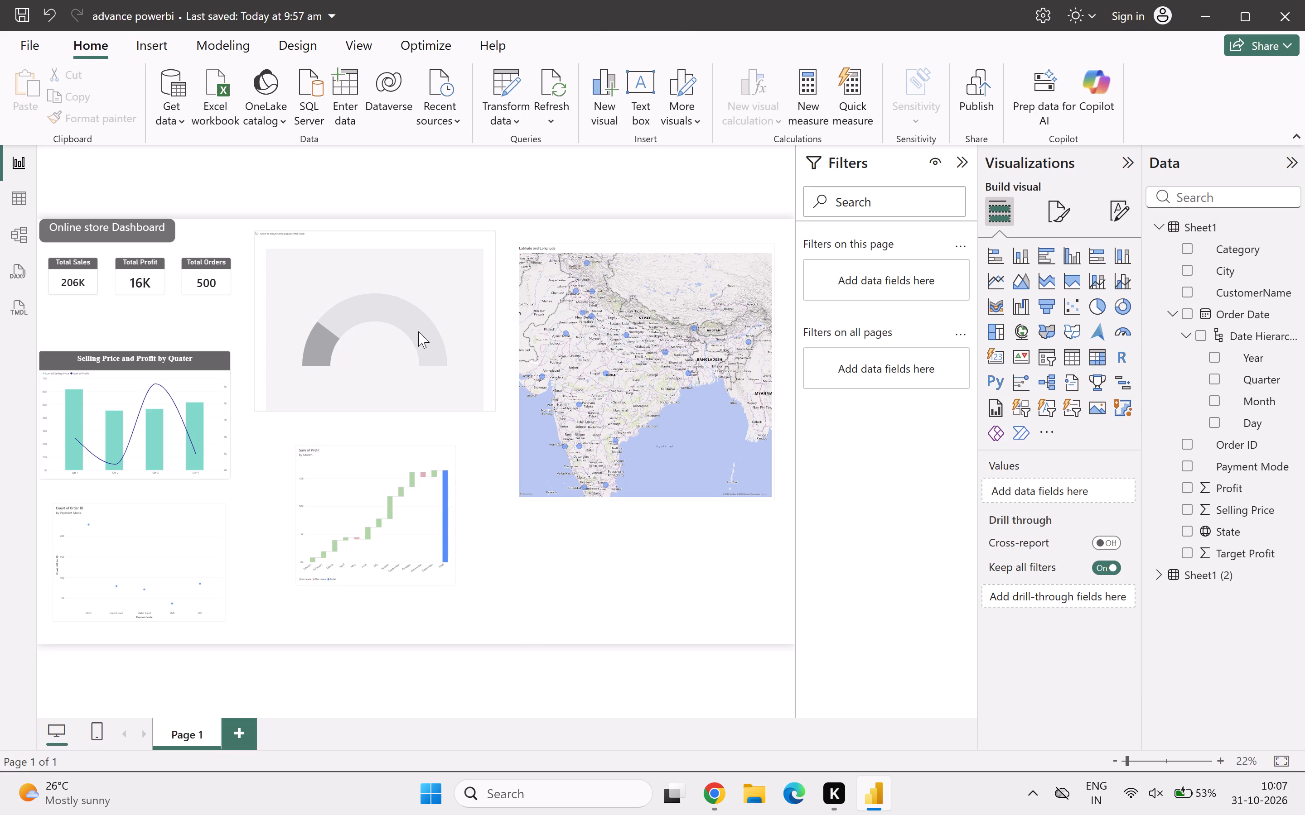
# Fill the empty gauge visual with Profit as Value and Target Profit as Target value from Sheet1.
pyautogui.click(418, 331)
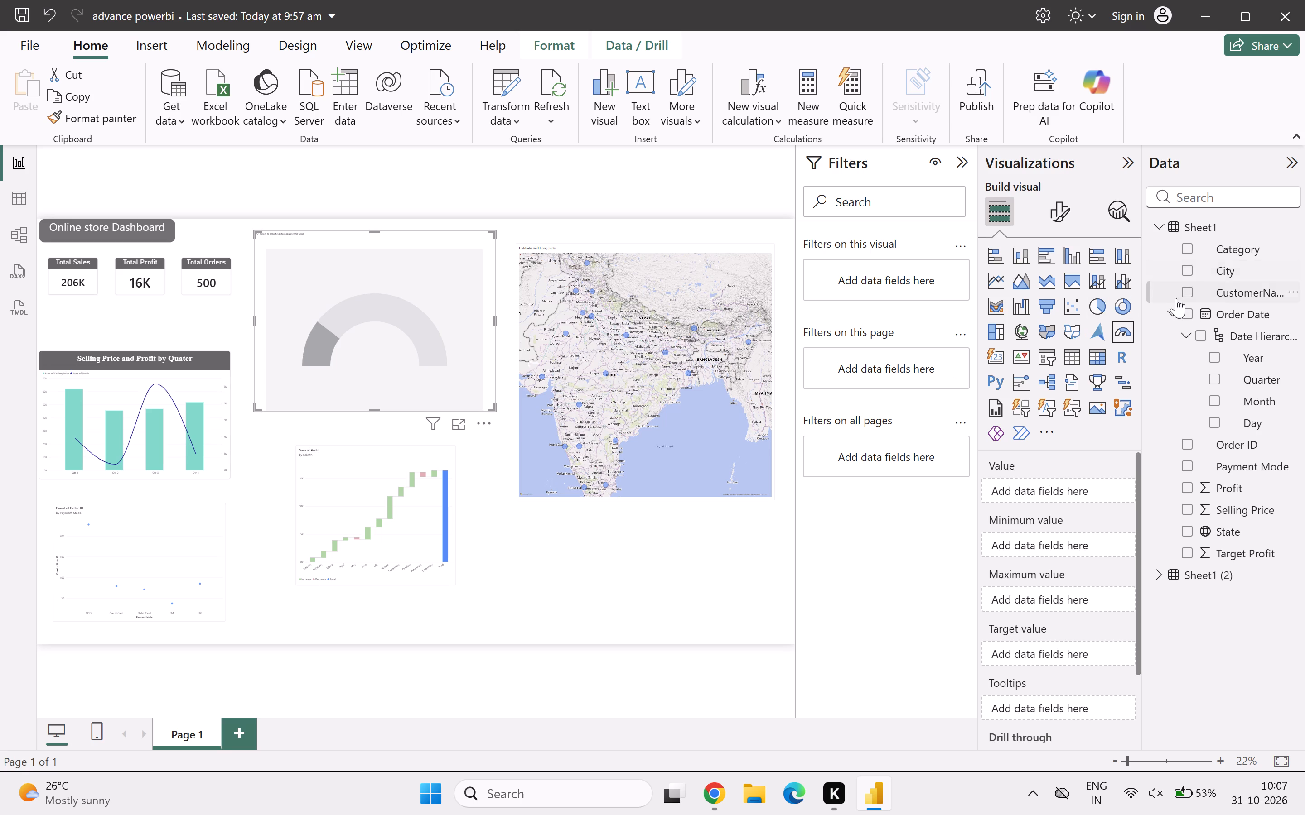
pyautogui.click(1177, 312)
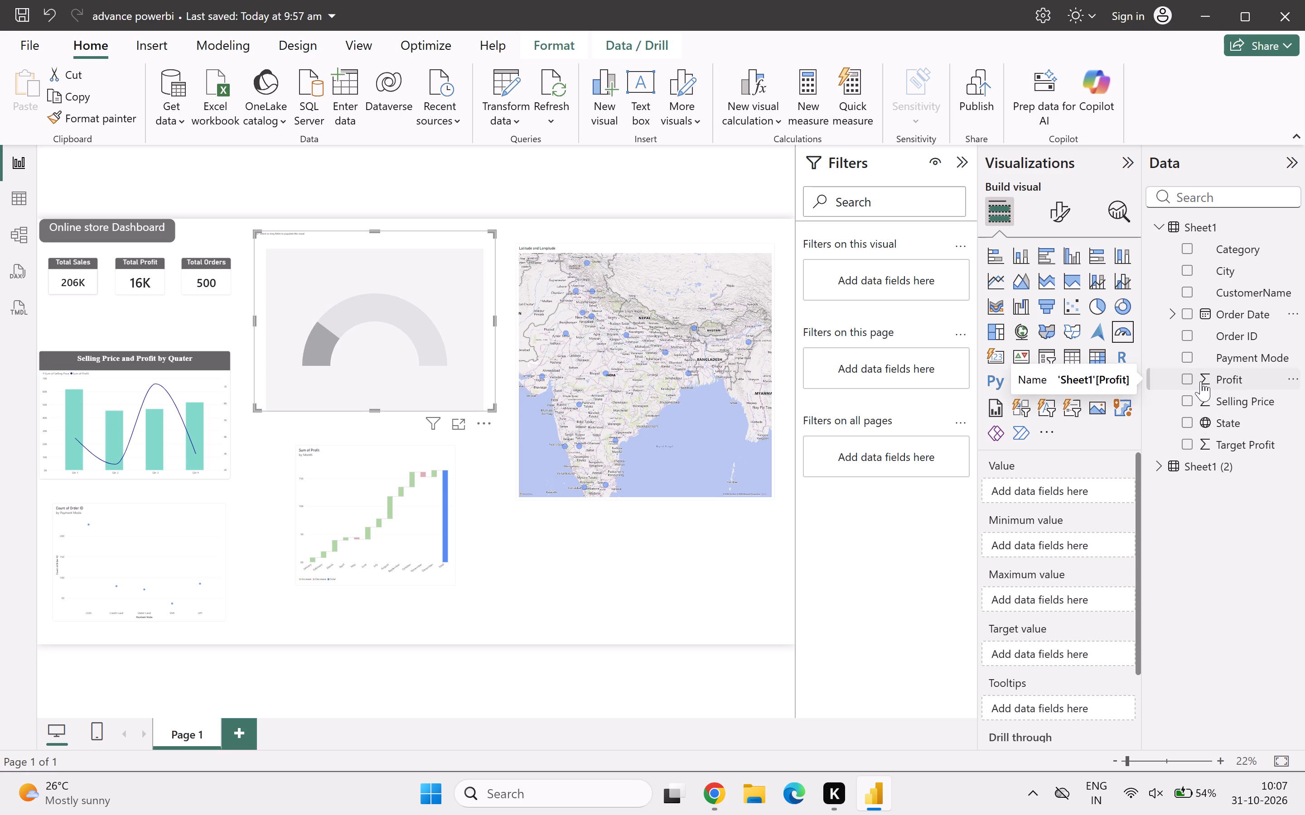
pyautogui.moveTo(1201, 381); pyautogui.dragTo(1014, 494)
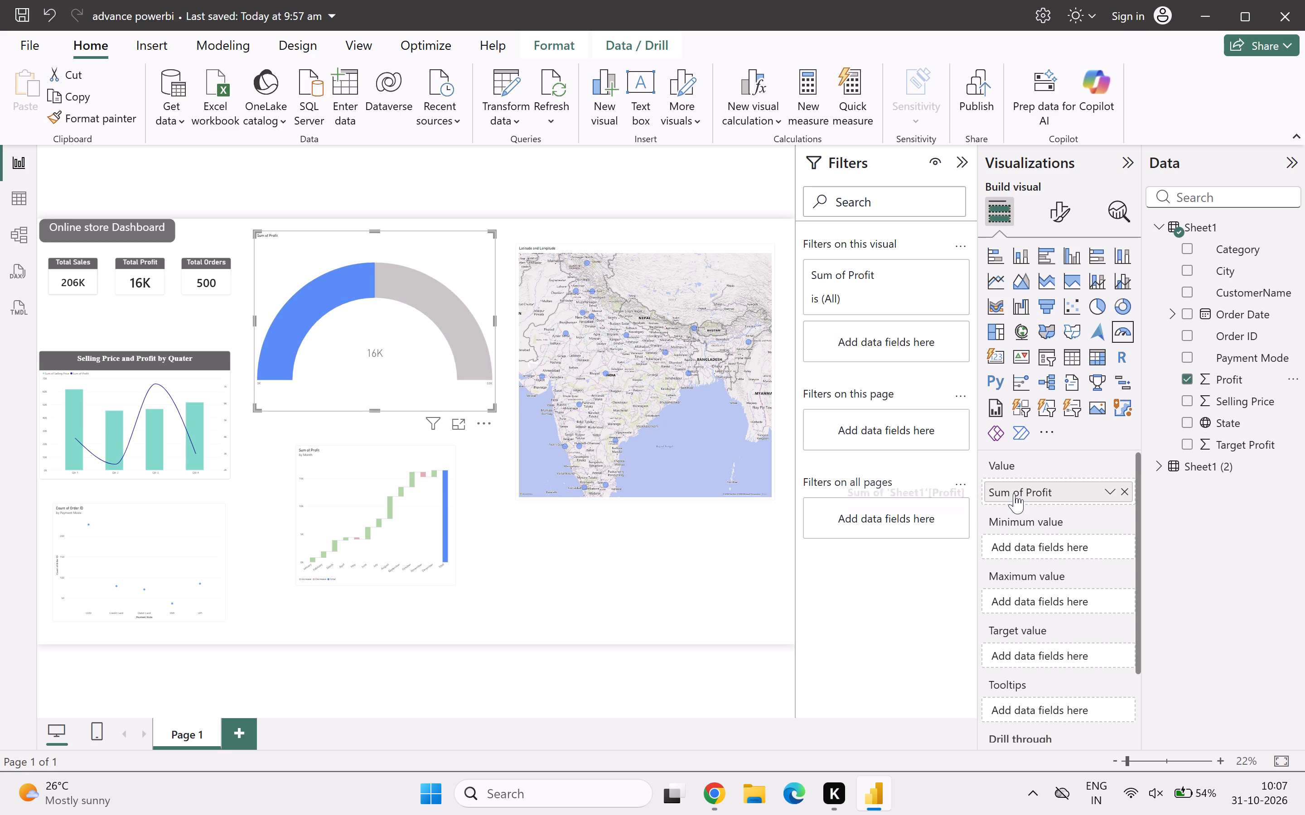
pyautogui.moveTo(1257, 444); pyautogui.dragTo(1054, 658)
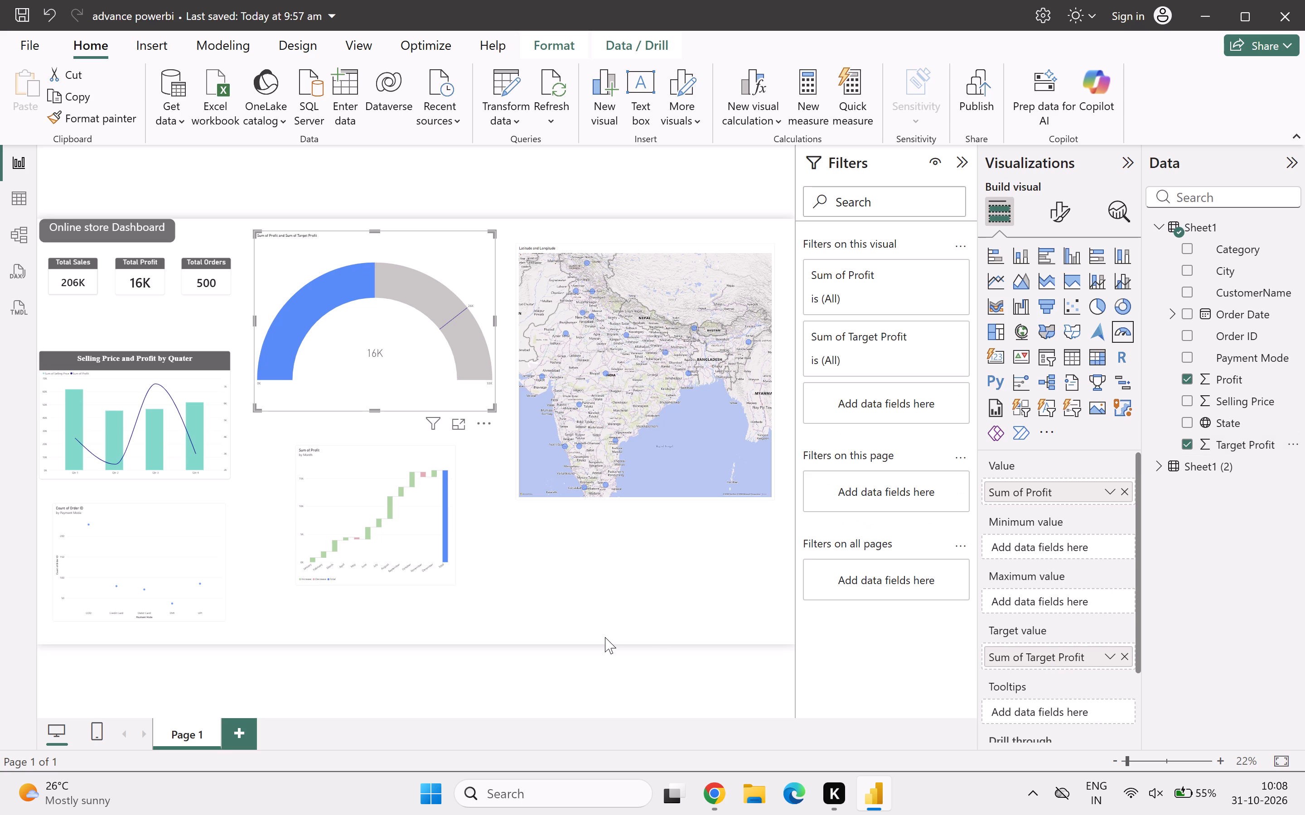
pyautogui.scroll(-1, 1086, 611)
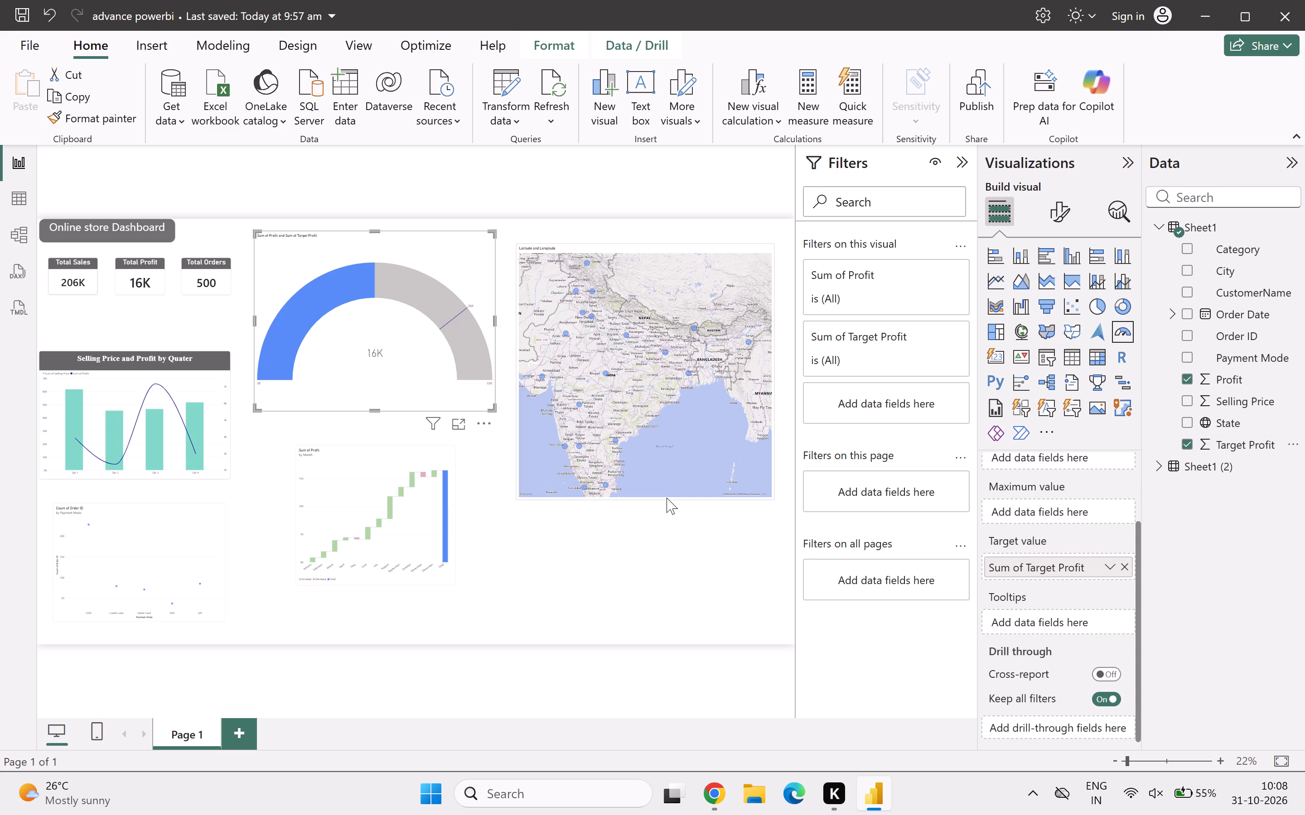
pyautogui.click(607, 544)
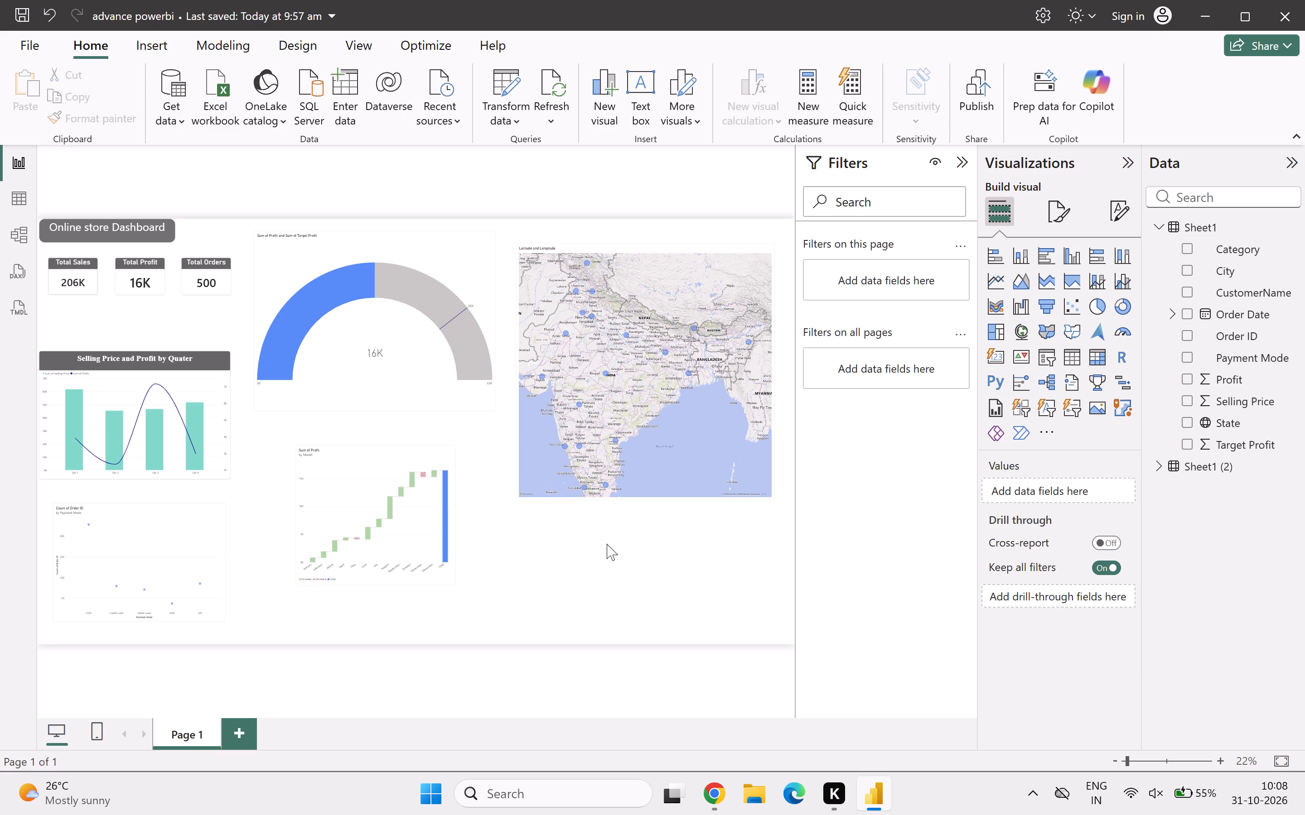
pyautogui.click(534, 576)
# Move the latitude and longitude map visual up to the top edge of the dashboard page.
pyautogui.moveTo(602, 392); pyautogui.dragTo(588, 367)
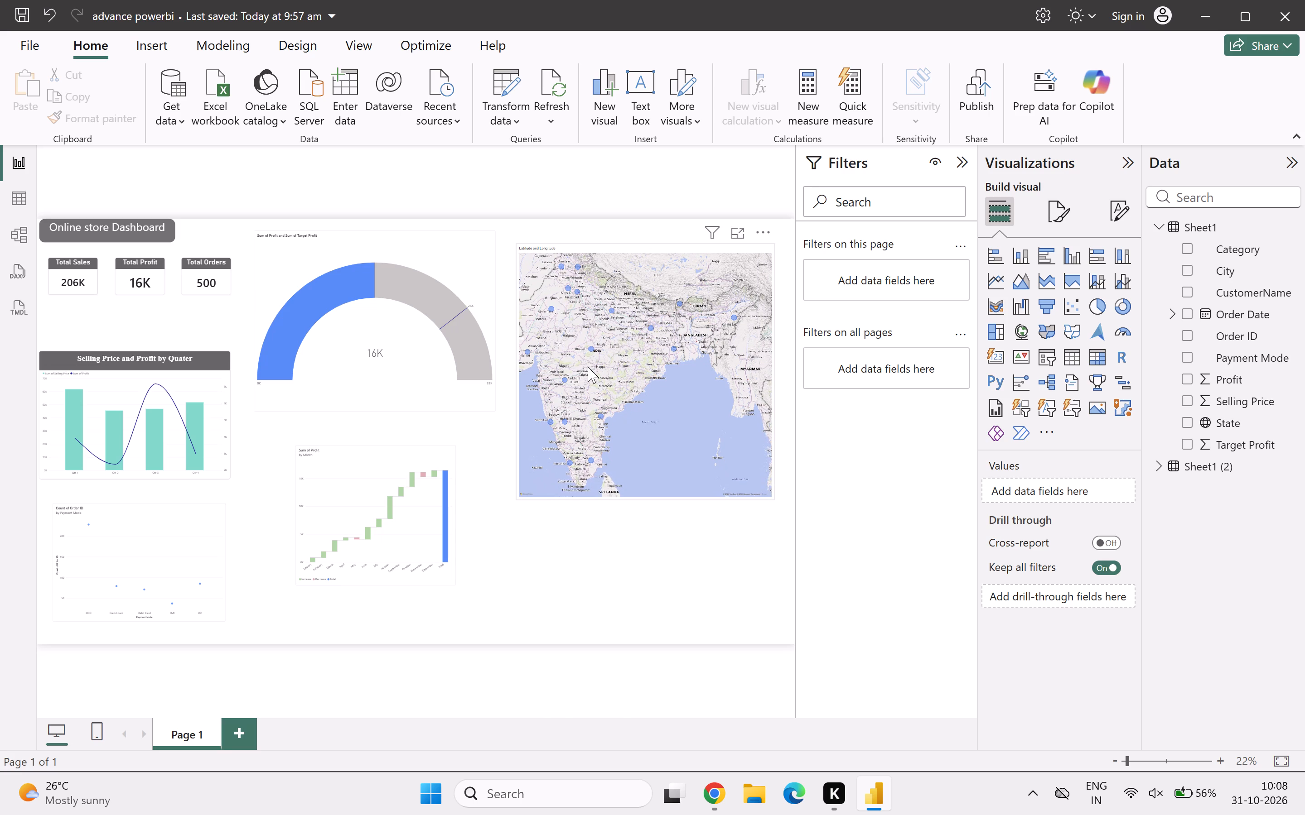
pyautogui.moveTo(705, 261); pyautogui.dragTo(697, 252)
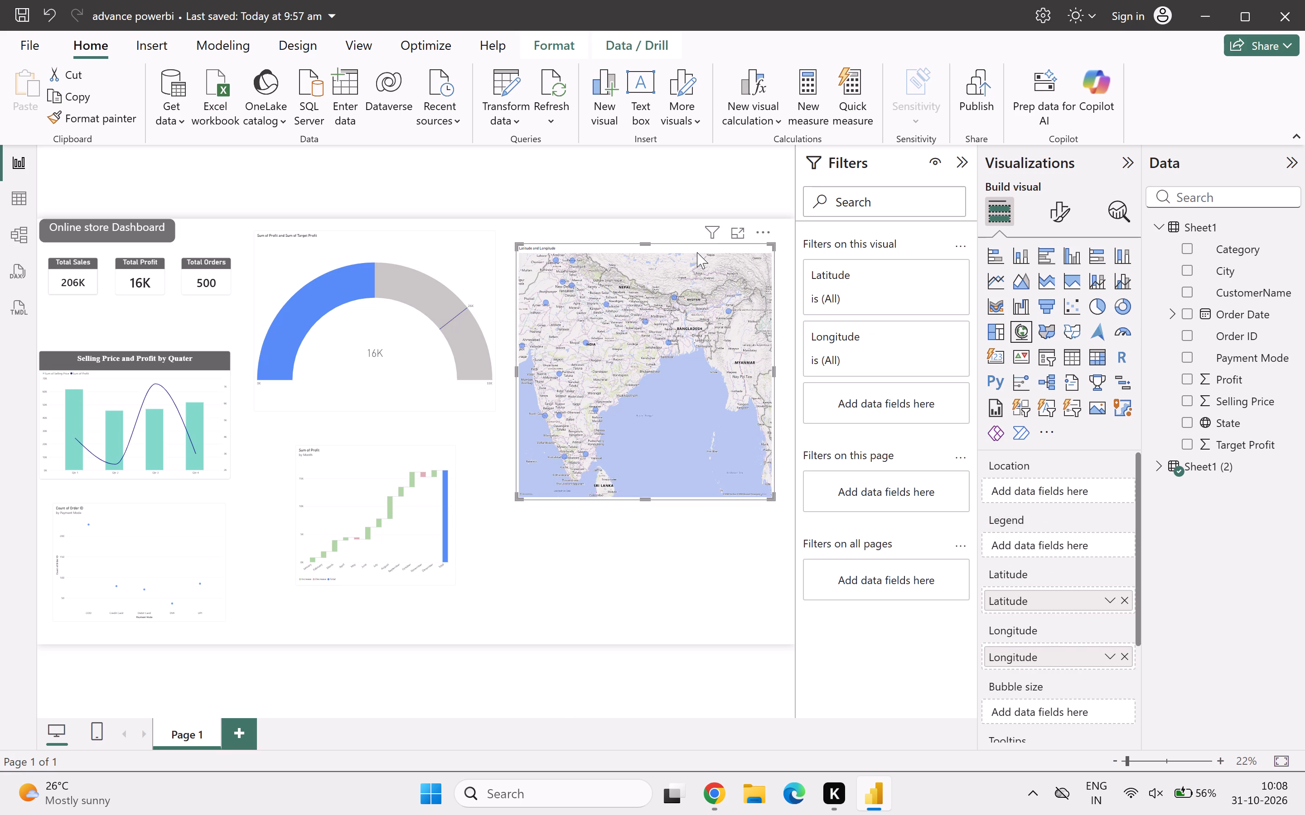
pyautogui.moveTo(697, 252); pyautogui.dragTo(708, 278)
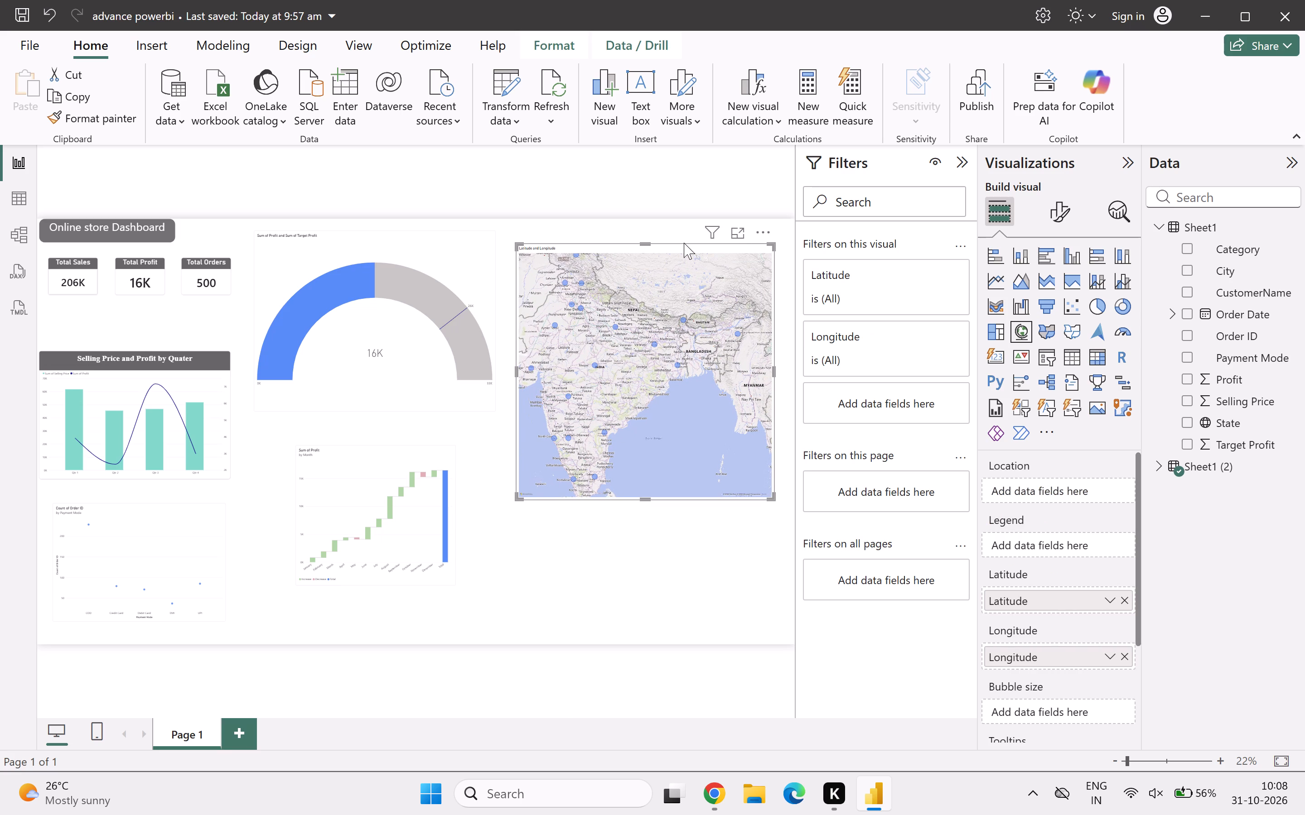
pyautogui.moveTo(684, 243); pyautogui.dragTo(677, 217)
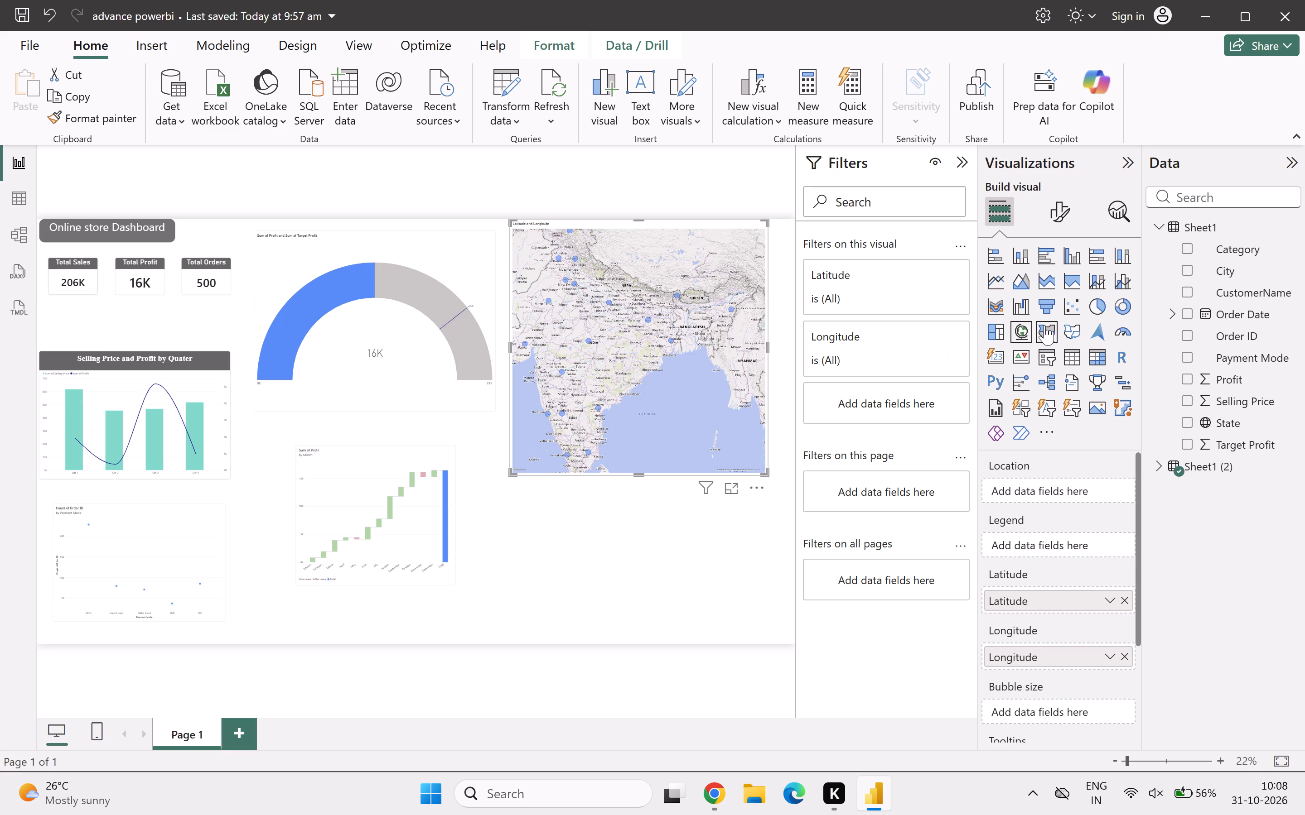
pyautogui.click(691, 573)
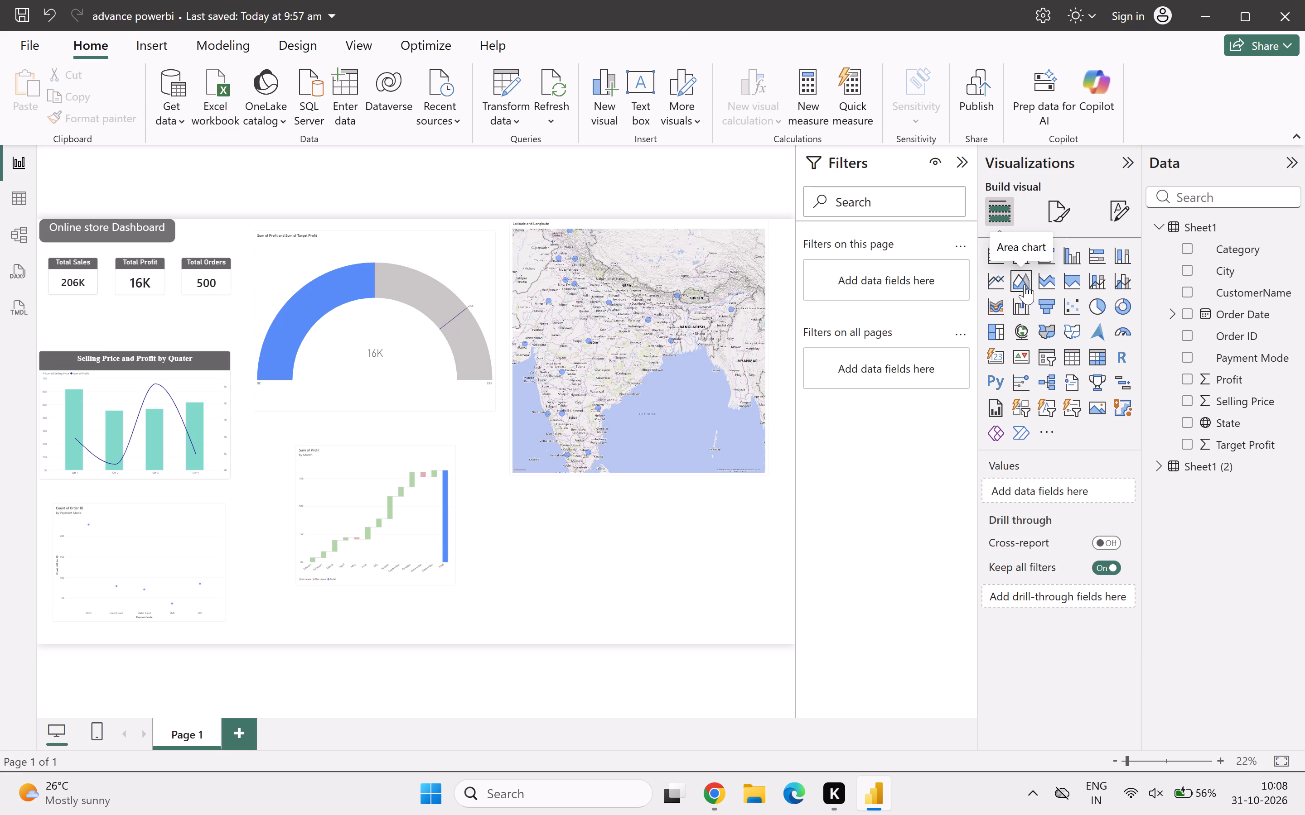
# Add a filled map visual and move it into the empty area below the latitude and longitude map.
pyautogui.click(1042, 333)
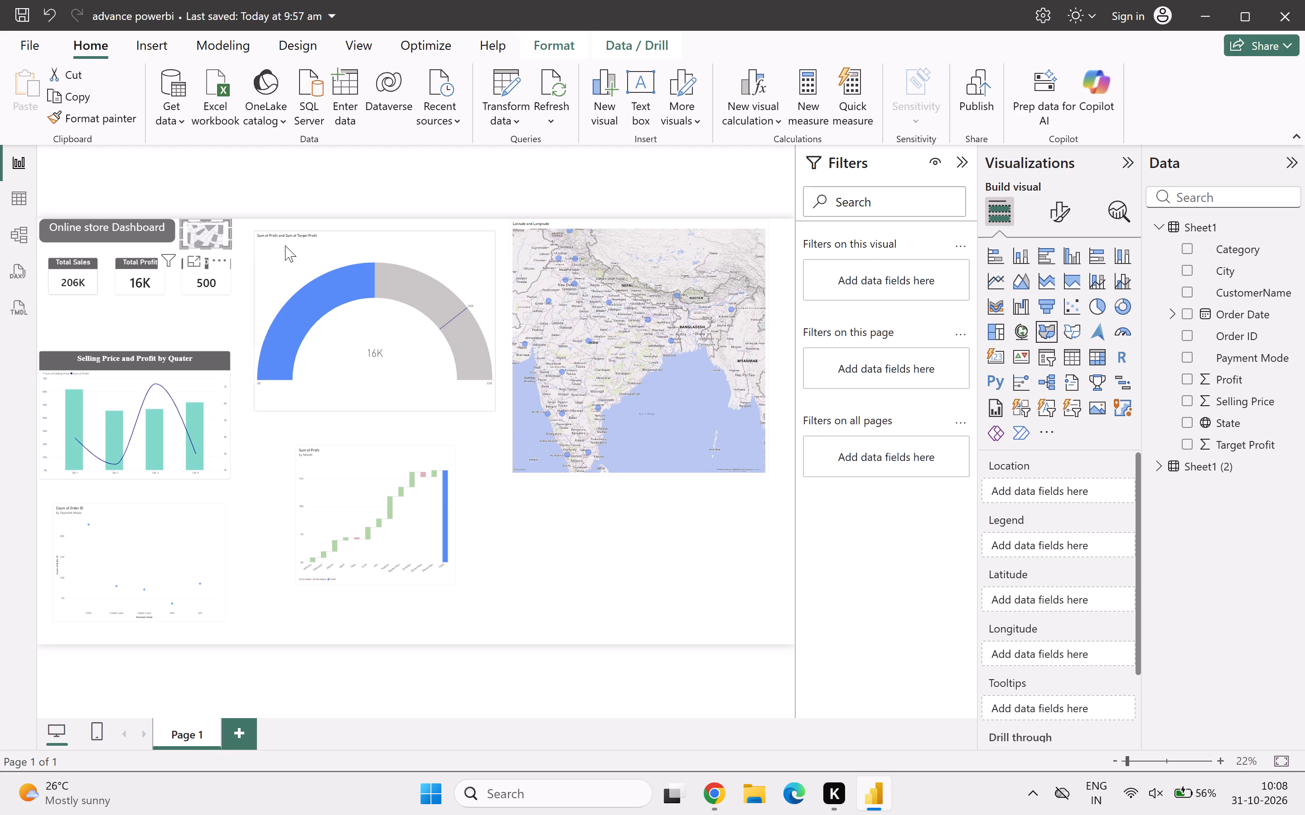
pyautogui.moveTo(219, 228); pyautogui.dragTo(481, 433)
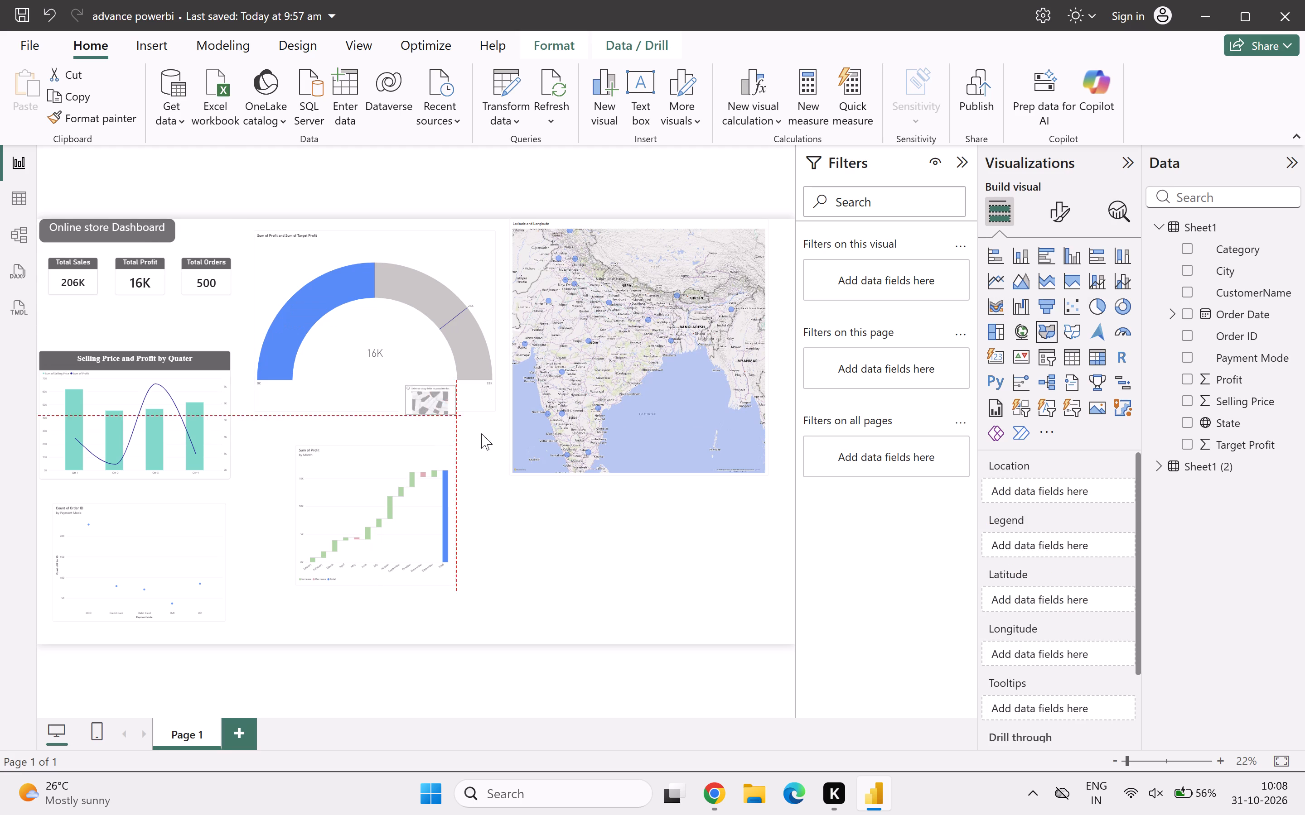
pyautogui.moveTo(481, 433); pyautogui.dragTo(602, 552)
pyautogui.click(602, 552)
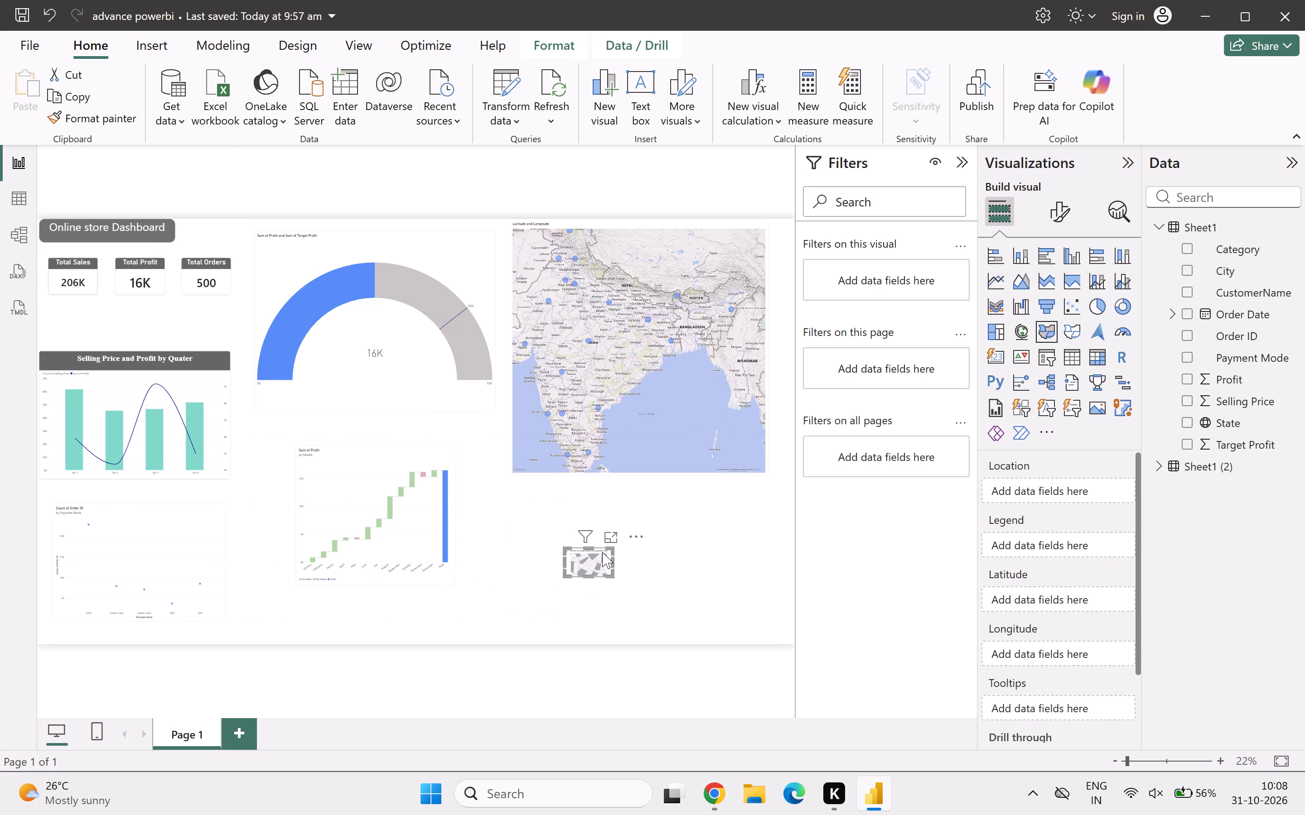
# Enlarge the filled map and align it directly beneath the existing map, spanning about the same width.
pyautogui.moveTo(610, 574); pyautogui.dragTo(714, 610)
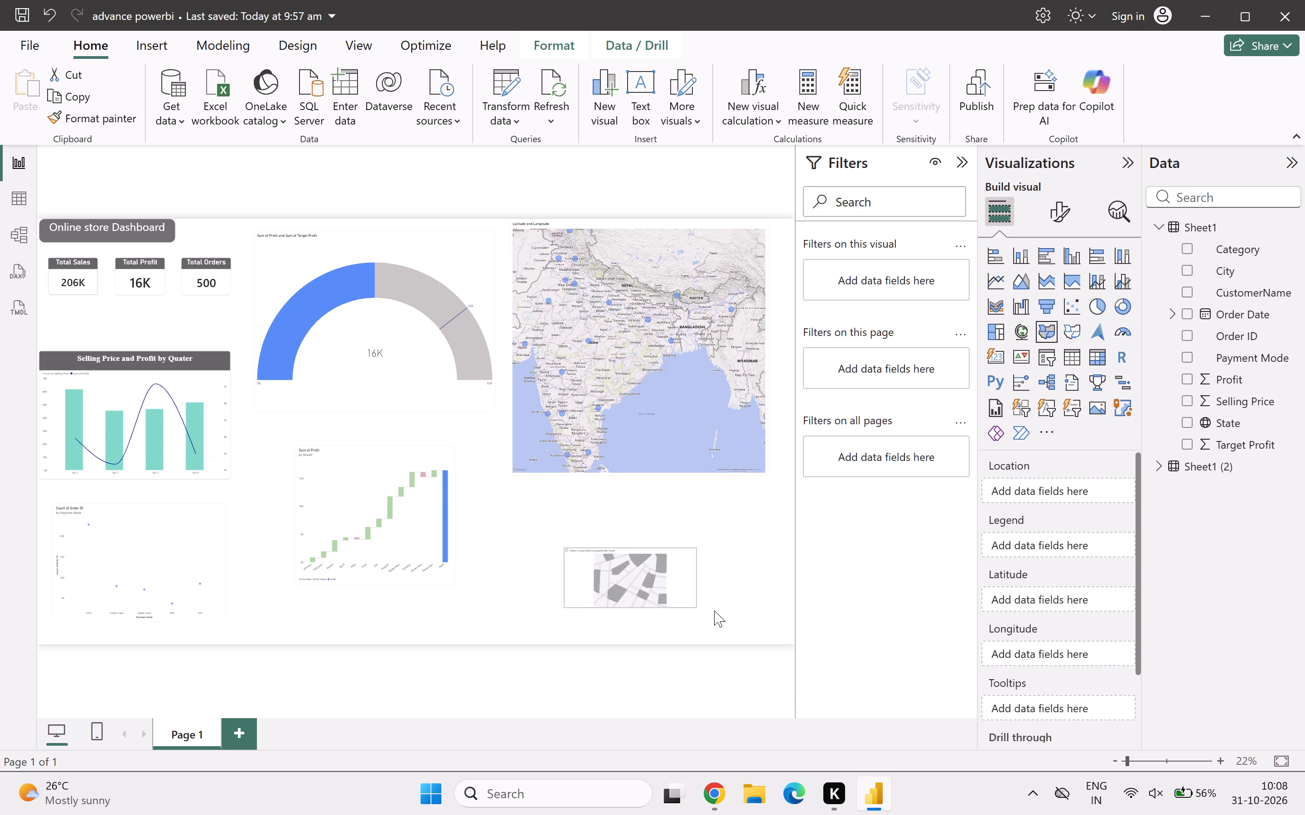
pyautogui.moveTo(714, 610); pyautogui.dragTo(744, 621)
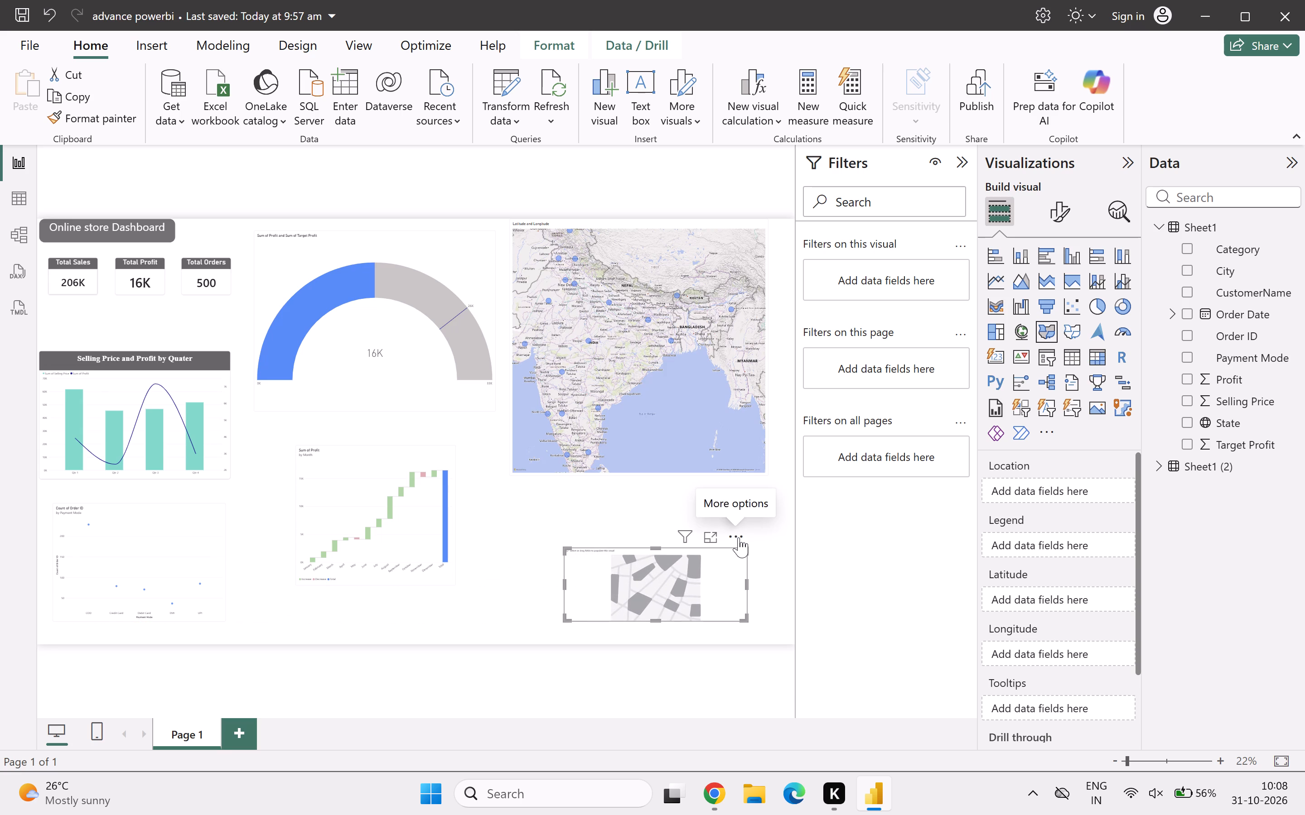
pyautogui.moveTo(739, 548); pyautogui.dragTo(732, 518)
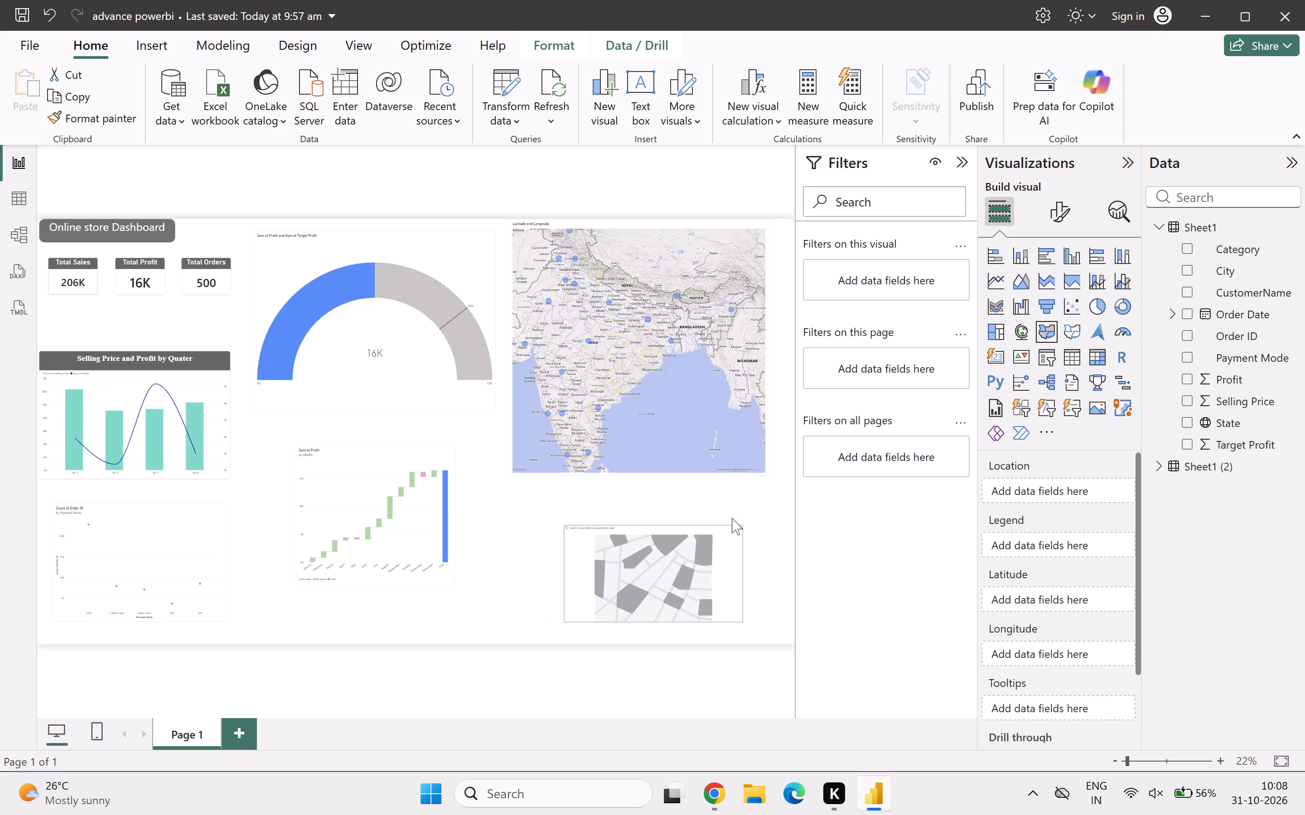
pyautogui.moveTo(732, 518); pyautogui.dragTo(753, 492)
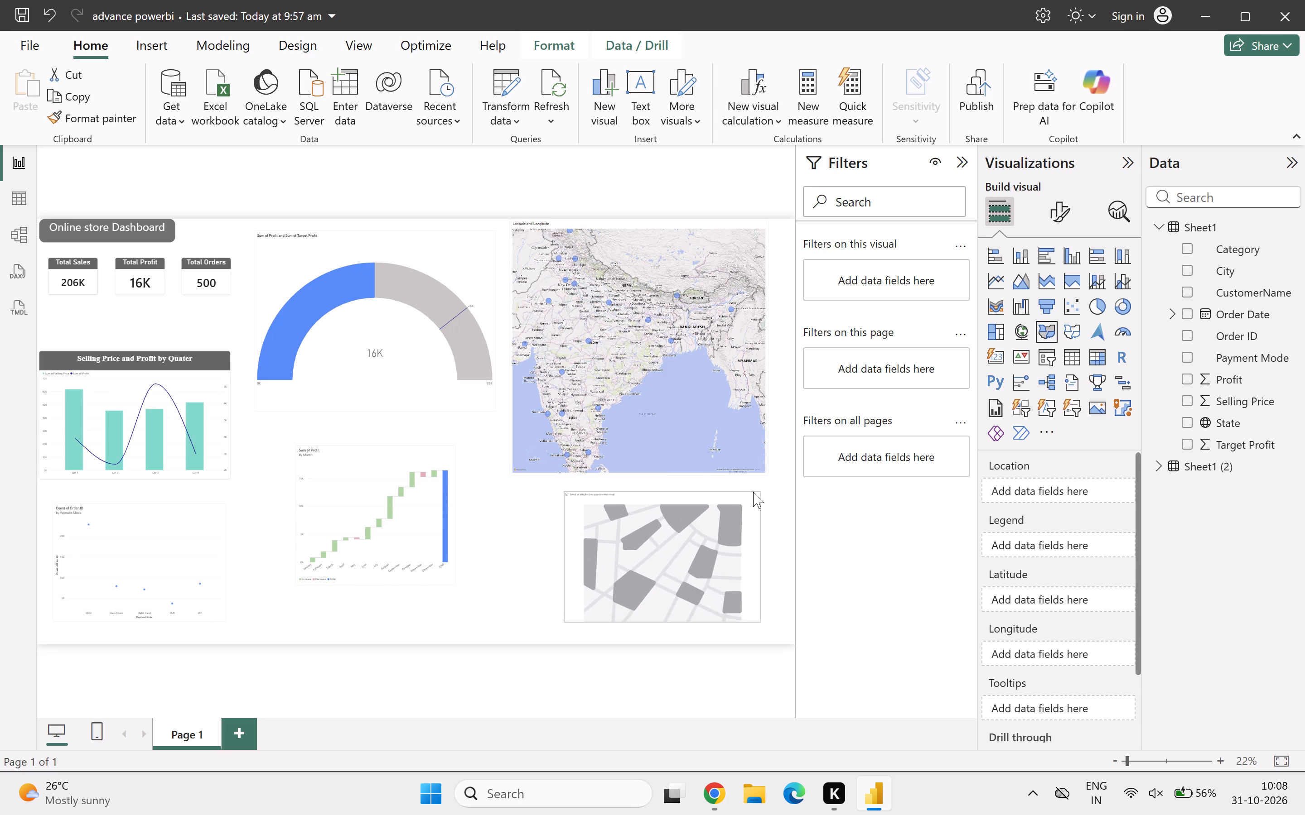
pyautogui.moveTo(753, 492); pyautogui.dragTo(767, 492)
pyautogui.moveTo(719, 522); pyautogui.dragTo(659, 508)
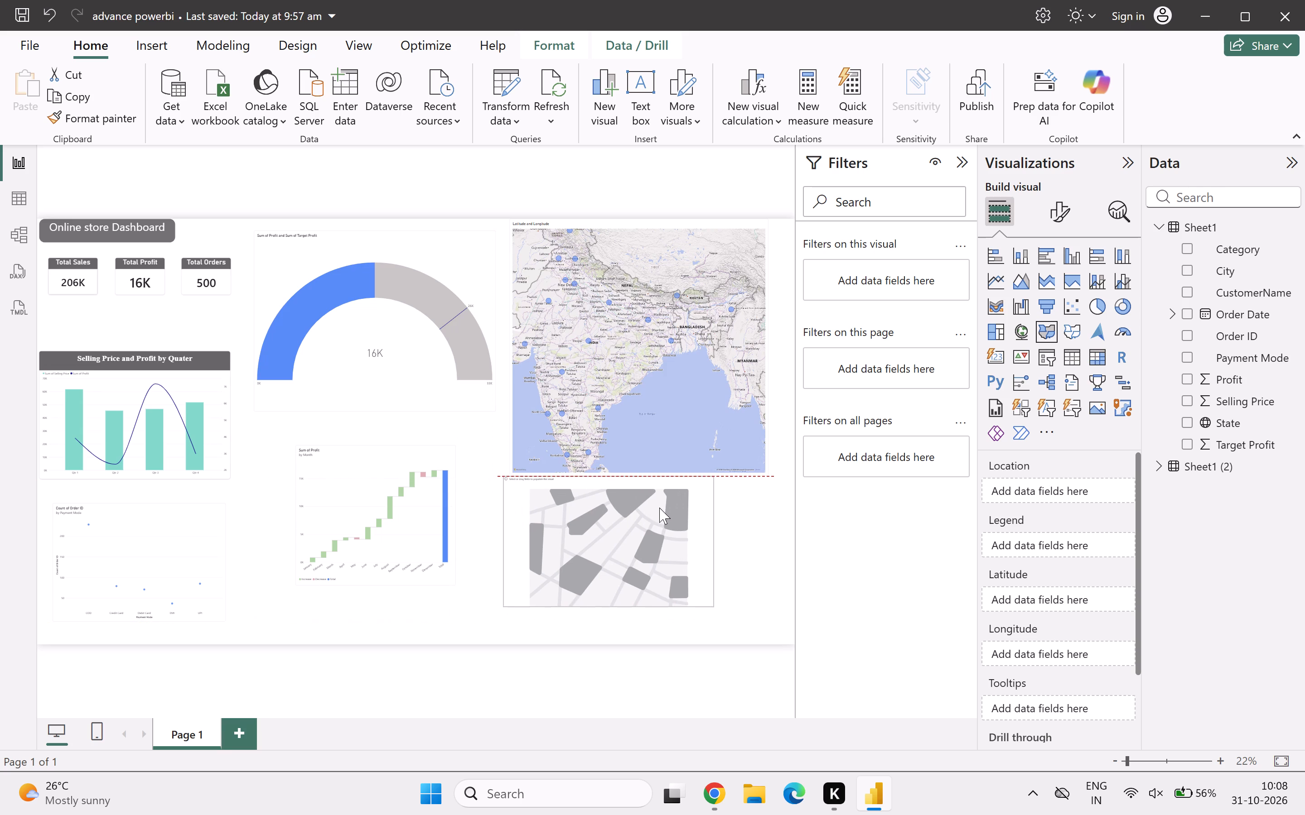
pyautogui.moveTo(659, 508); pyautogui.dragTo(667, 508)
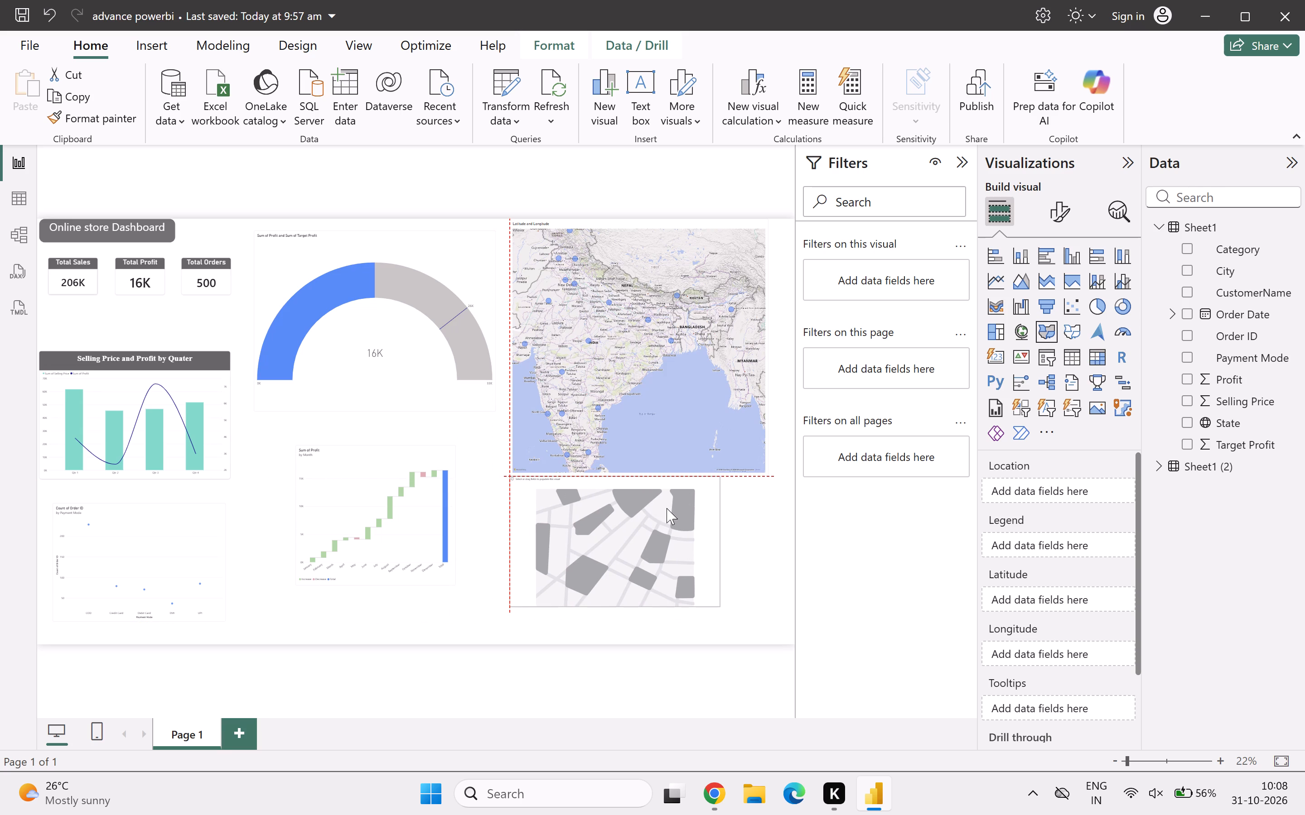
pyautogui.moveTo(667, 508); pyautogui.dragTo(667, 511)
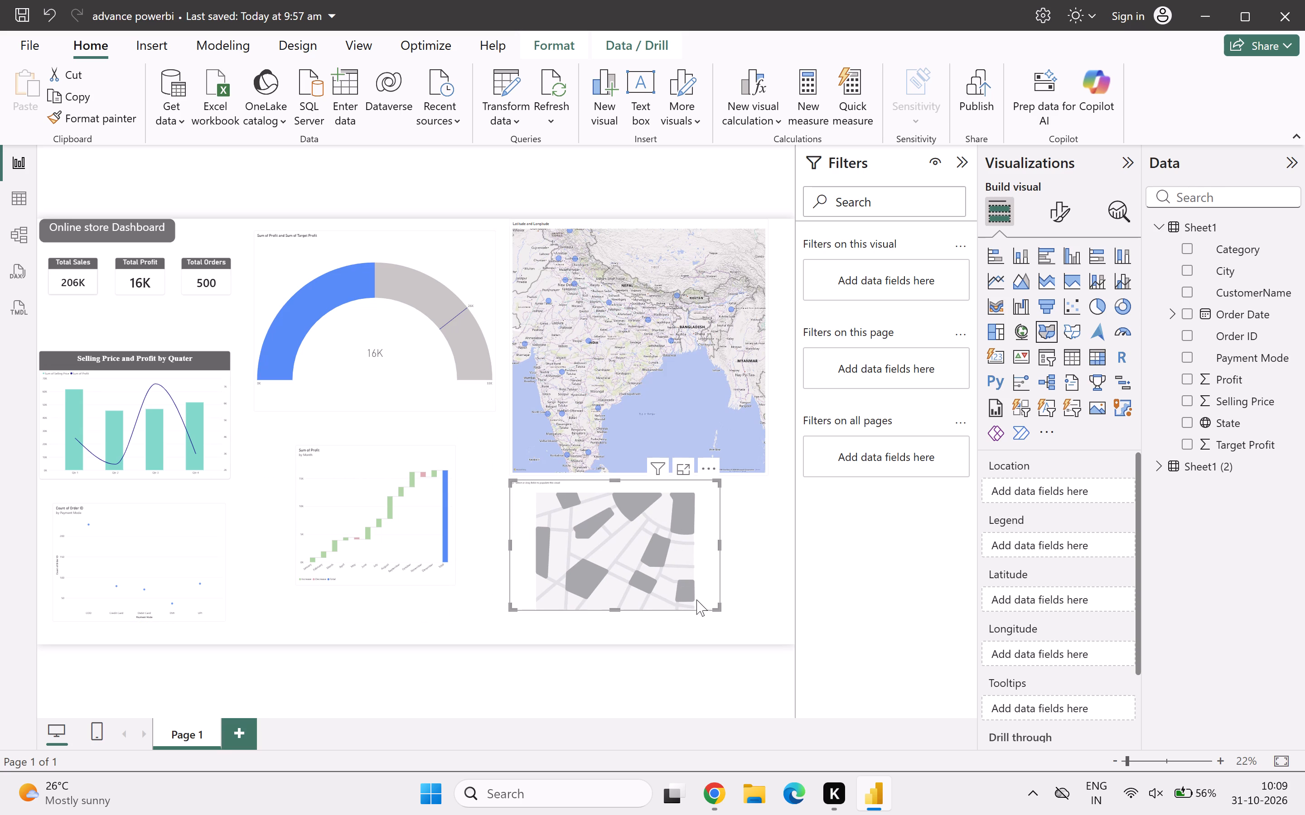
pyautogui.moveTo(719, 604); pyautogui.dragTo(738, 603)
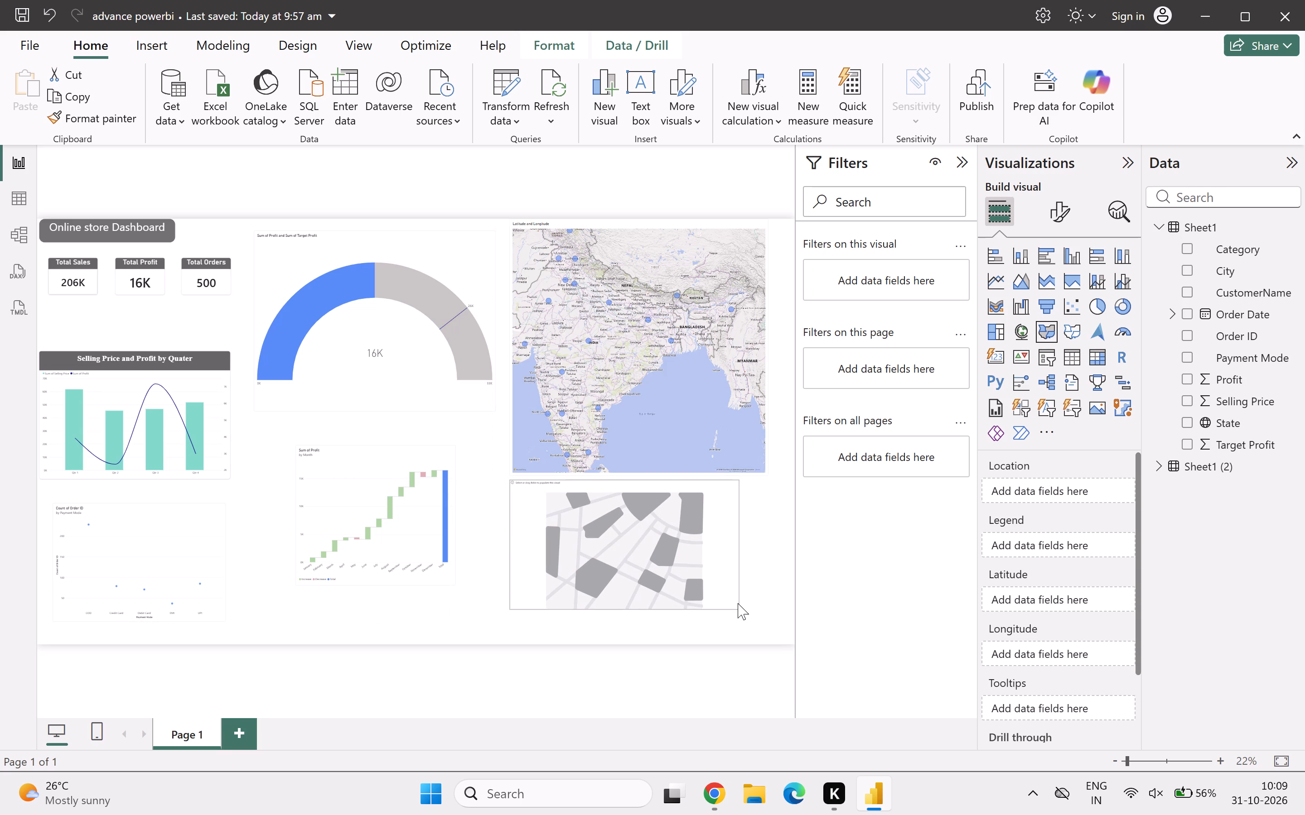
pyautogui.moveTo(738, 603); pyautogui.dragTo(773, 627)
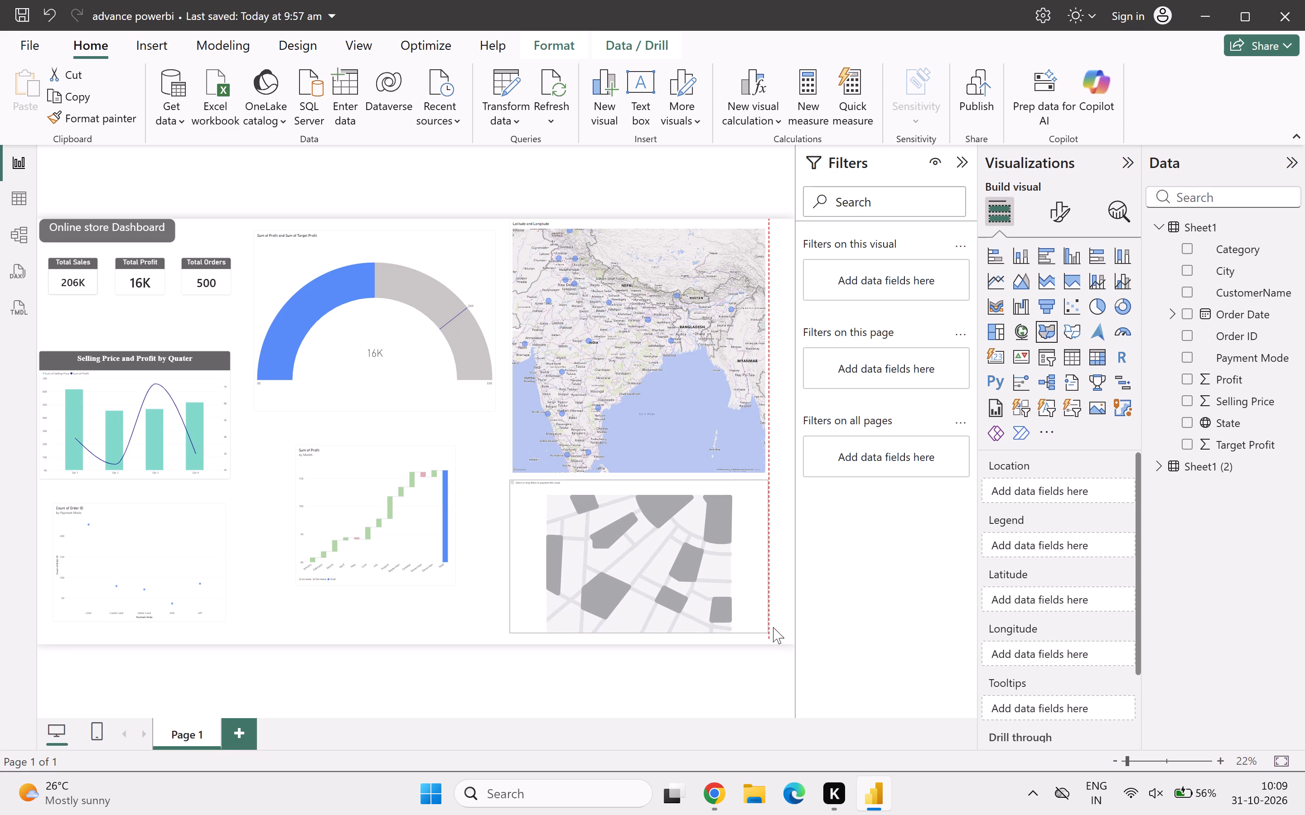
pyautogui.moveTo(773, 627); pyautogui.dragTo(774, 627)
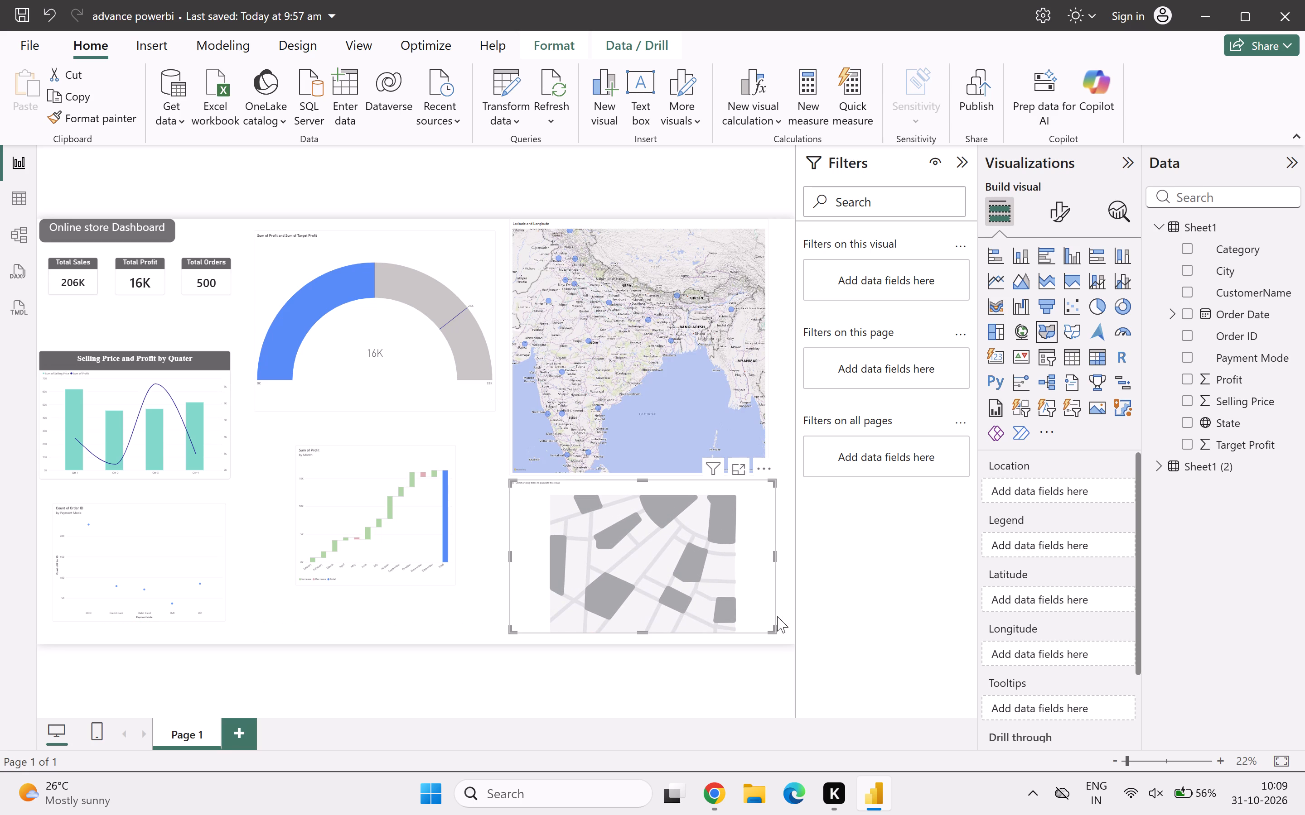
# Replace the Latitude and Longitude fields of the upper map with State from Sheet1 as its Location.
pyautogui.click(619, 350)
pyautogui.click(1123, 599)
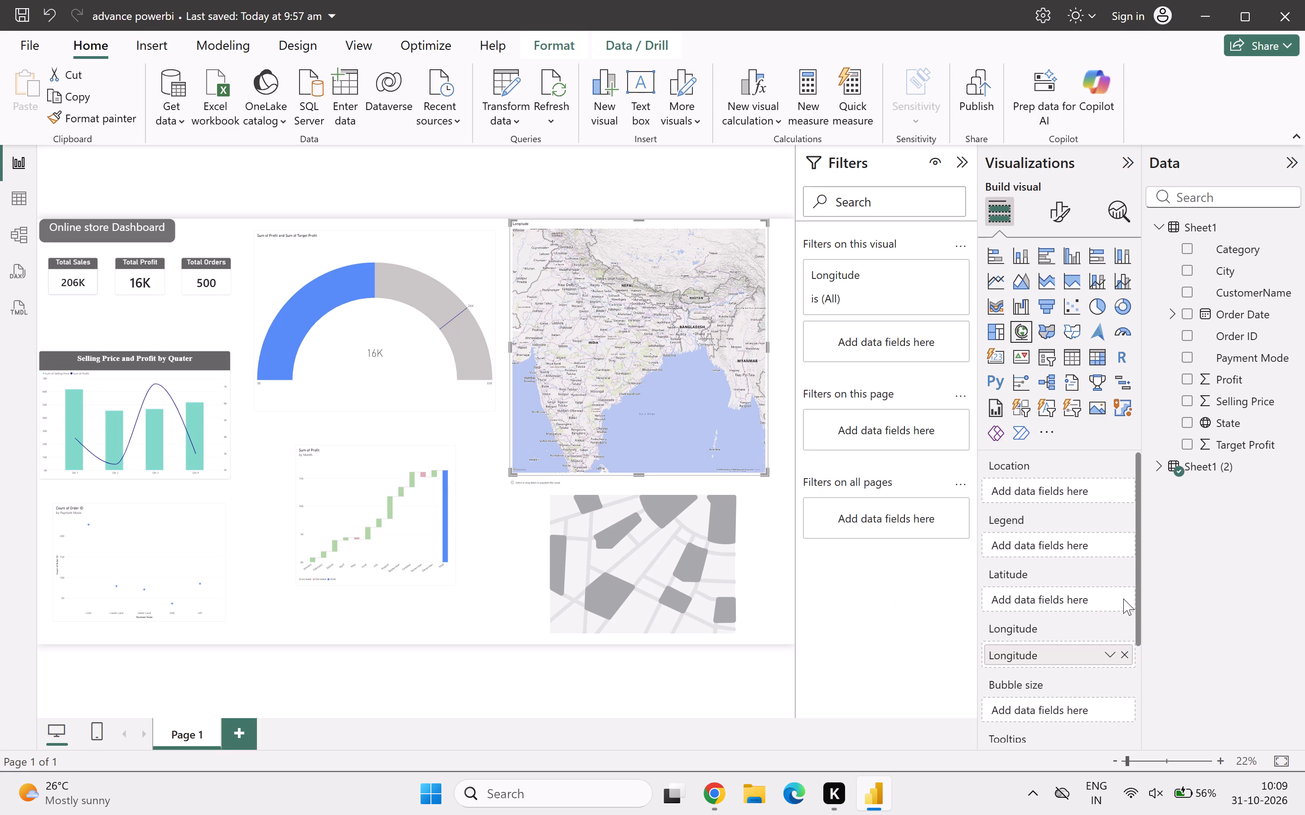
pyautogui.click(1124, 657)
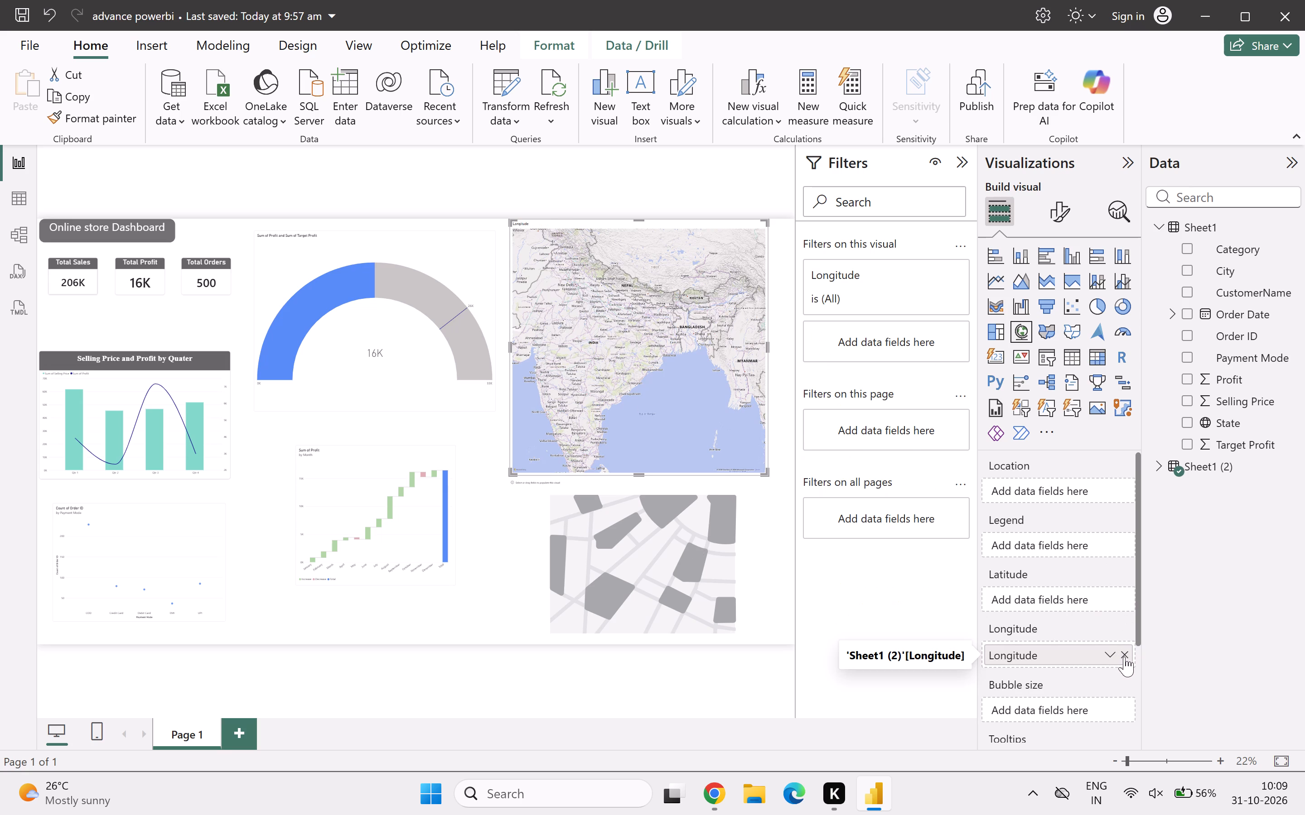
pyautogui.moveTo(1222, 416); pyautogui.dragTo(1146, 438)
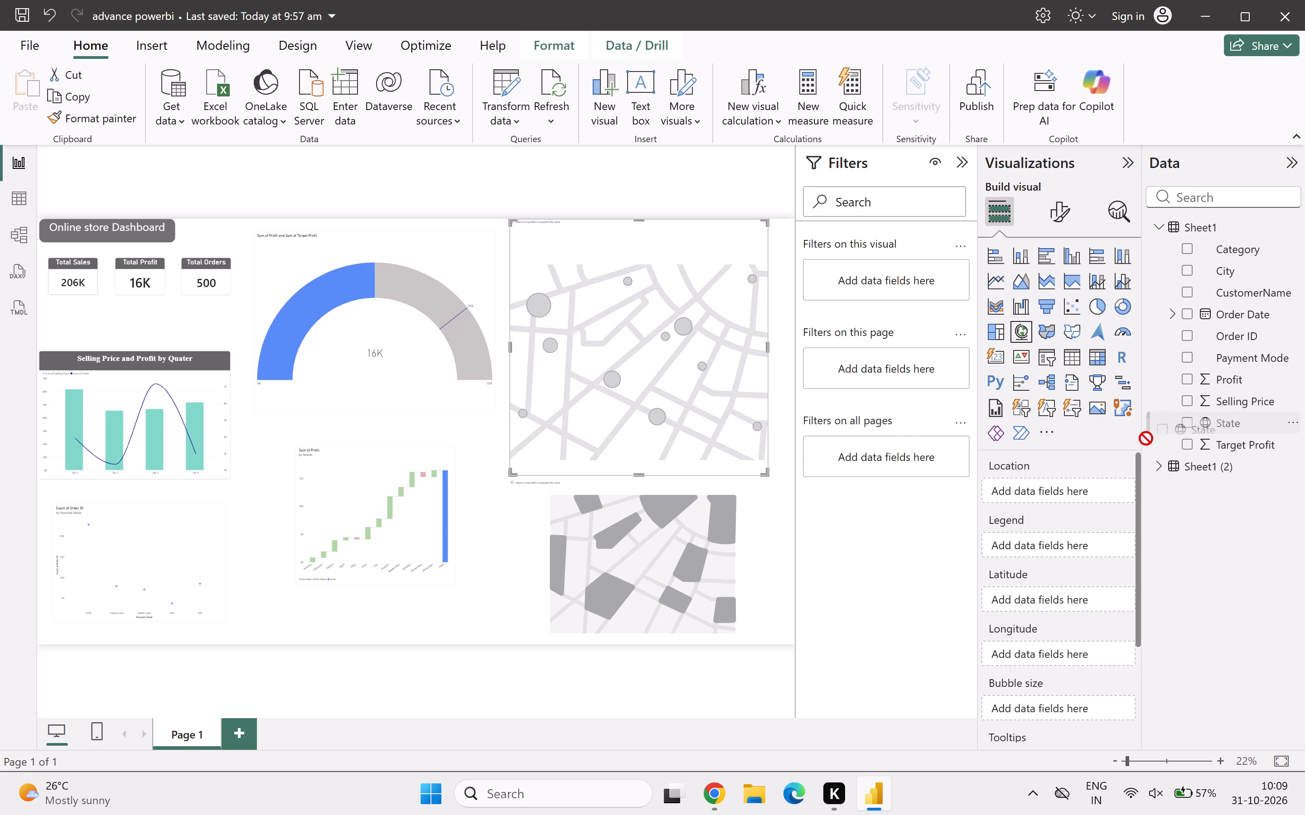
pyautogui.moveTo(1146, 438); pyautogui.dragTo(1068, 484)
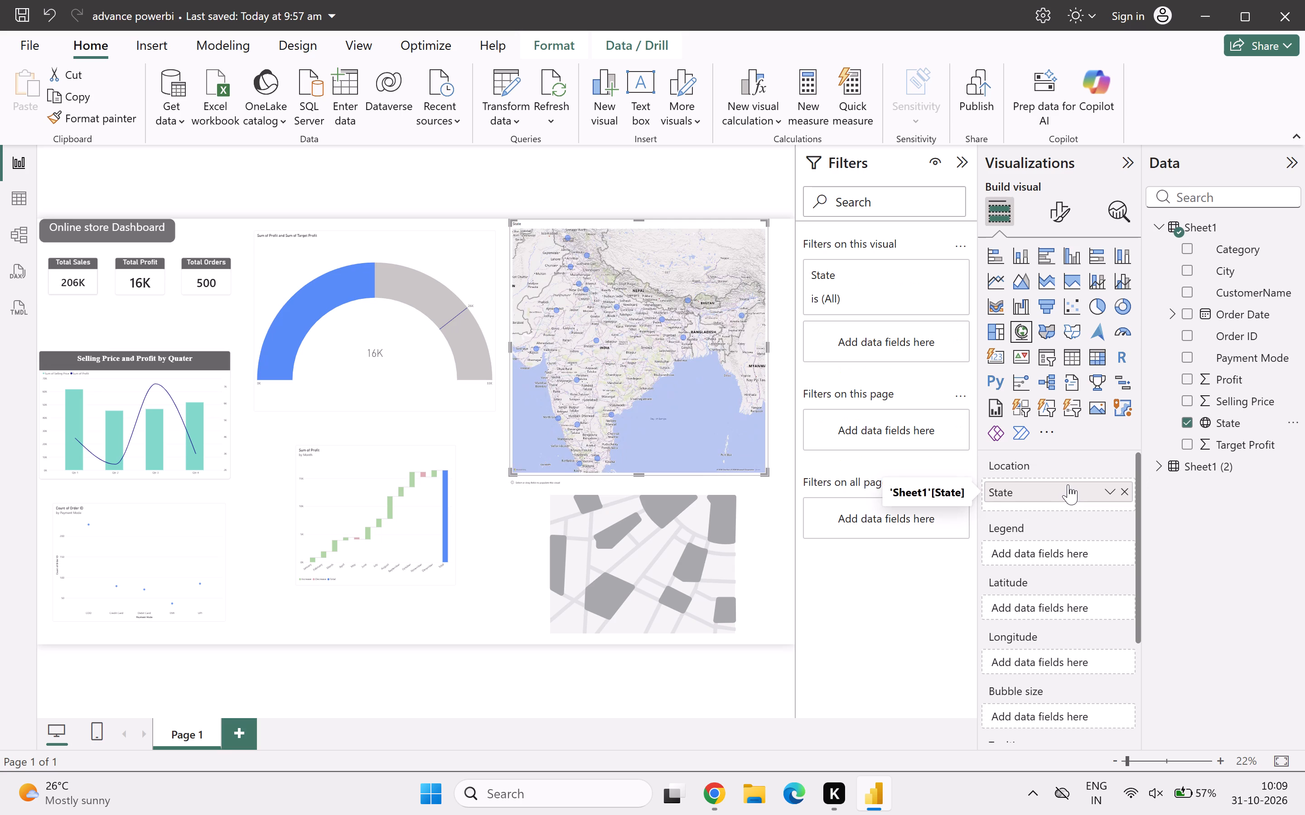
# Assign State from Sheet1 as the Location of the empty filled map visual.
pyautogui.click(710, 552)
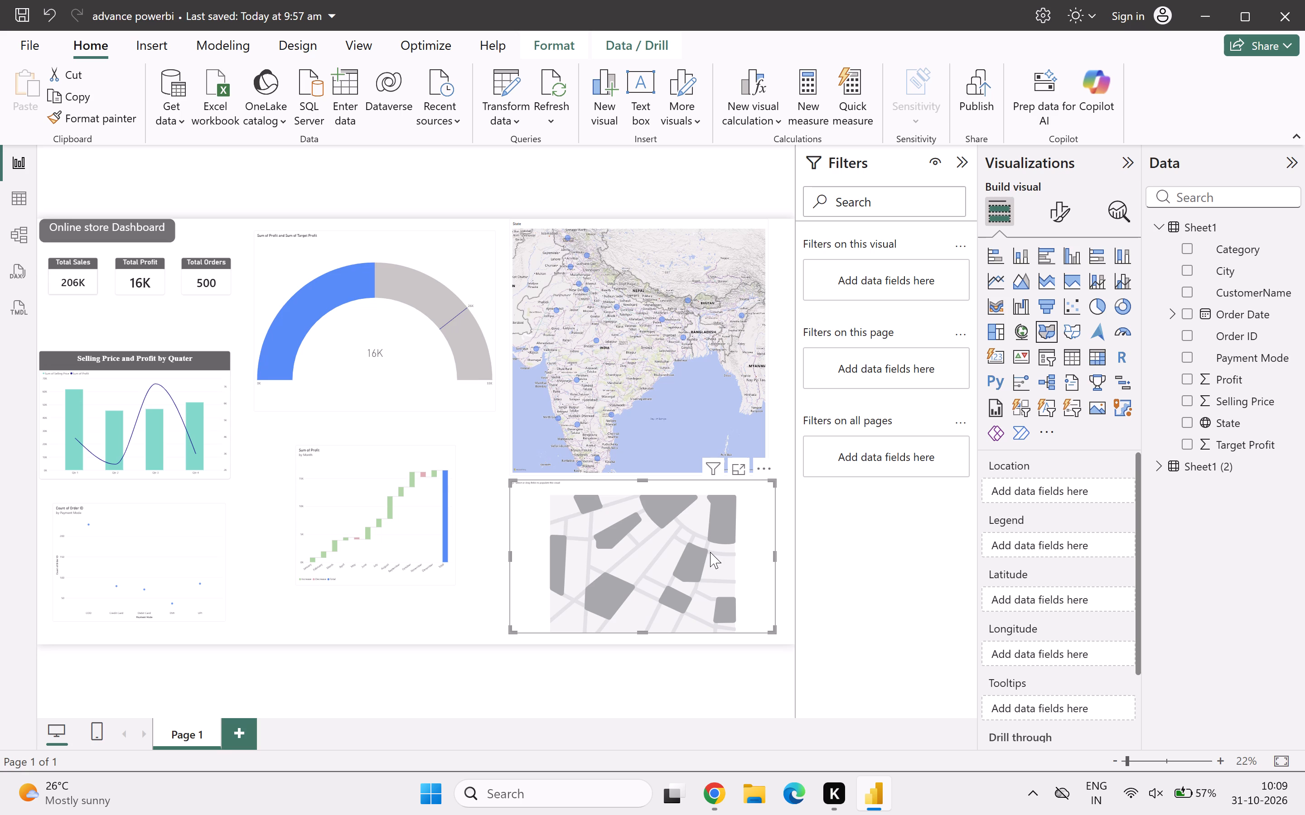
pyautogui.click(697, 559)
pyautogui.moveTo(1223, 415); pyautogui.dragTo(1114, 450)
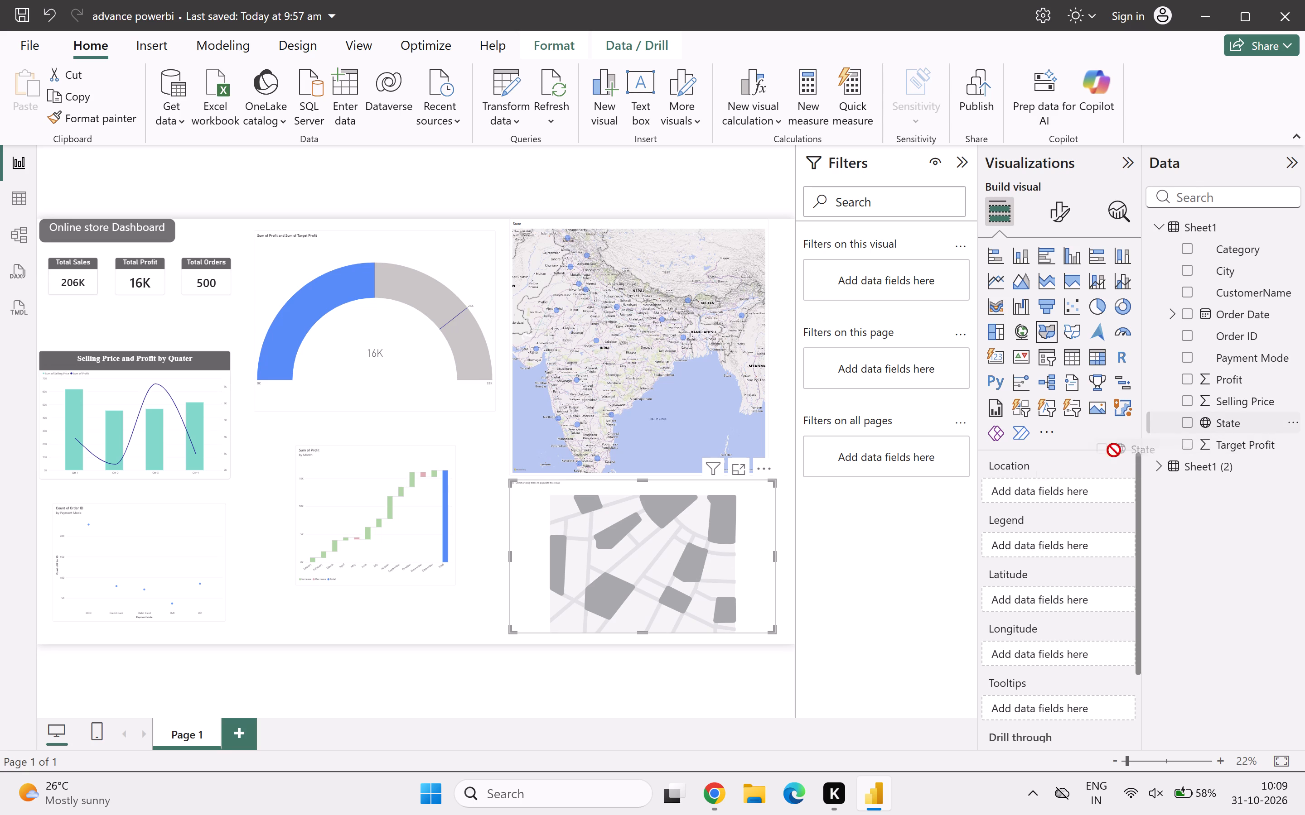
pyautogui.moveTo(1114, 450); pyautogui.dragTo(1039, 483)
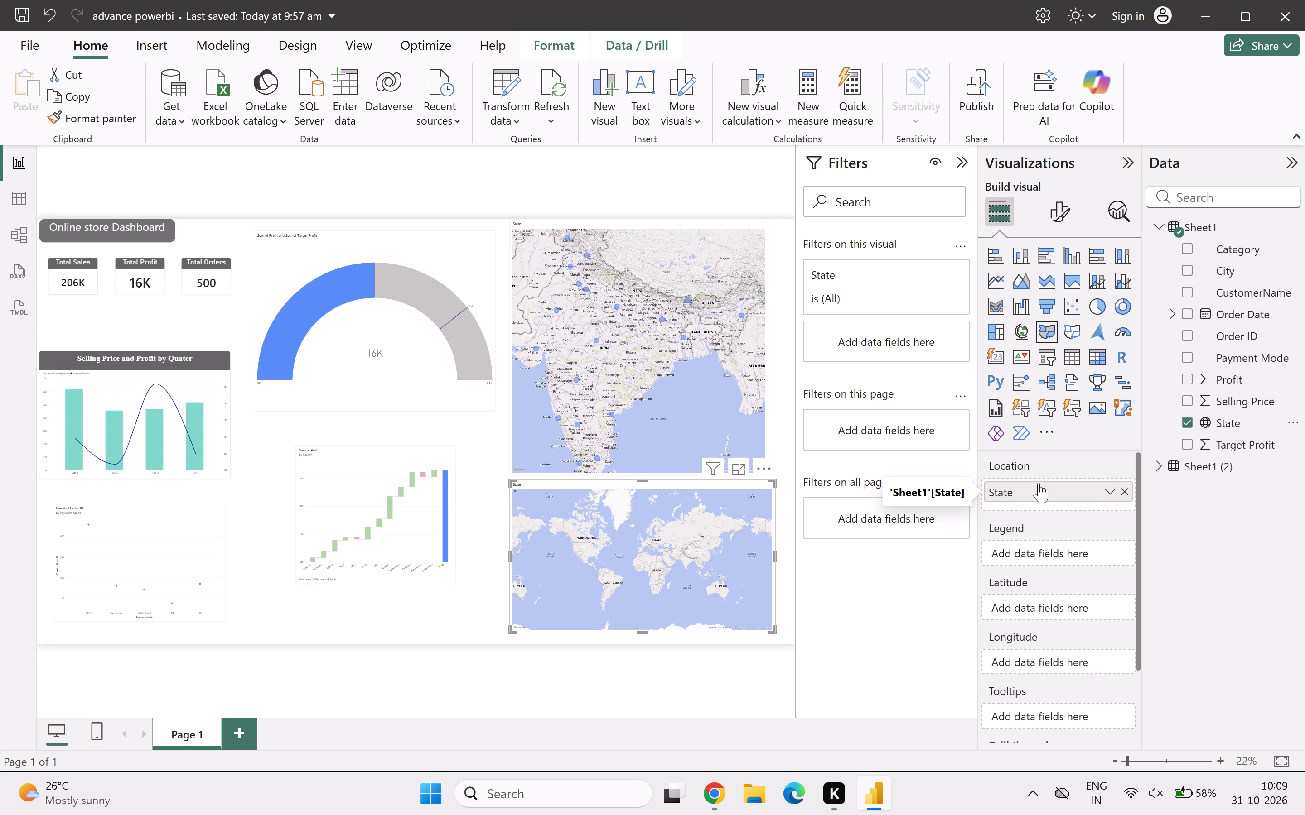
# On the upper map, replace the State location with Latitude and Longitude from Sheet1 (2) in their matching fields.
pyautogui.click(706, 358)
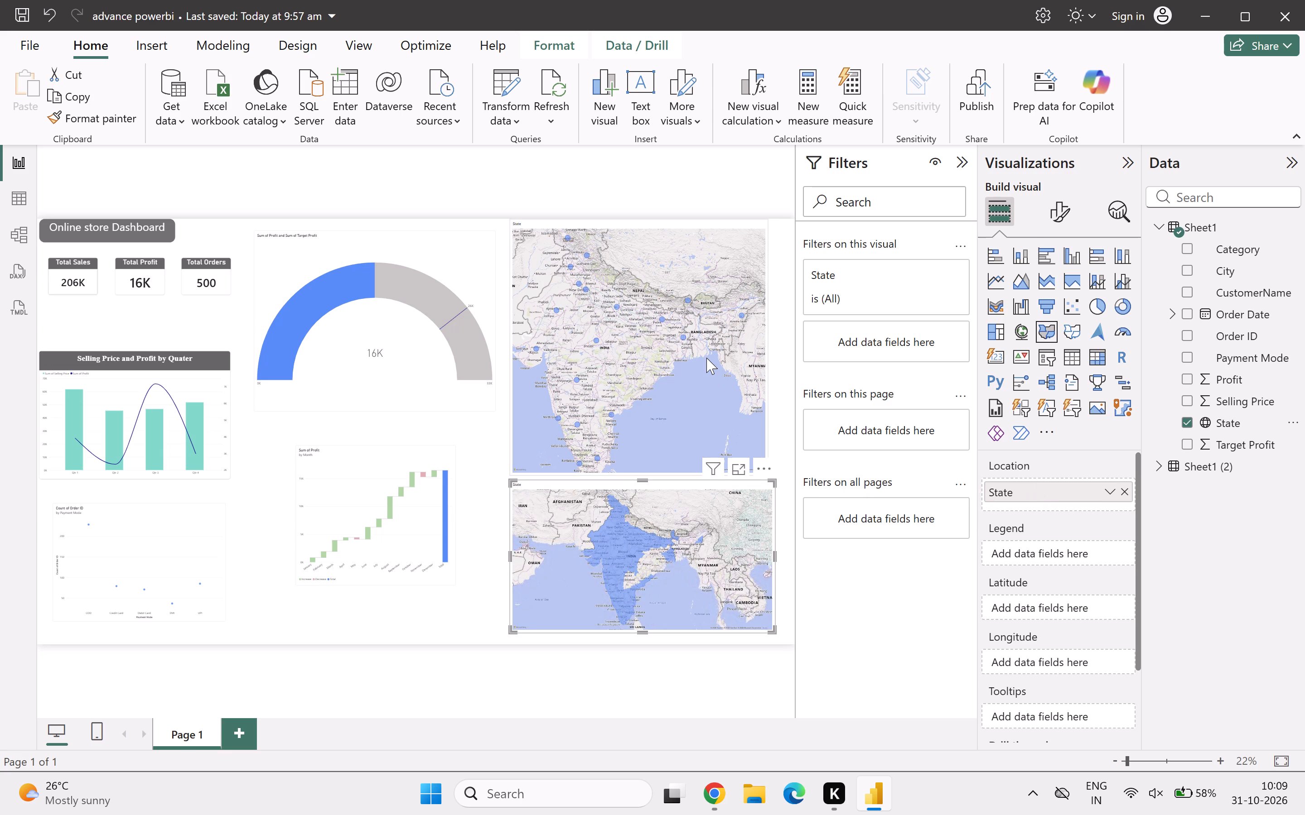
pyautogui.click(1120, 502)
pyautogui.click(1122, 490)
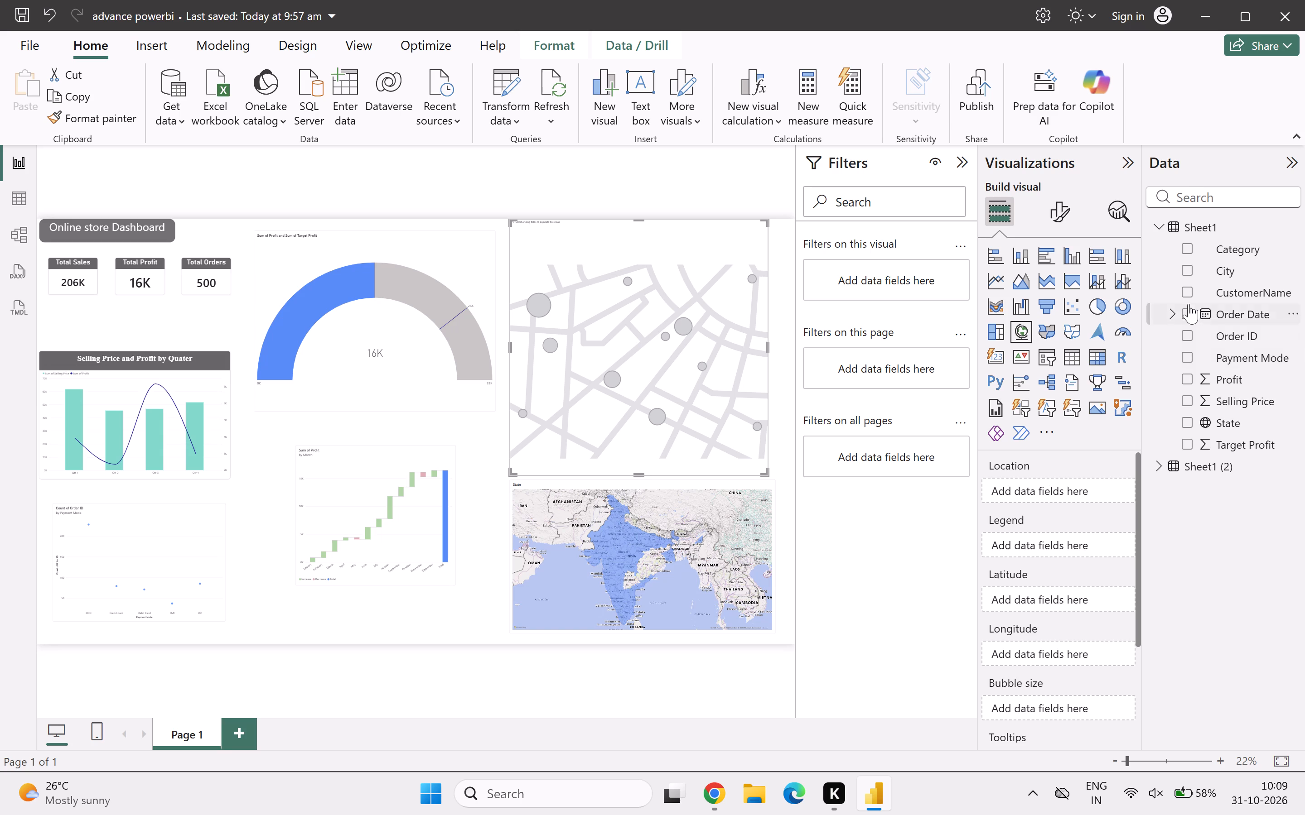
pyautogui.click(1161, 463)
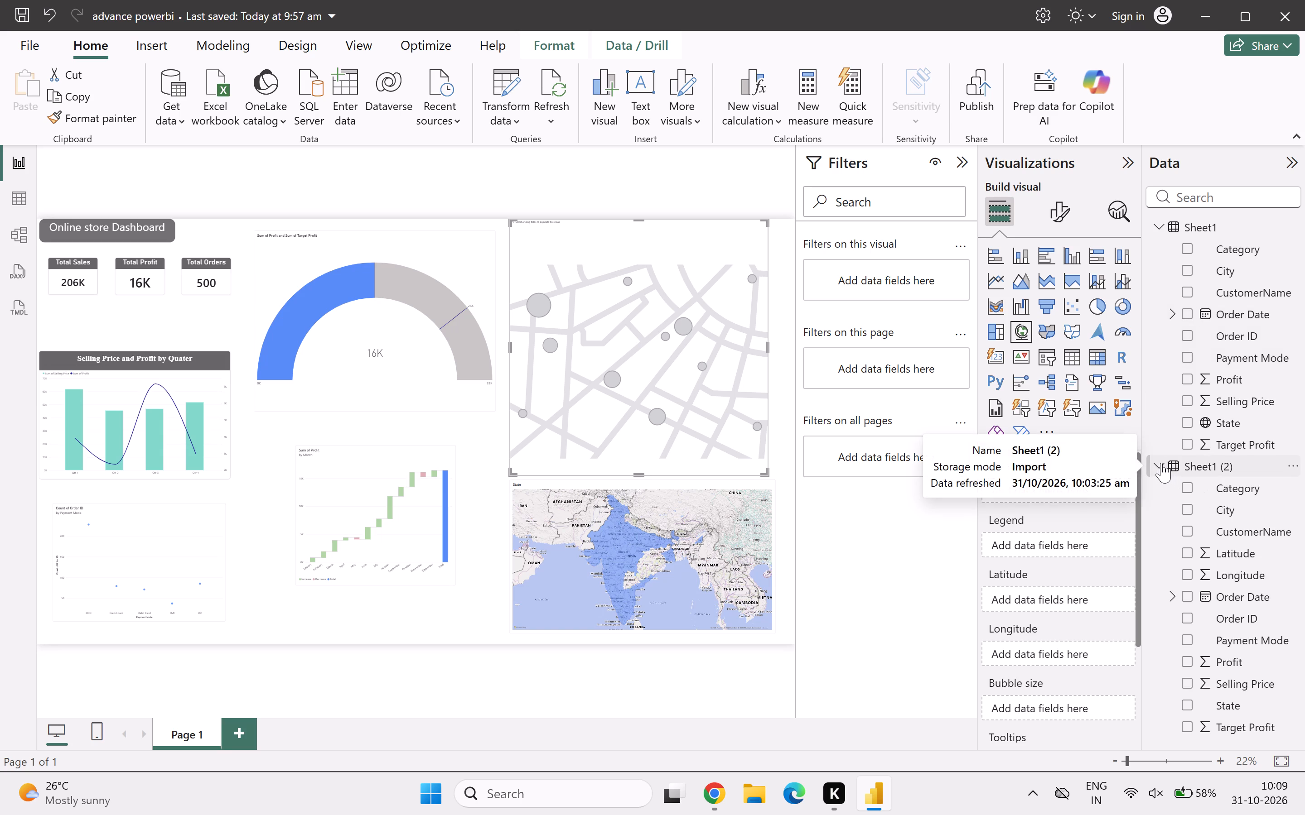
pyautogui.moveTo(1208, 547); pyautogui.dragTo(1025, 584)
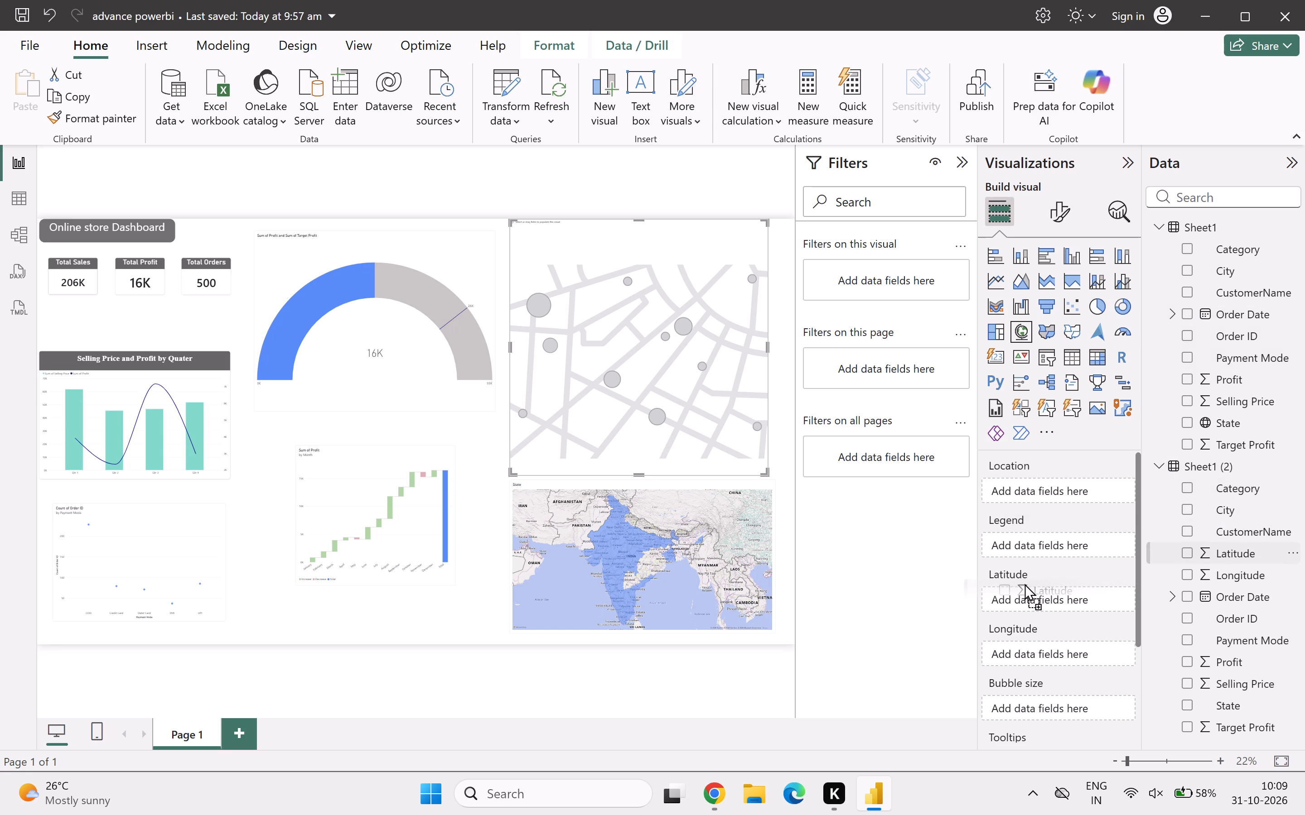
pyautogui.moveTo(1025, 584); pyautogui.dragTo(1022, 584)
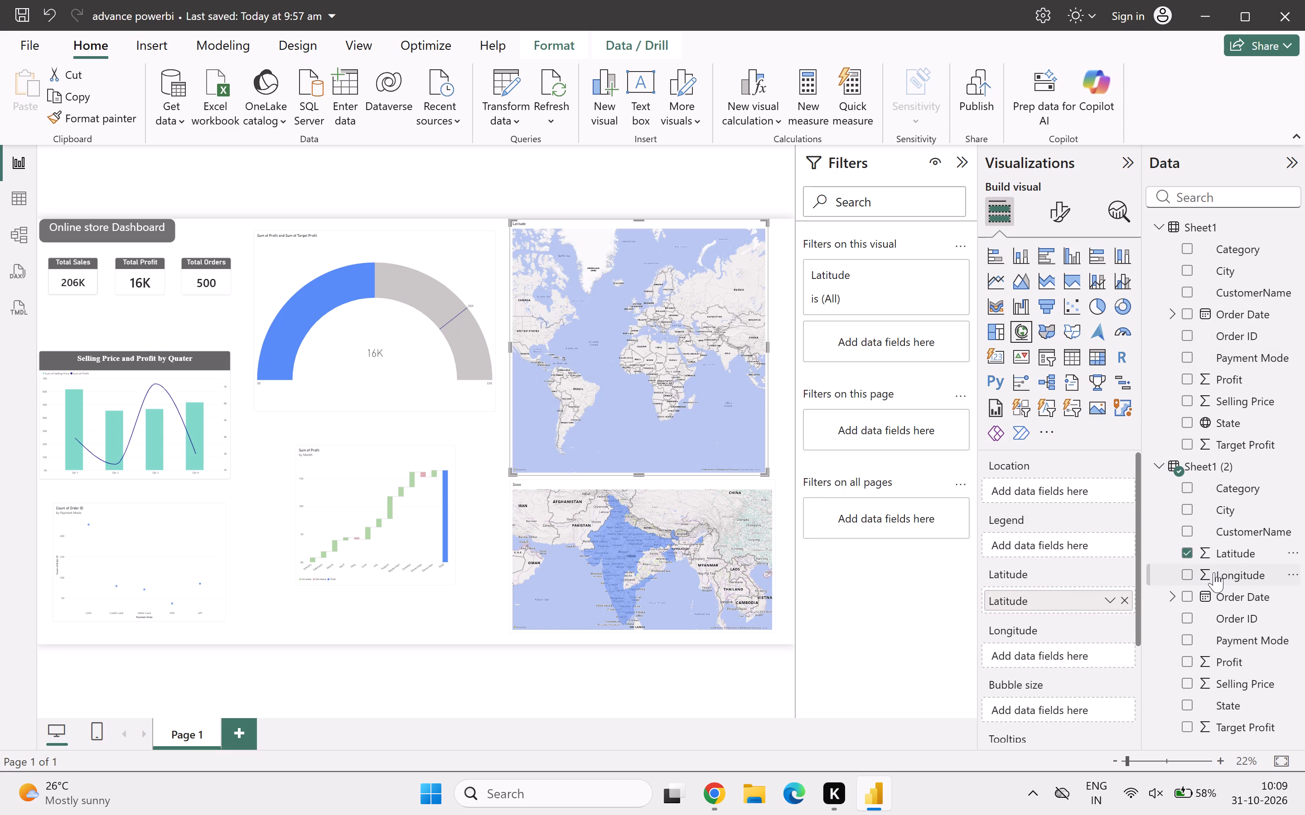
pyautogui.moveTo(1214, 572); pyautogui.dragTo(1038, 646)
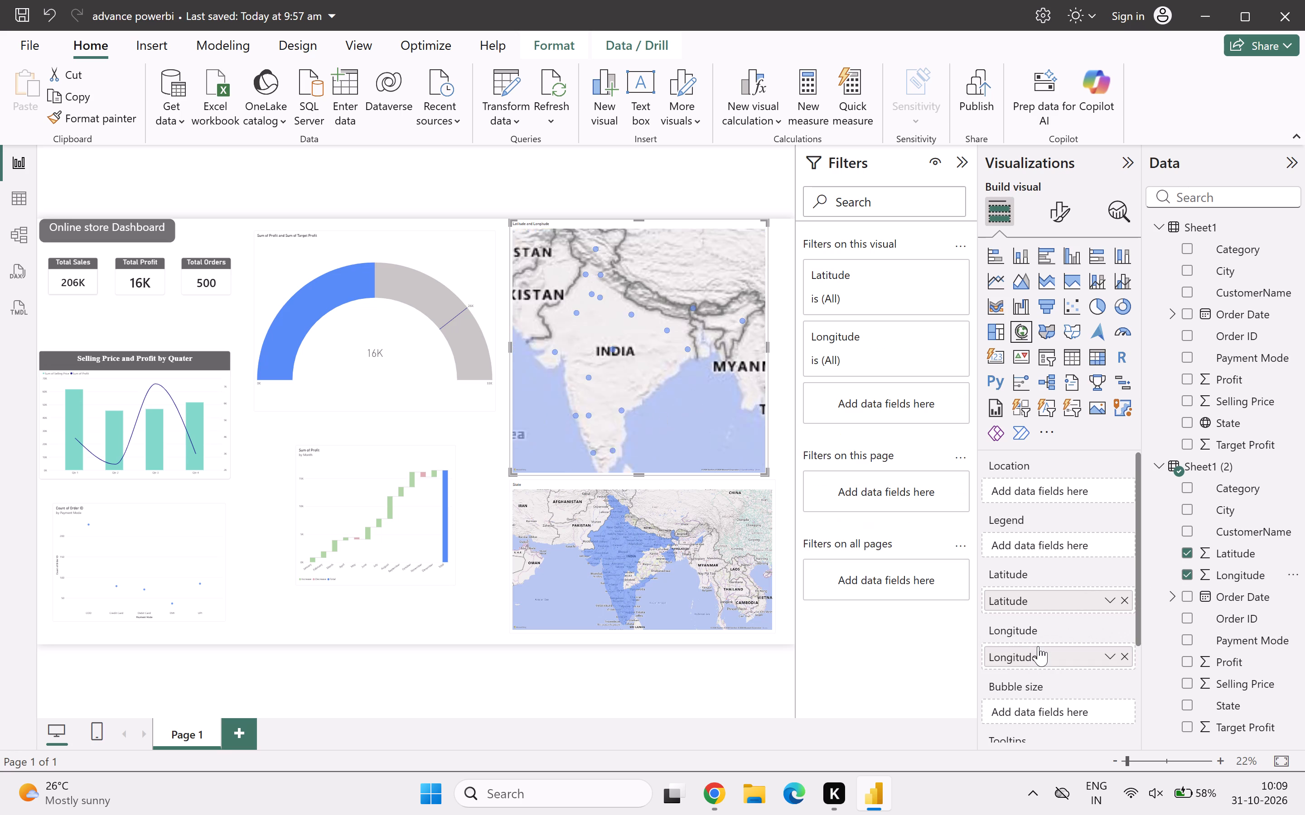
pyautogui.click(862, 656)
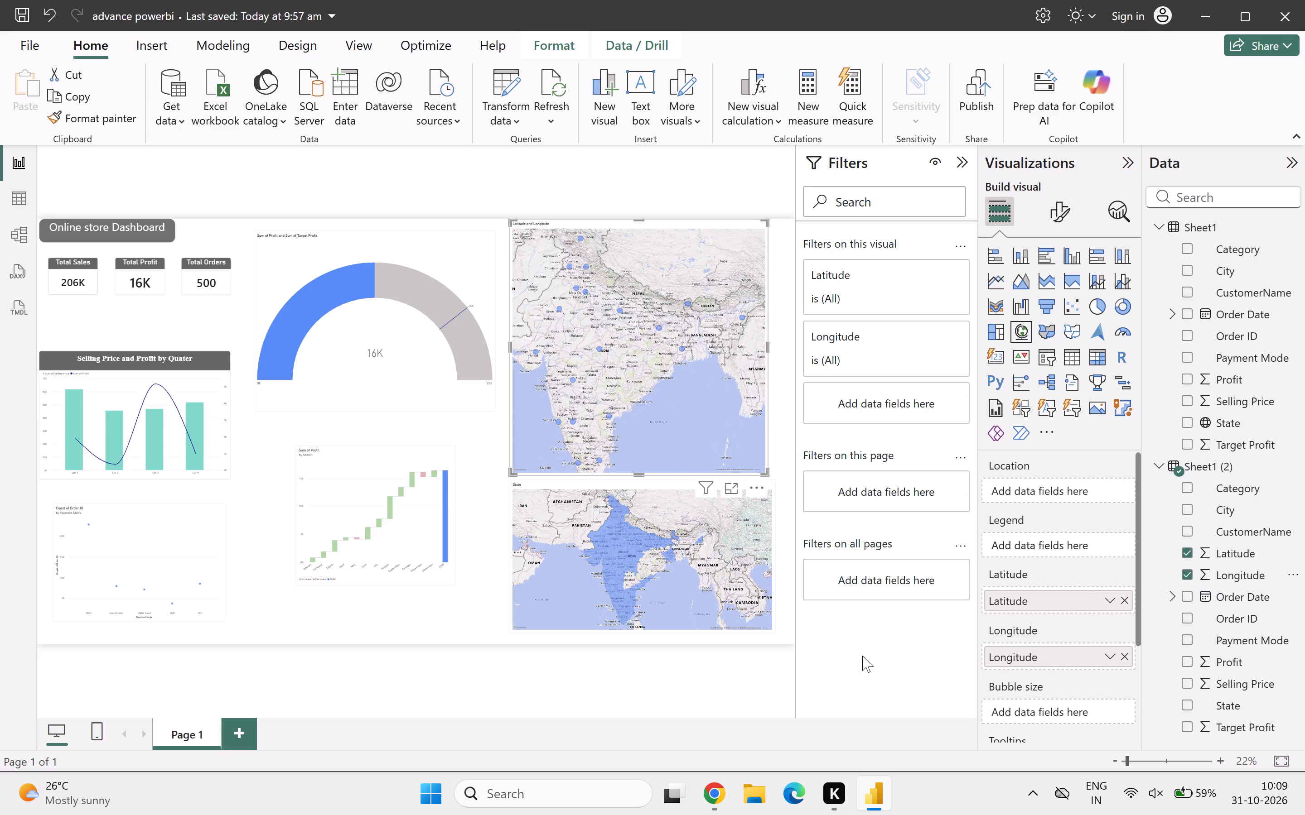
pyautogui.click(1158, 469)
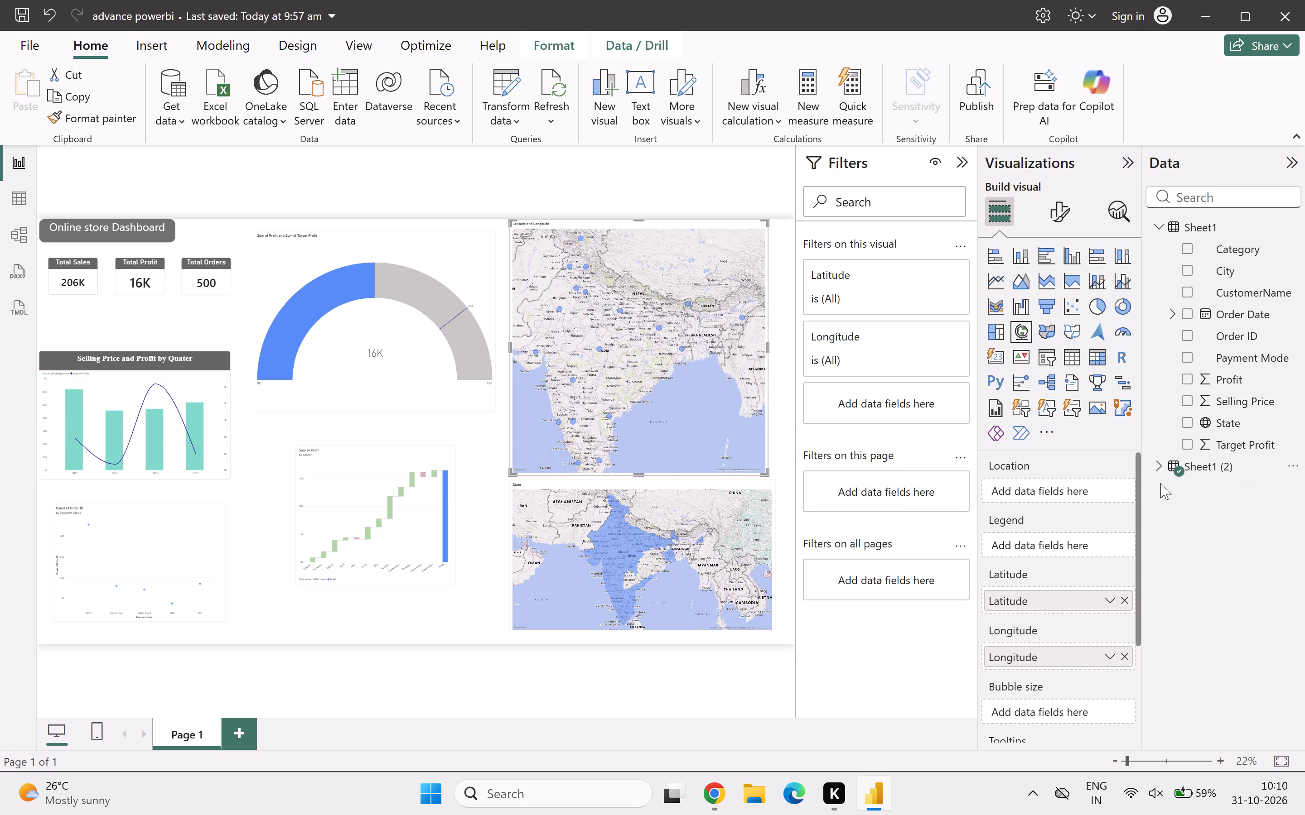
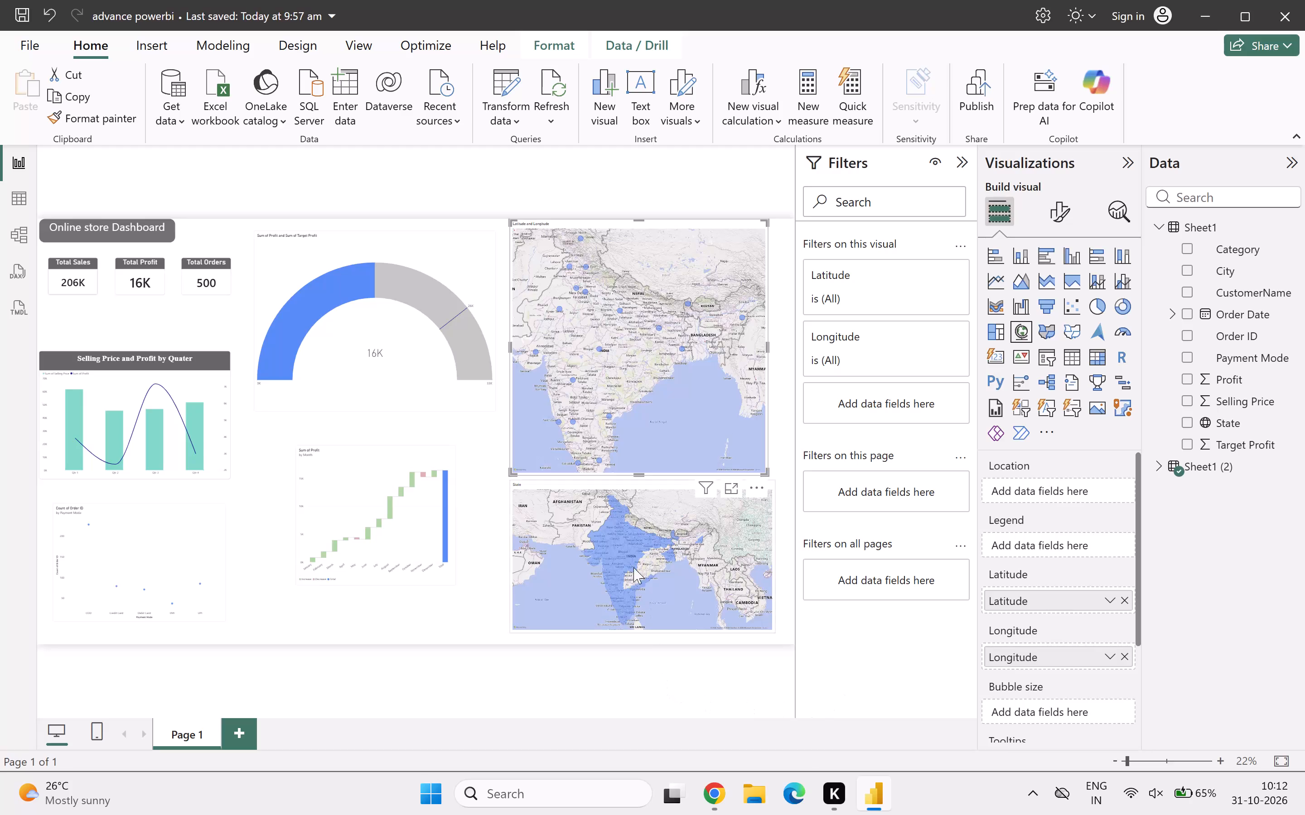
# Turn on the zoom buttons for the State filled map and clear its state highlight.
pyautogui.click(621, 549)
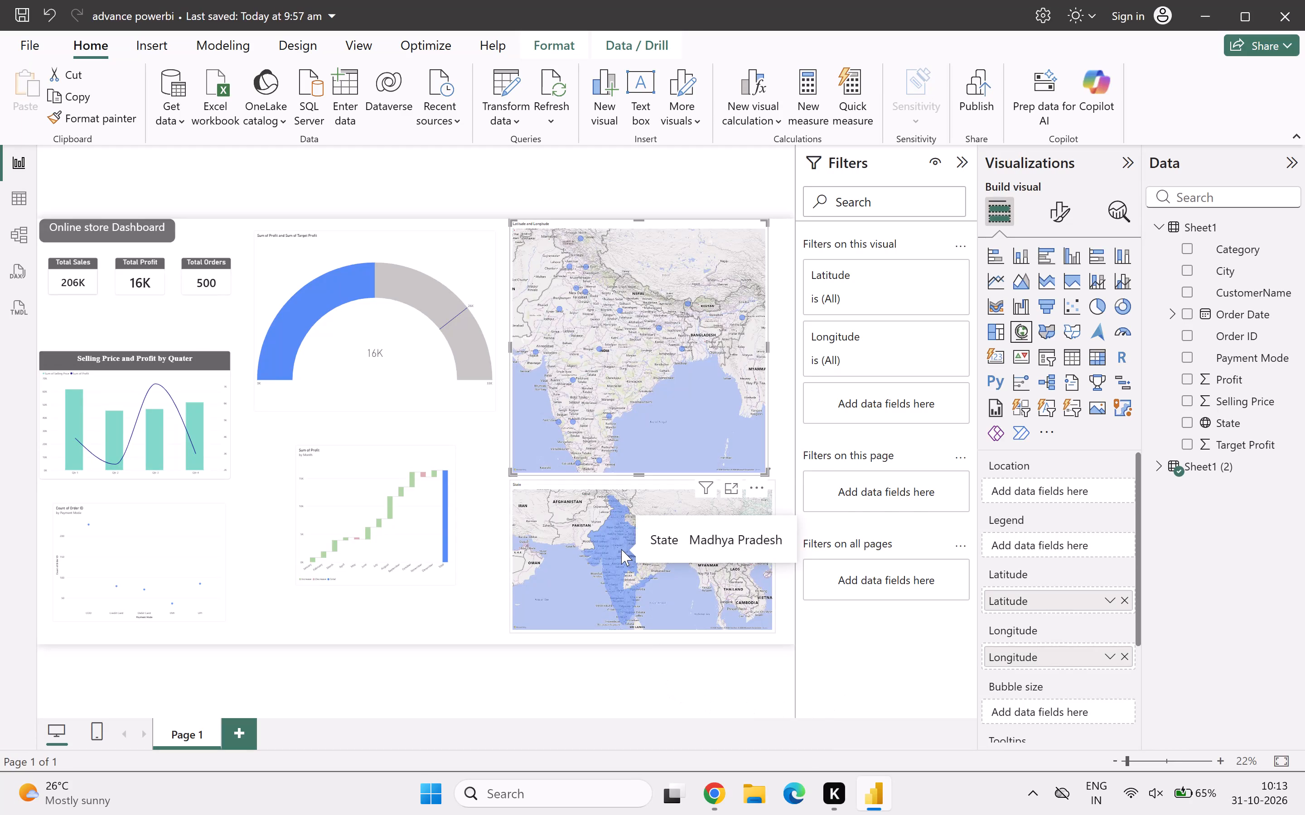
pyautogui.click(1069, 201)
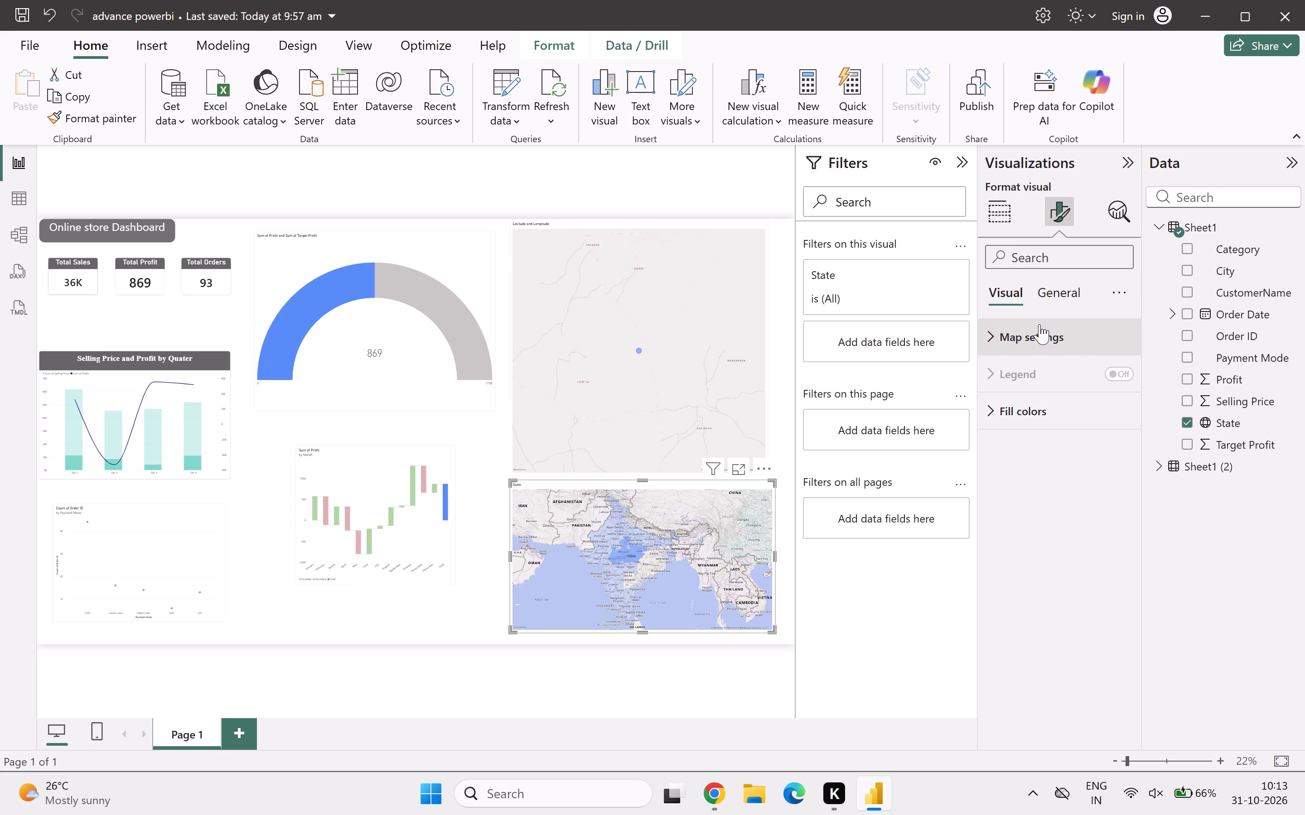
pyautogui.click(1052, 339)
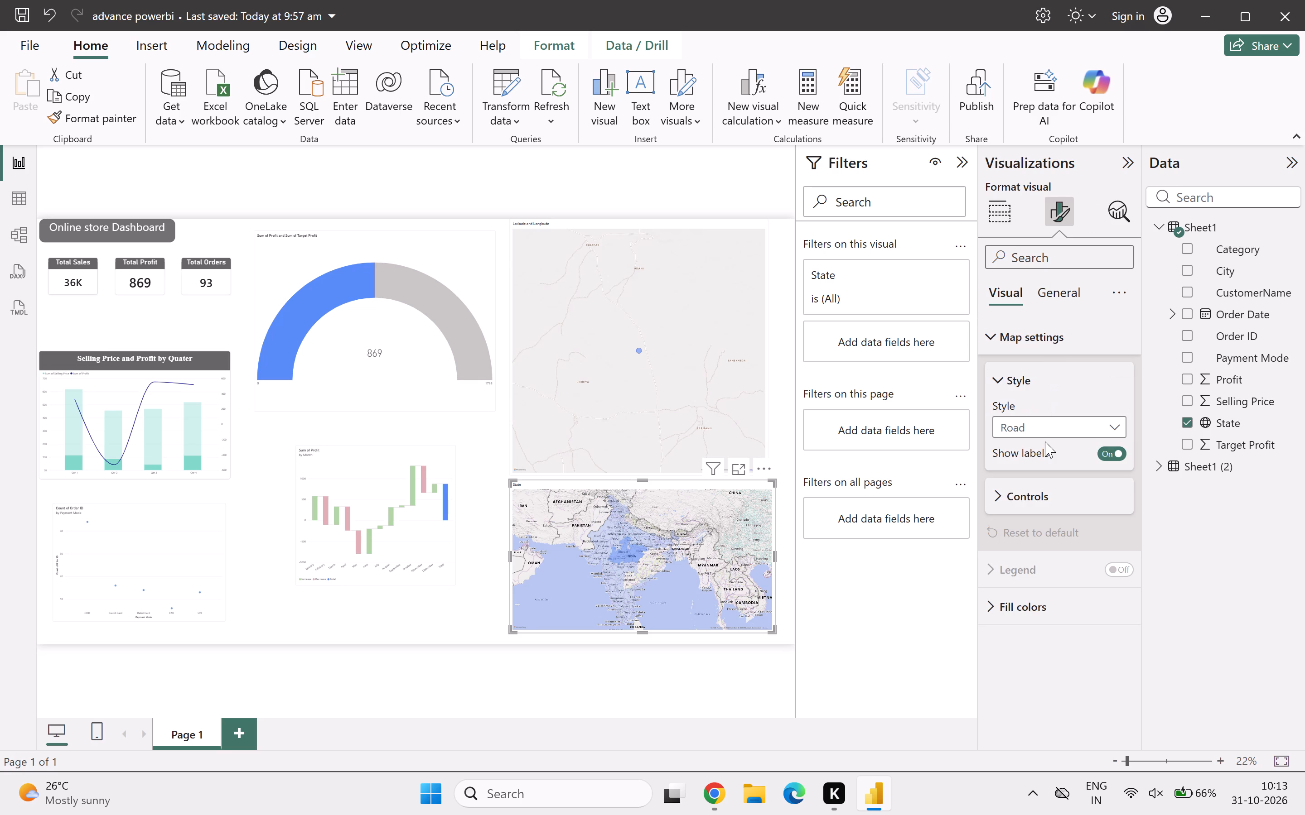
pyautogui.click(1024, 495)
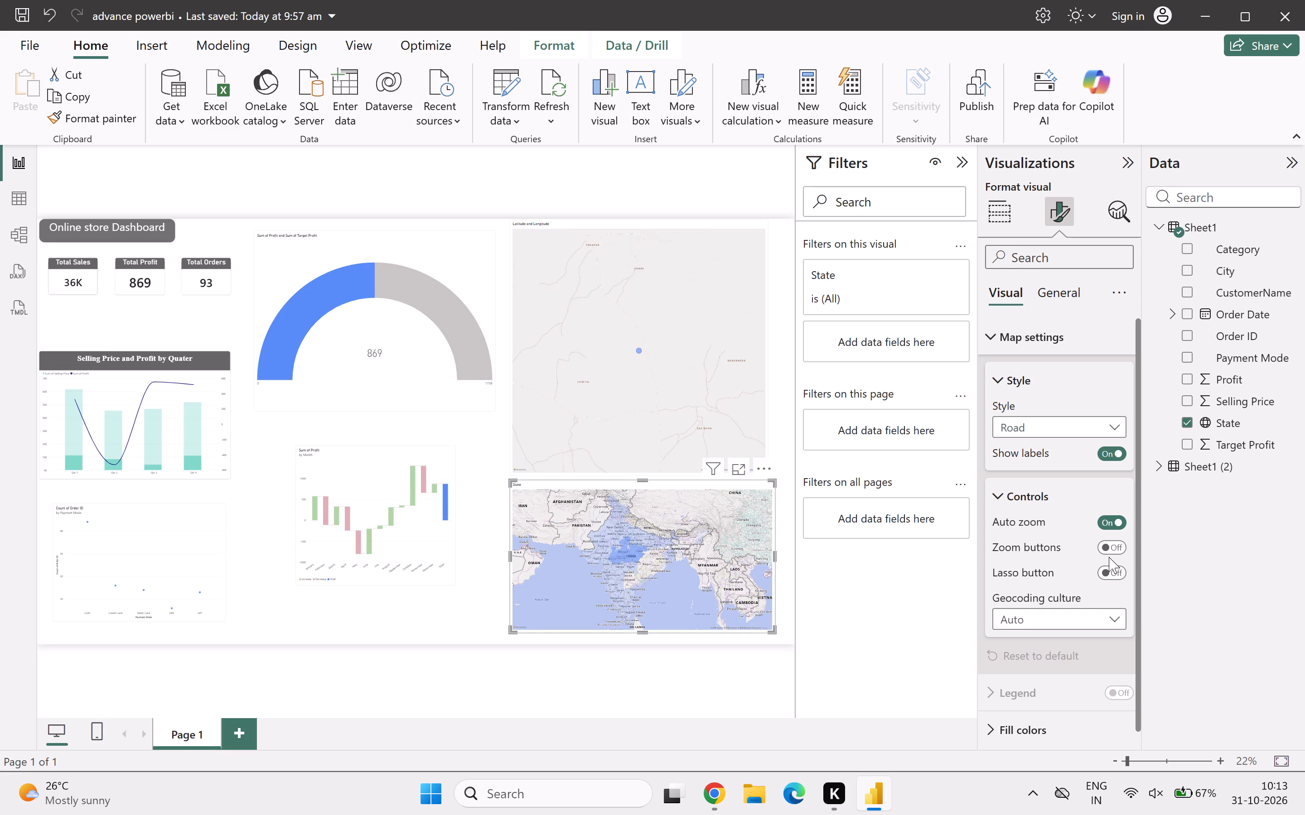
pyautogui.click(1110, 545)
pyautogui.click(669, 521)
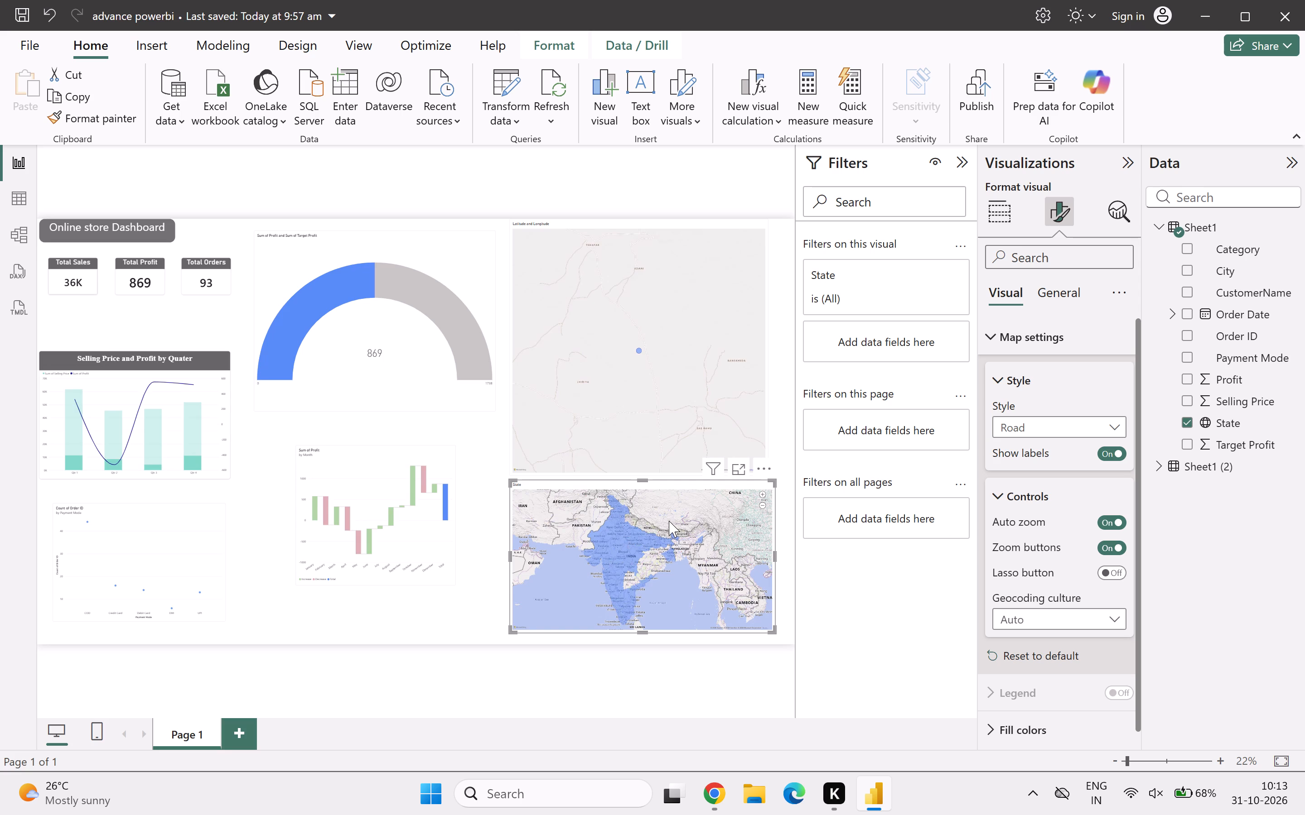
pyautogui.click(669, 521)
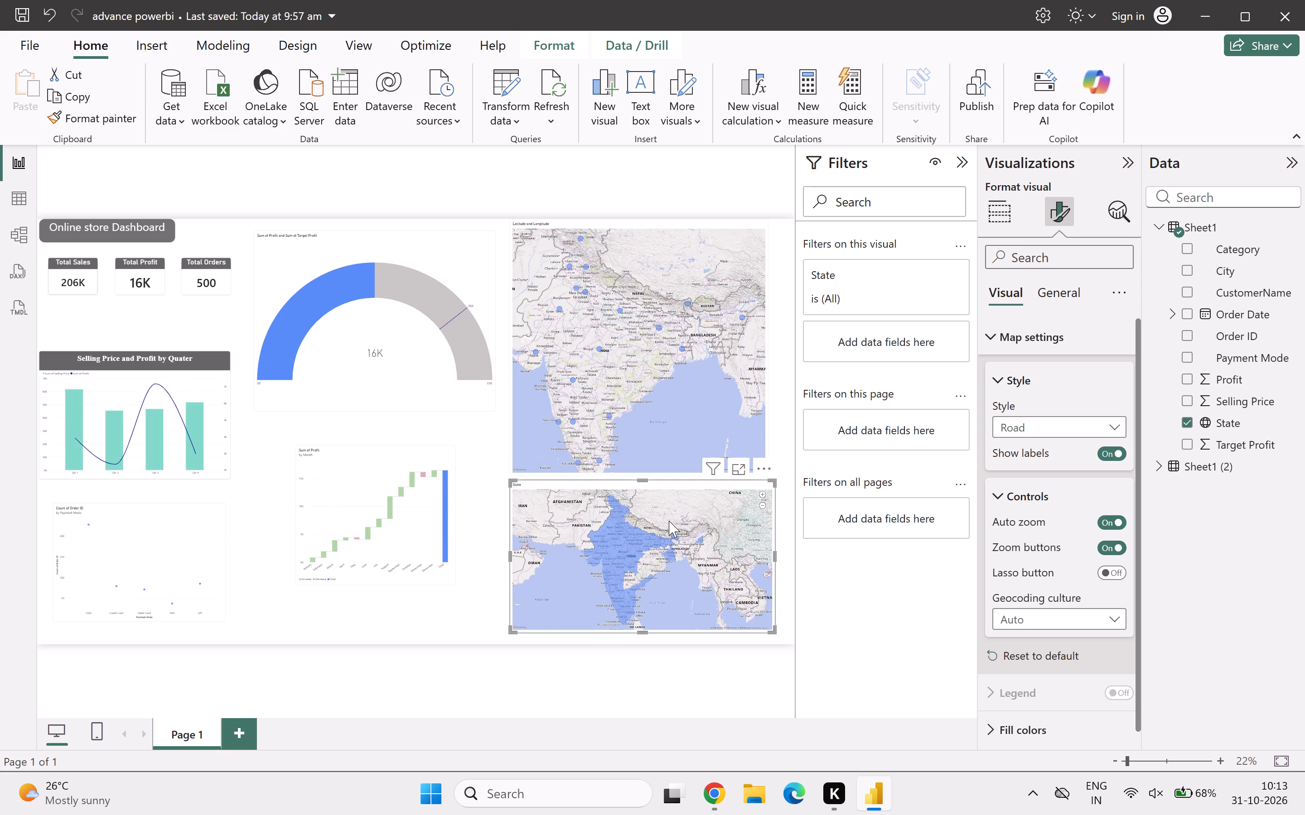
pyautogui.click(669, 521)
pyautogui.click(683, 556)
# Change the filled map's default fill color to light orange.
pyautogui.scroll(-1, 954, 594)
pyautogui.scroll(-1, 1037, 638)
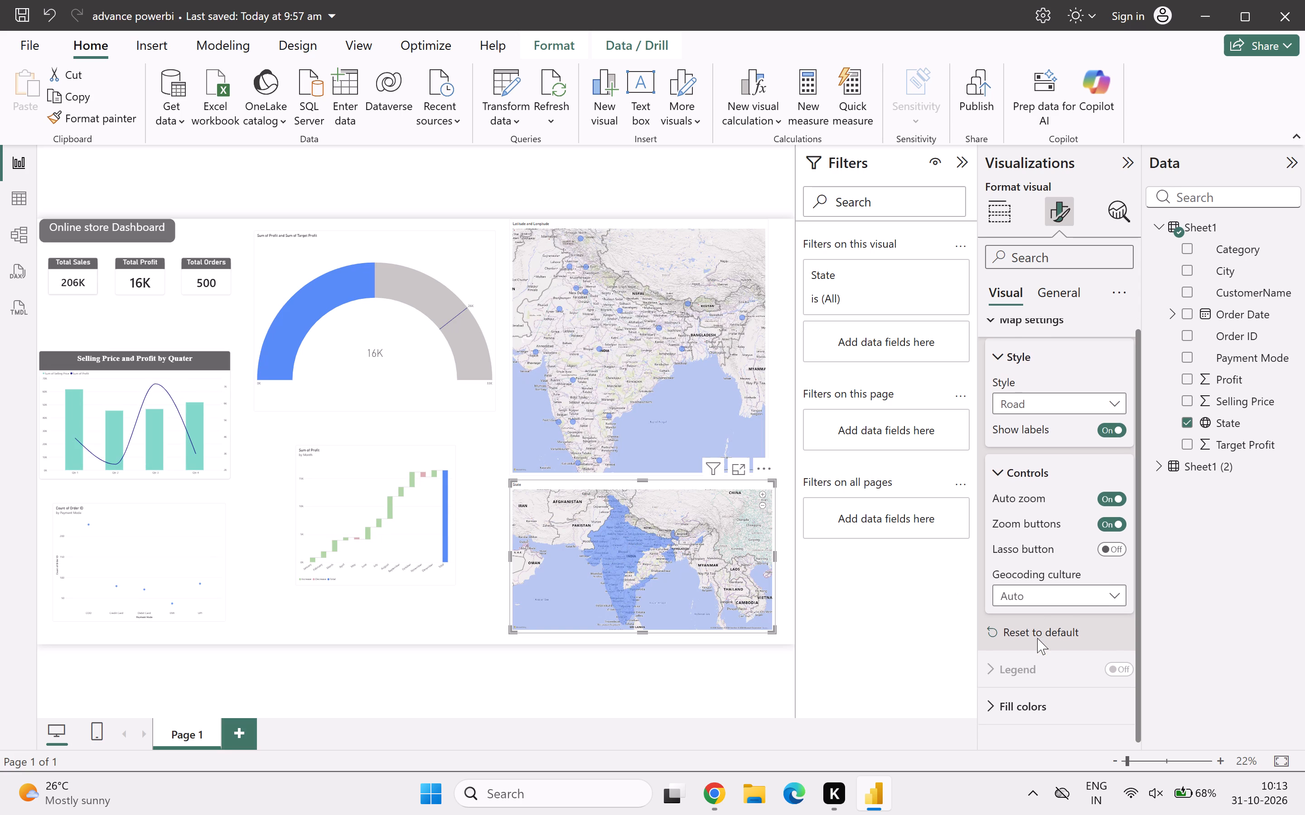
pyautogui.scroll(-1, 1037, 638)
pyautogui.scroll(-2, 1027, 688)
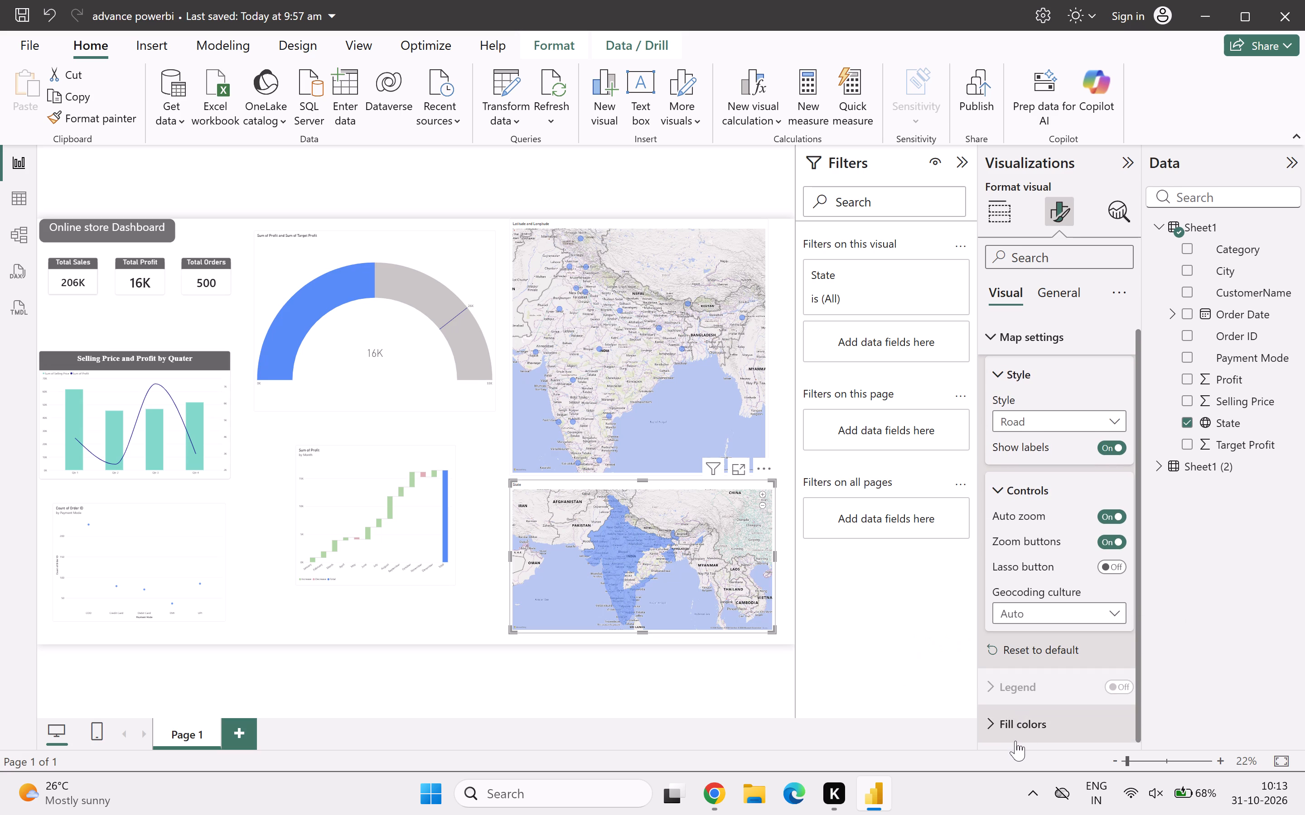
pyautogui.click(1009, 730)
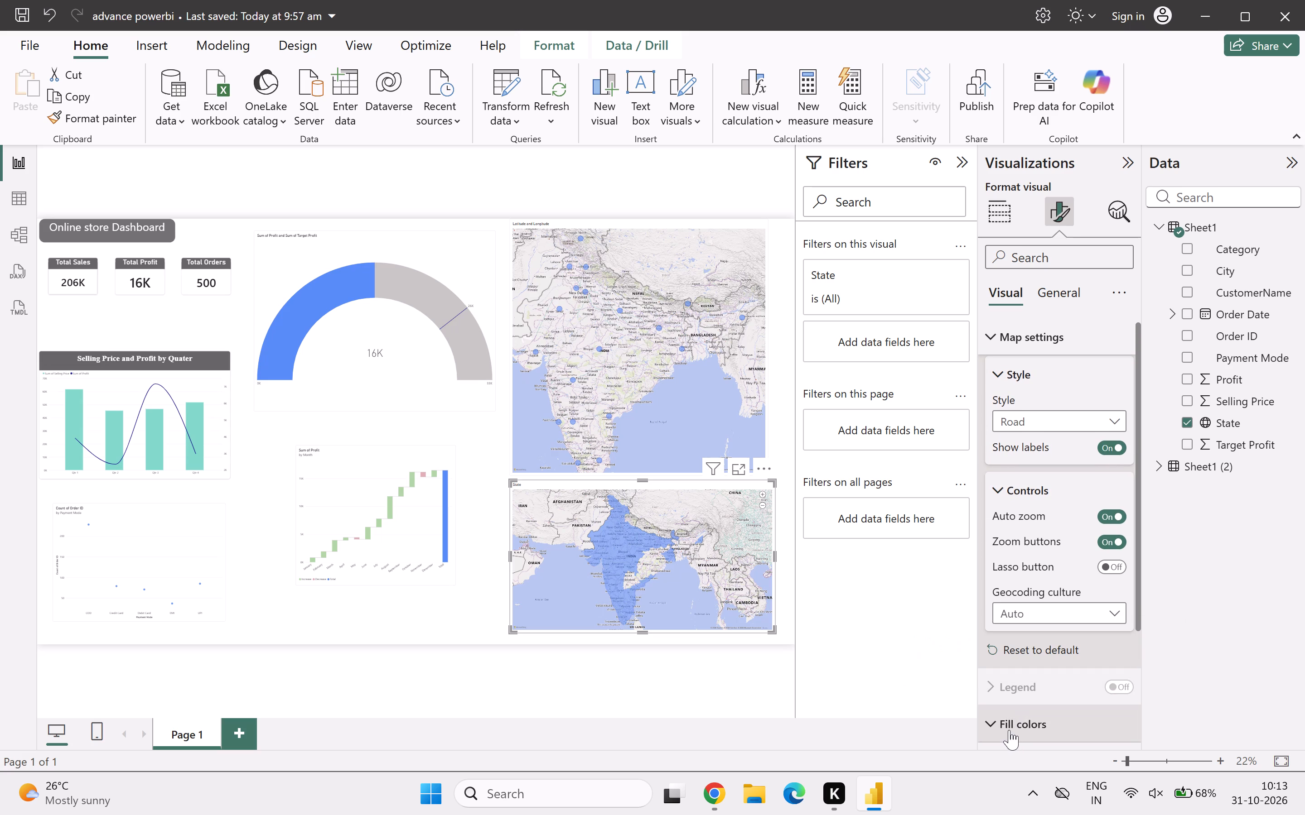
pyautogui.click(1027, 692)
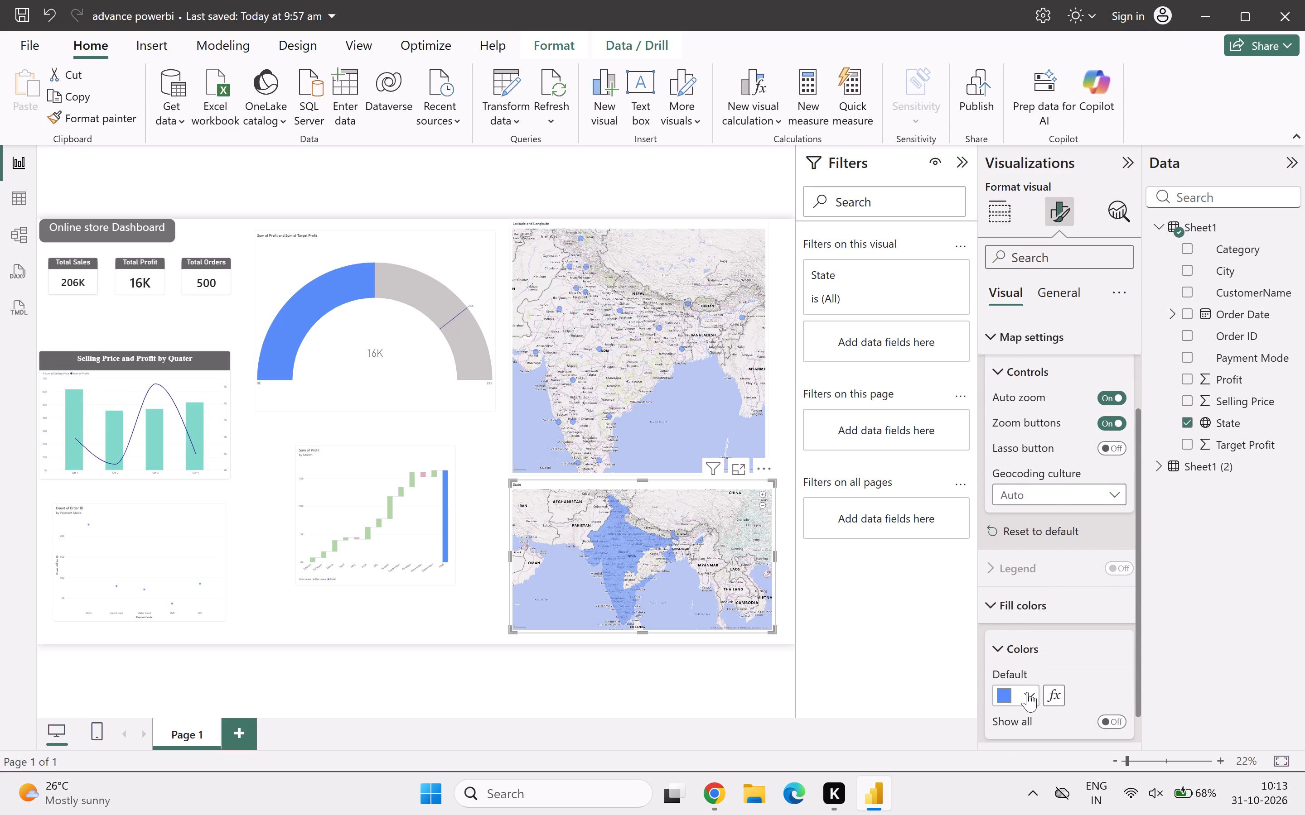
pyautogui.click(1116, 467)
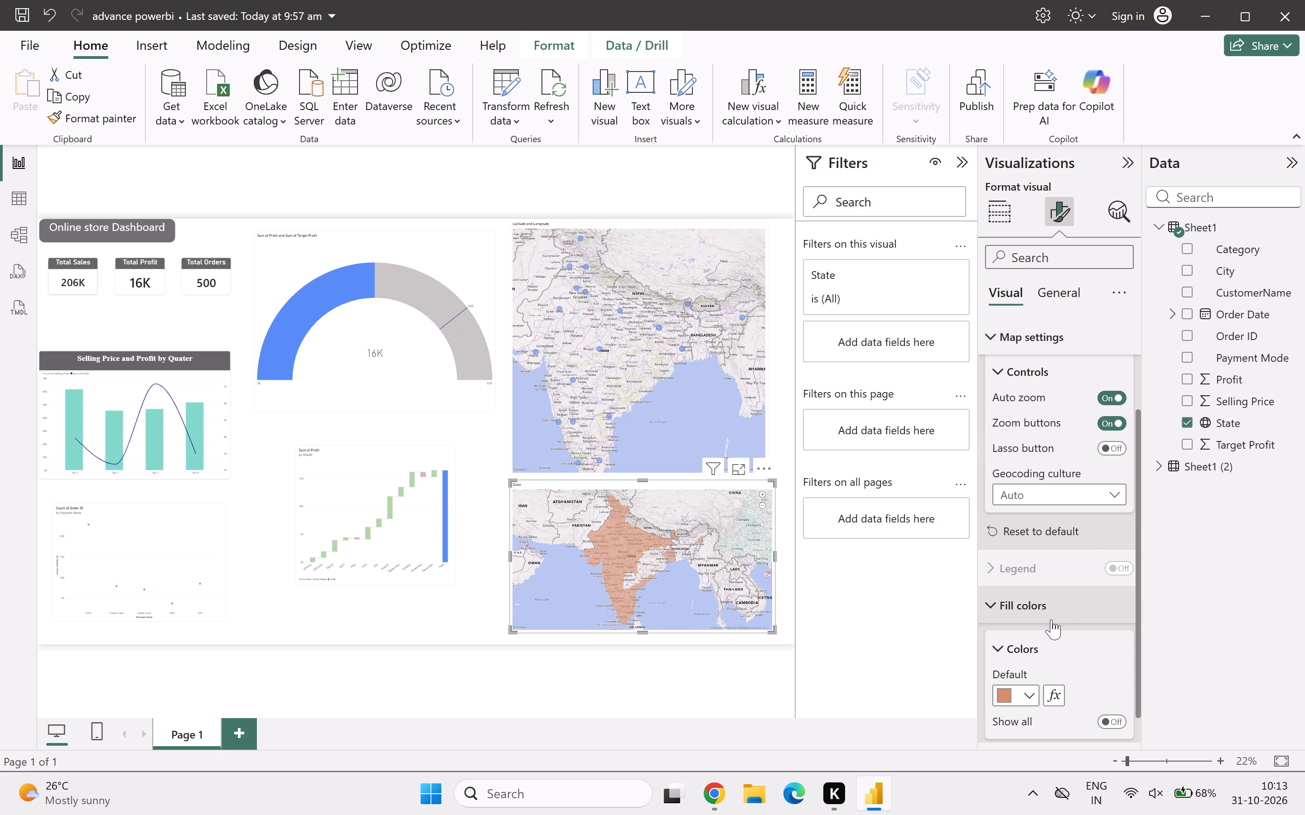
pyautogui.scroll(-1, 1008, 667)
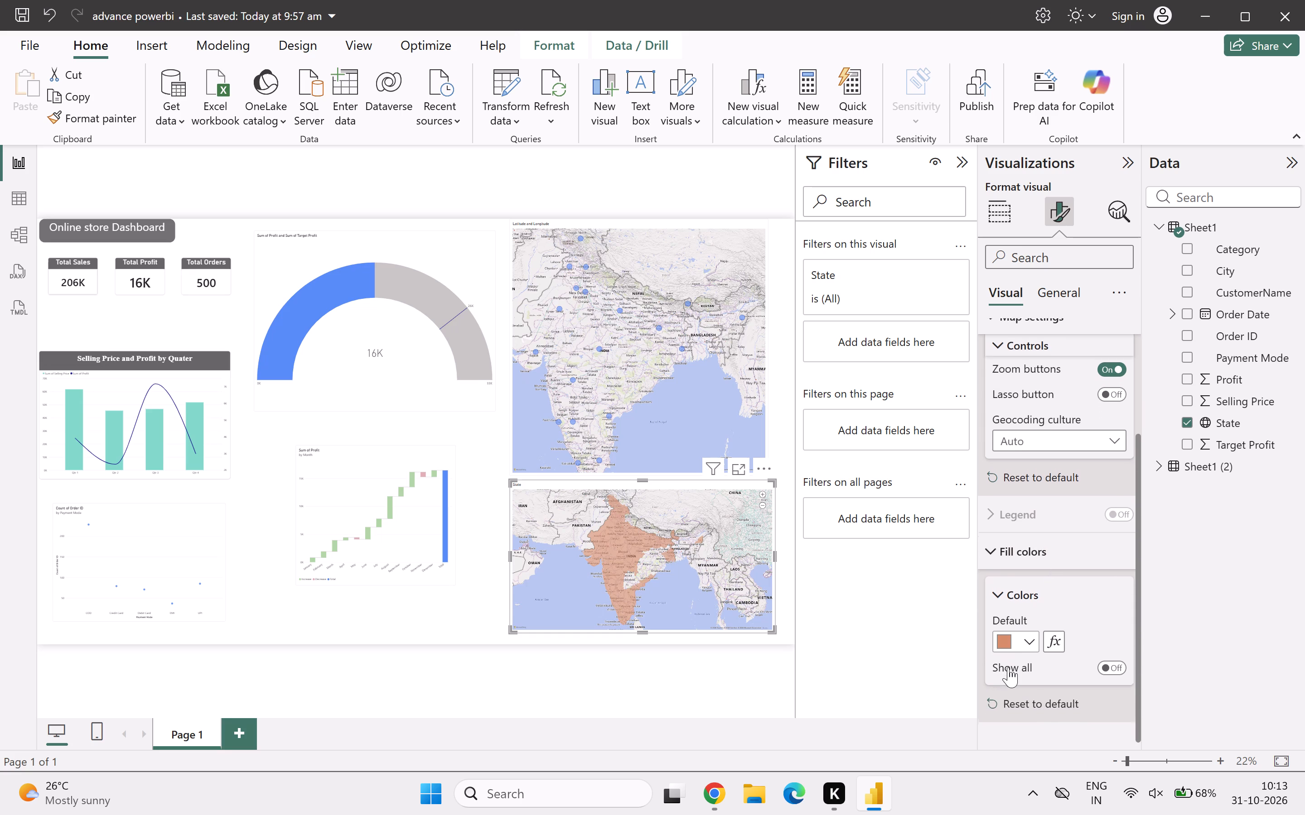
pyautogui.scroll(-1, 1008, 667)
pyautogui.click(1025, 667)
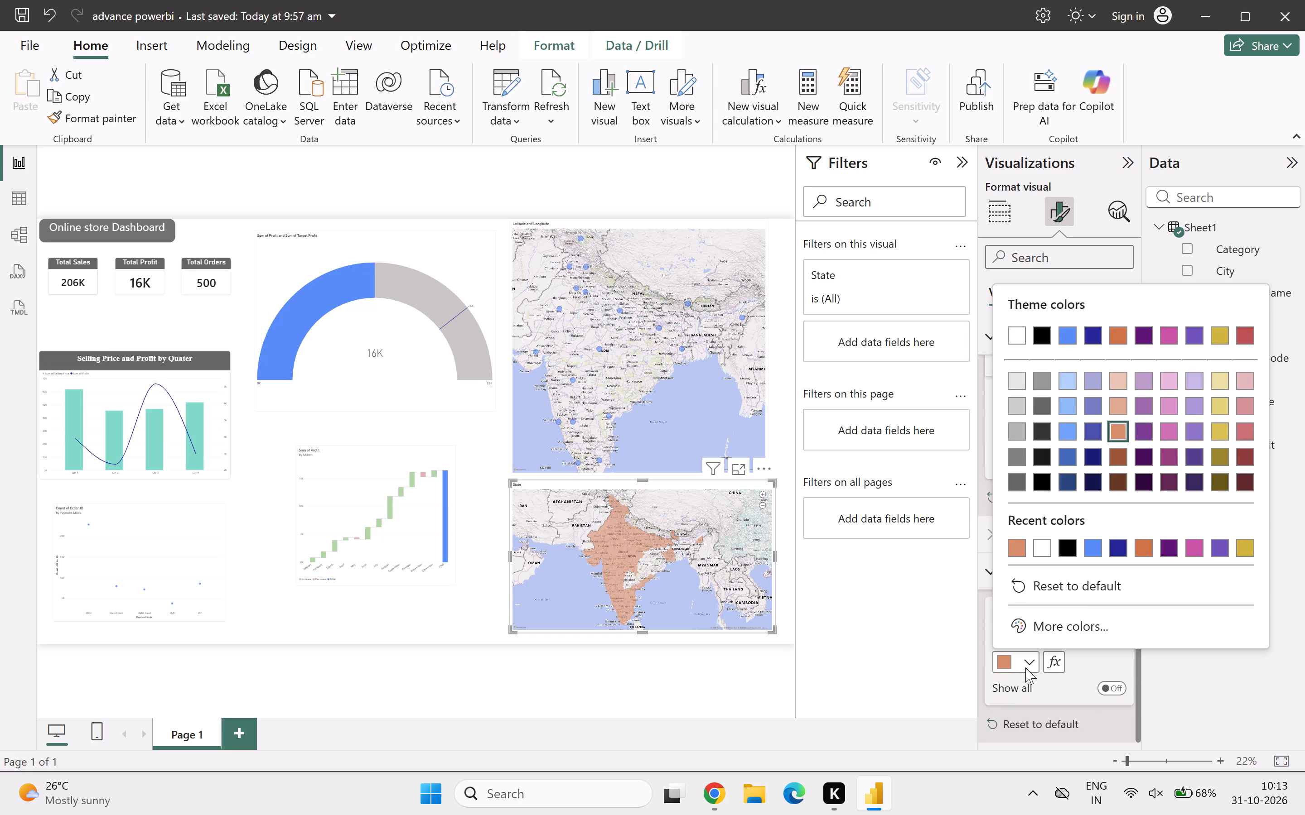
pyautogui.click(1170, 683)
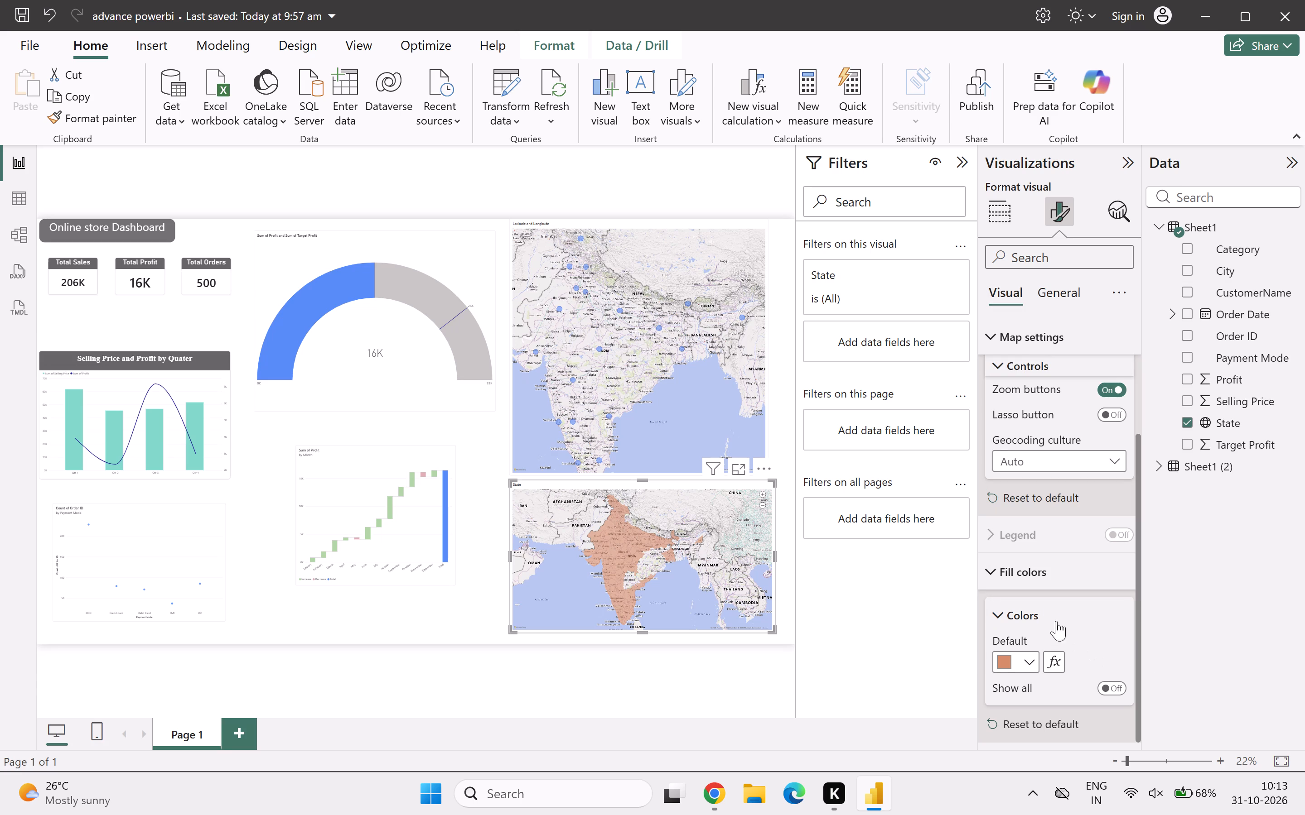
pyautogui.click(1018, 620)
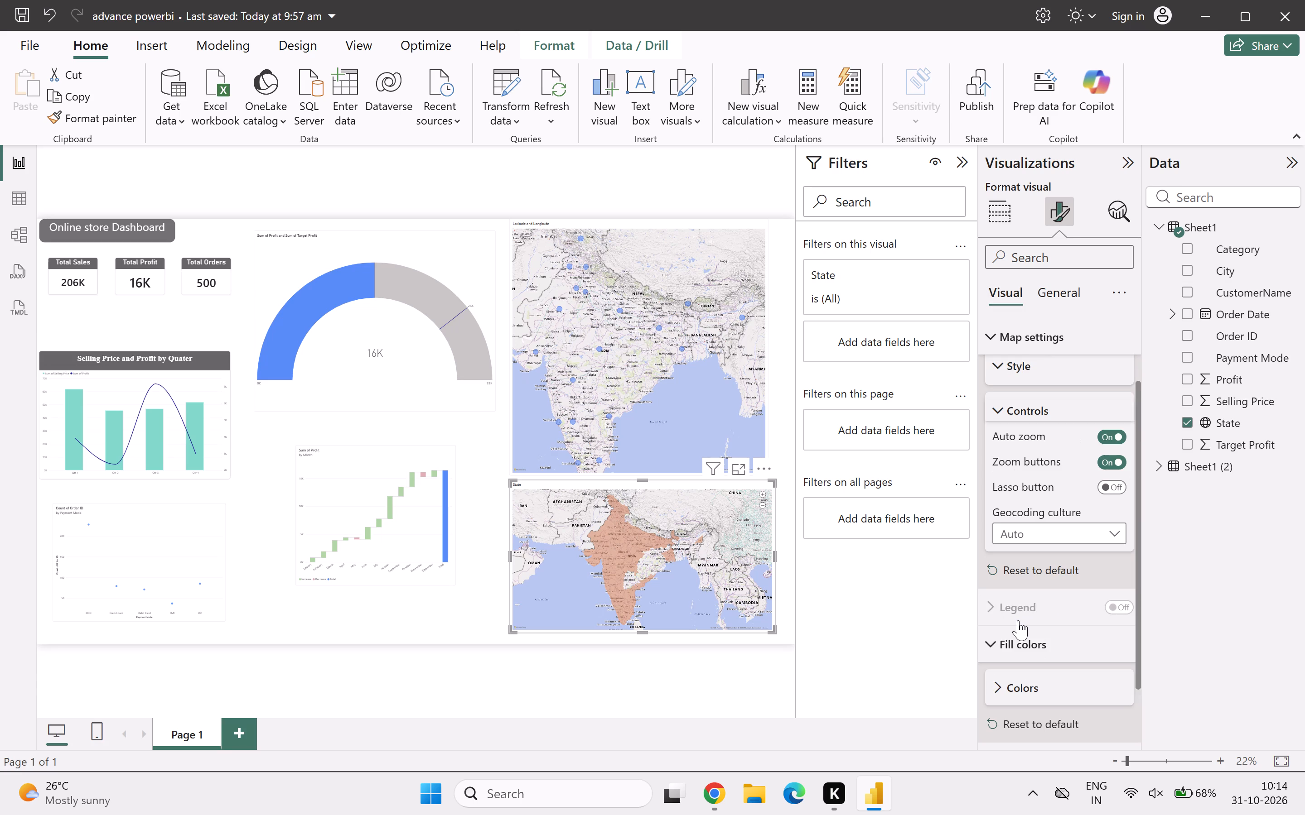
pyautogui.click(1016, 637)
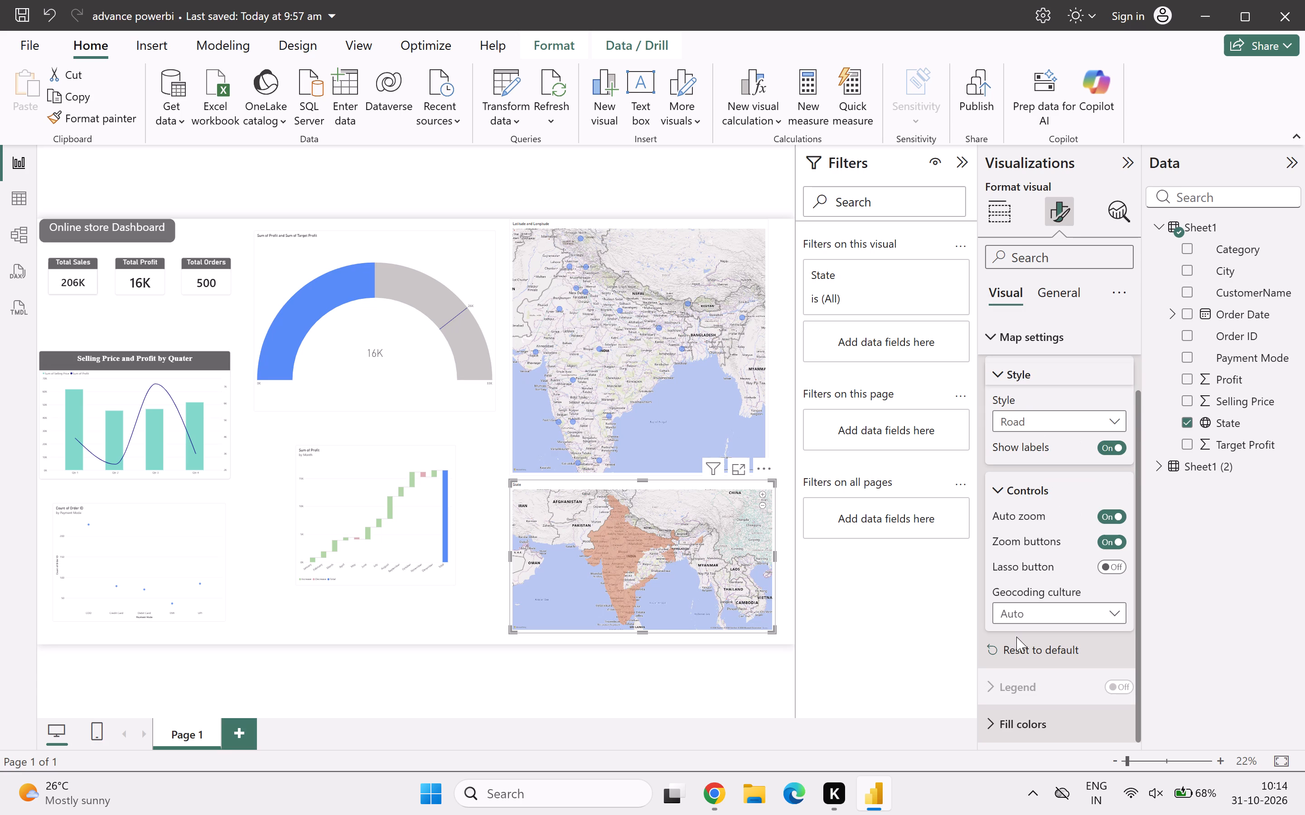
# Turn on Show all in the filled map's fill colors so each state has its own color setting.
pyautogui.scroll(-2, 1016, 637)
pyautogui.click(1015, 719)
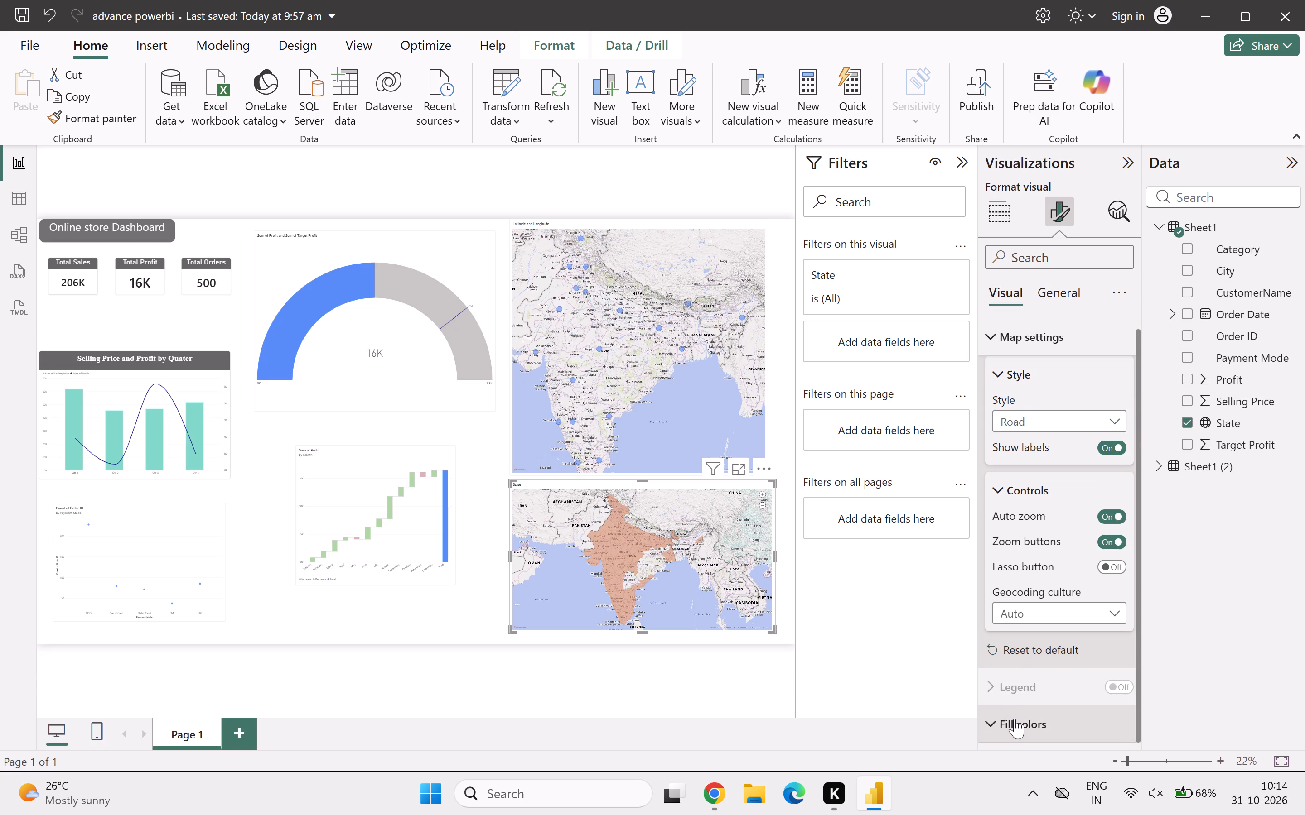
pyautogui.scroll(-2, 1015, 719)
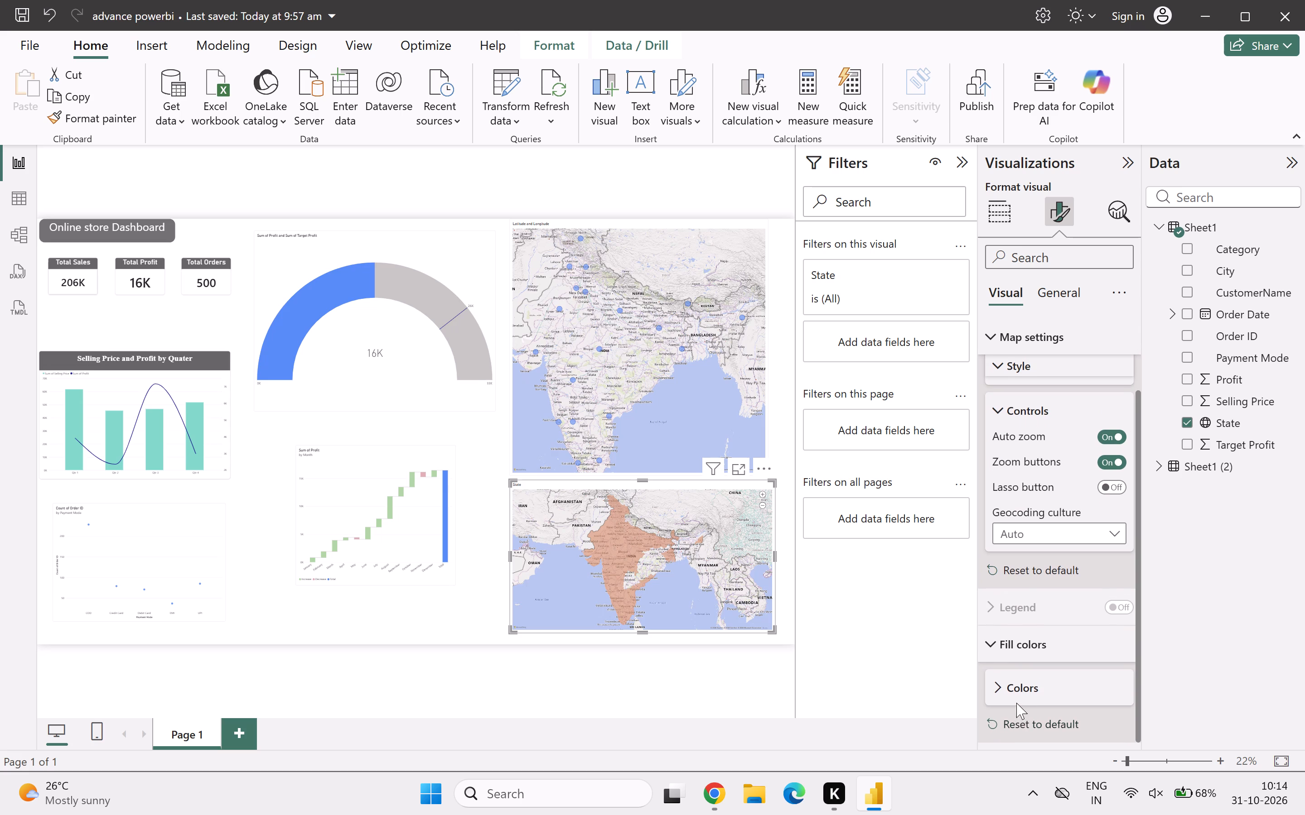
pyautogui.click(1016, 693)
pyautogui.scroll(-2, 1016, 693)
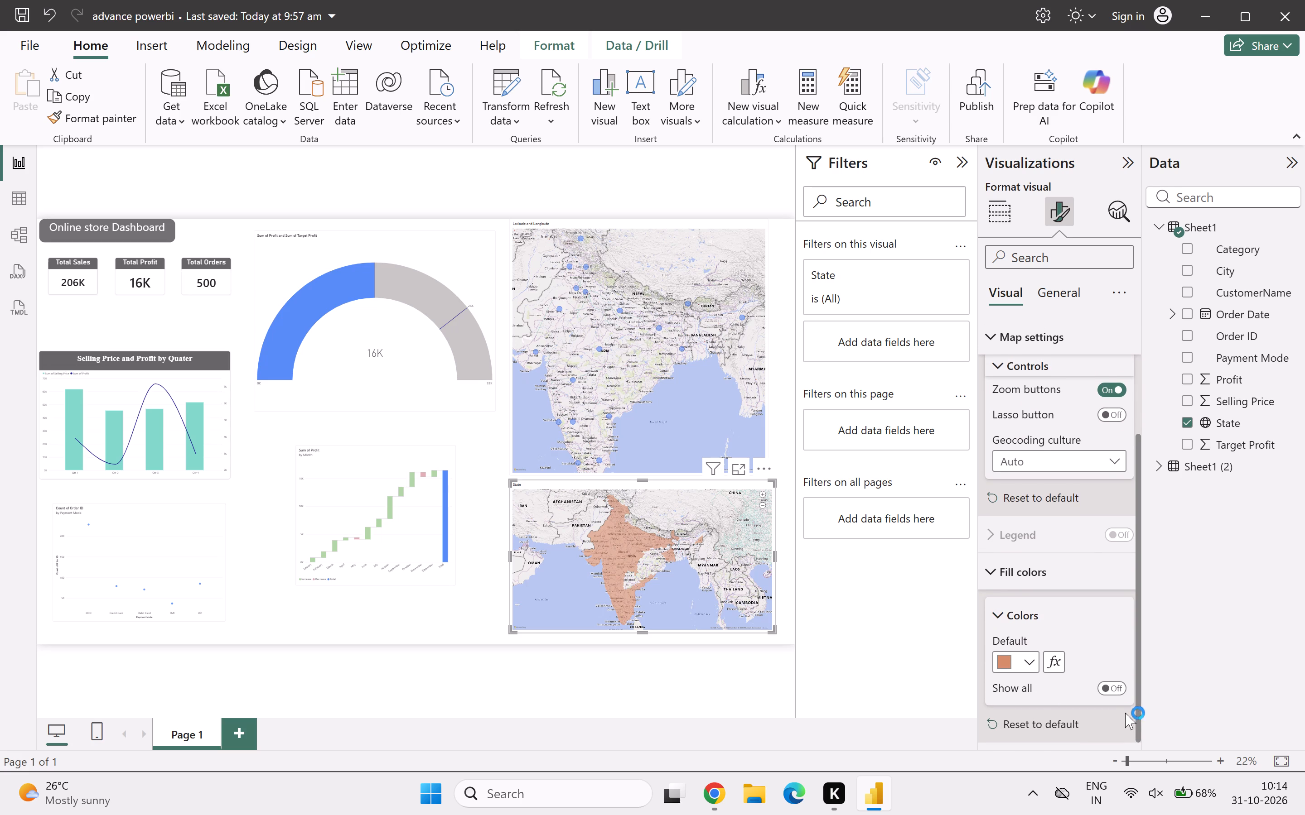
pyautogui.click(1107, 688)
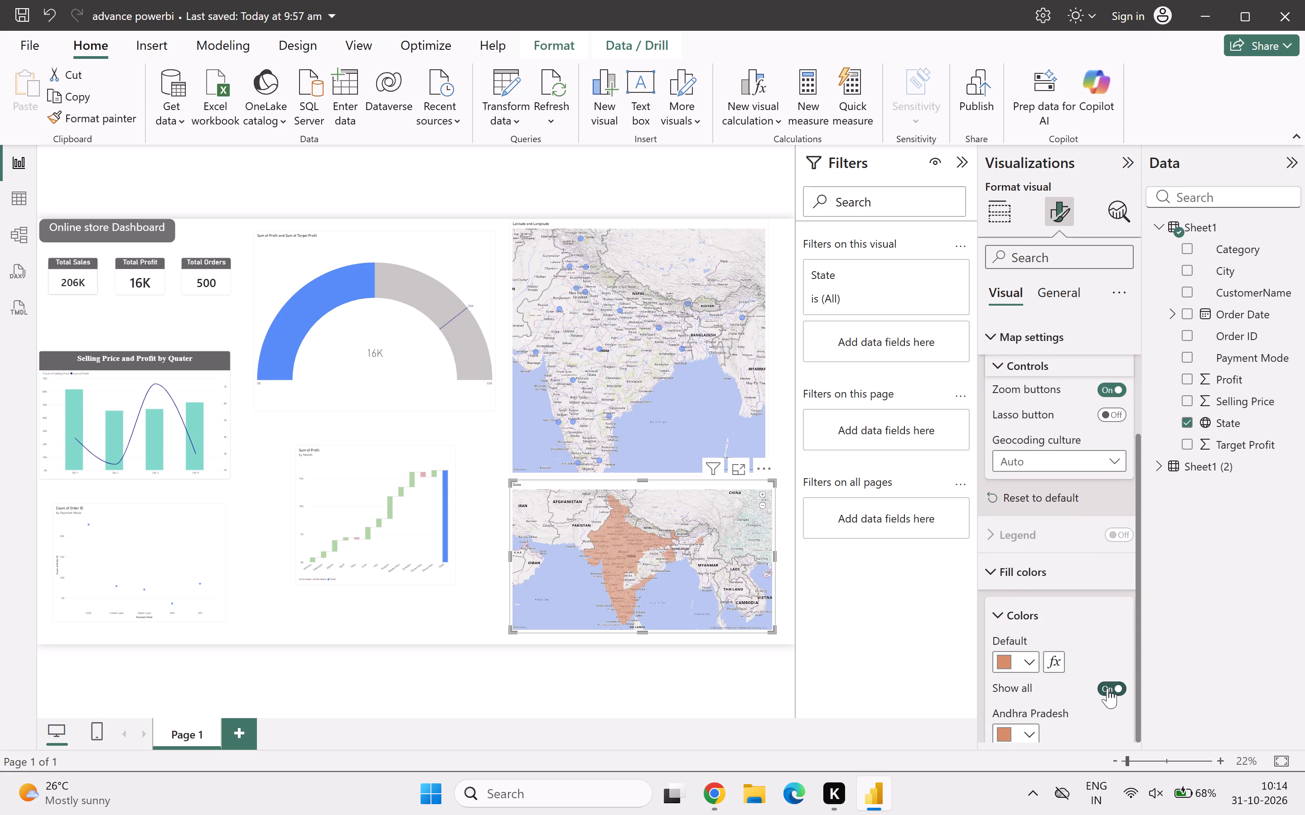
# Color Andhra Pradesh light blue and Bihar pink (#e669b9) on the filled map.
pyautogui.scroll(-2, 1107, 688)
pyautogui.click(1023, 568)
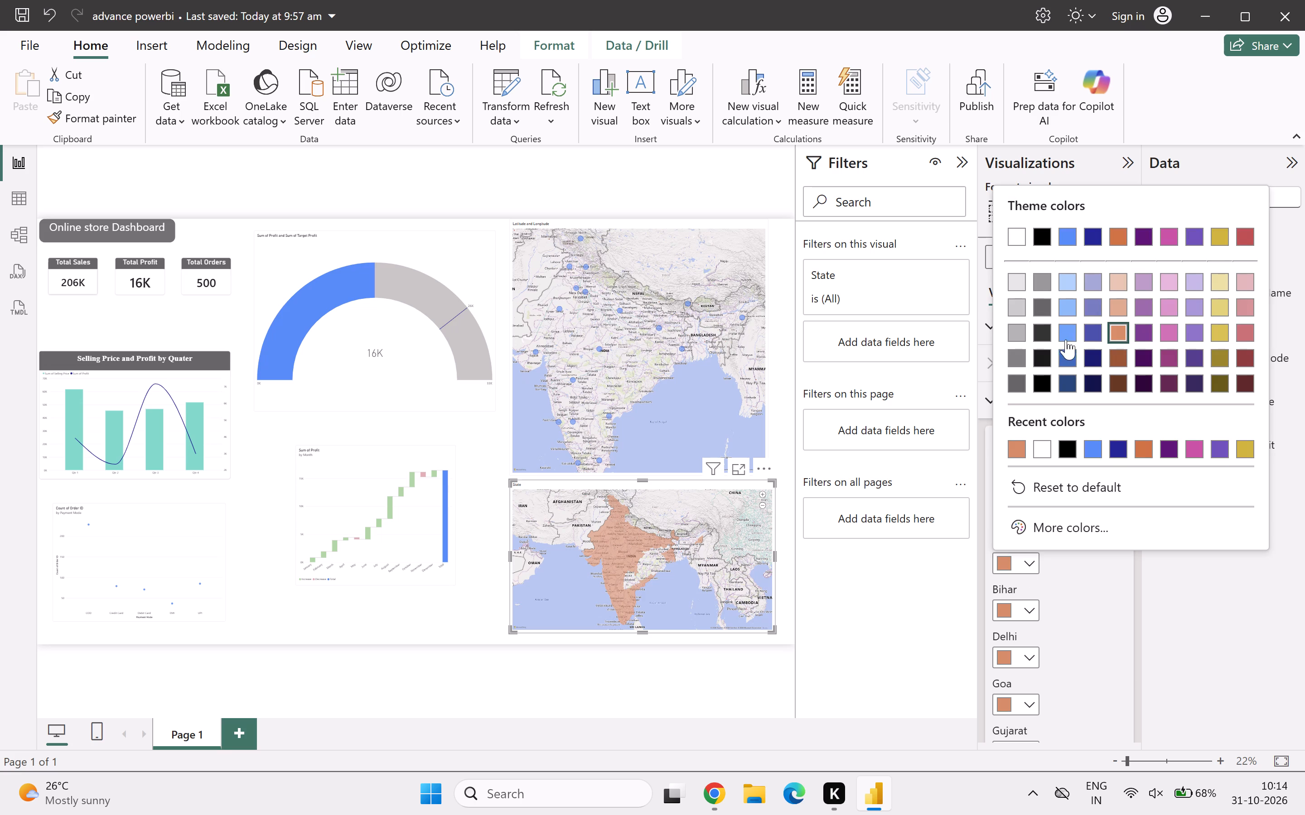
pyautogui.click(1063, 334)
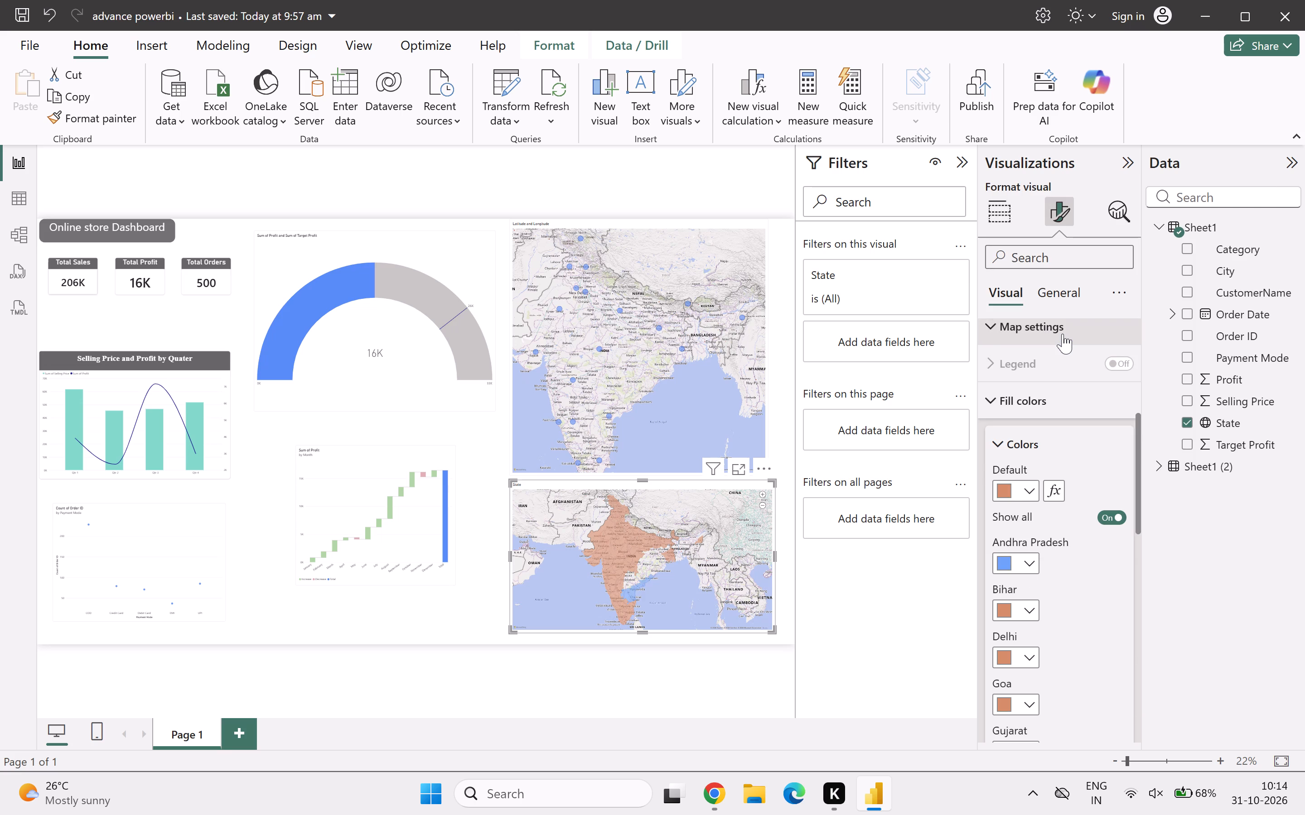
pyautogui.click(1003, 618)
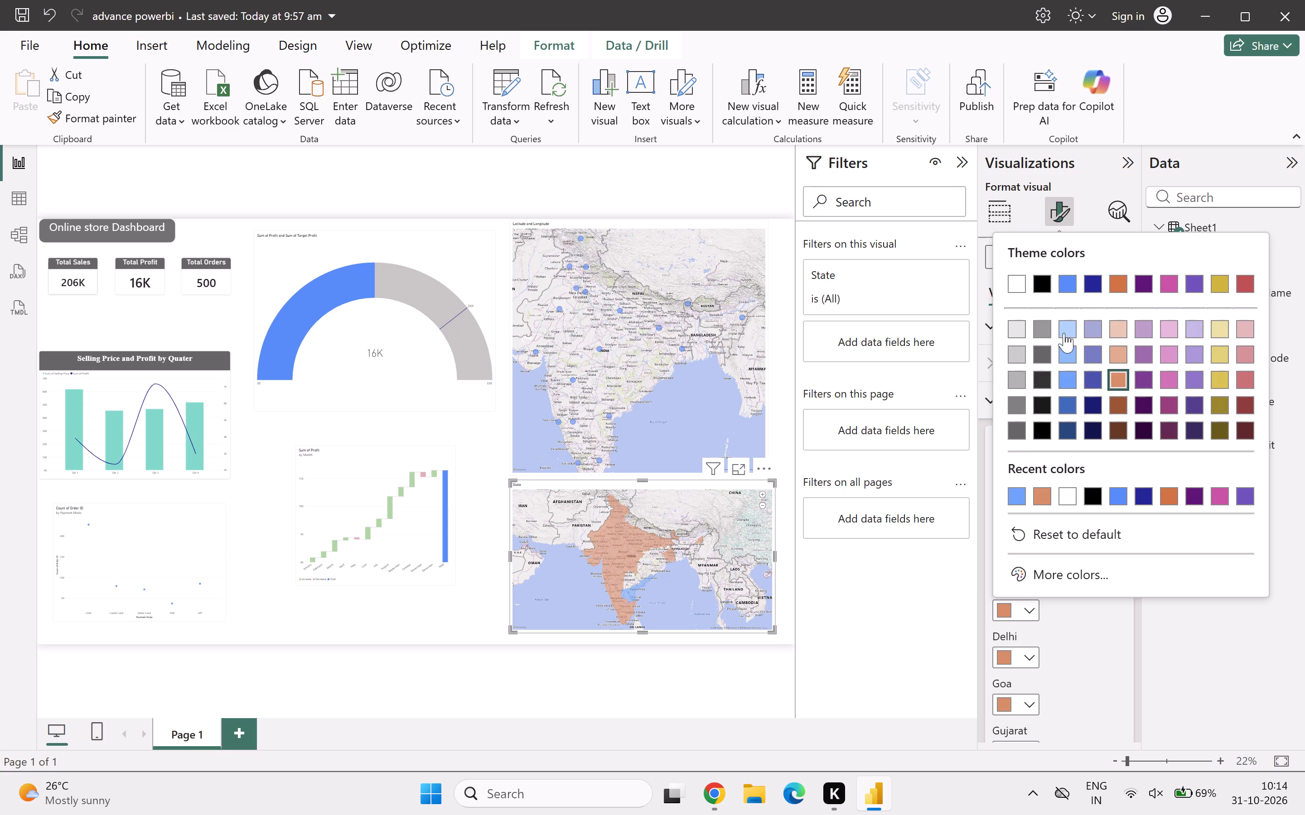
pyautogui.click(1163, 382)
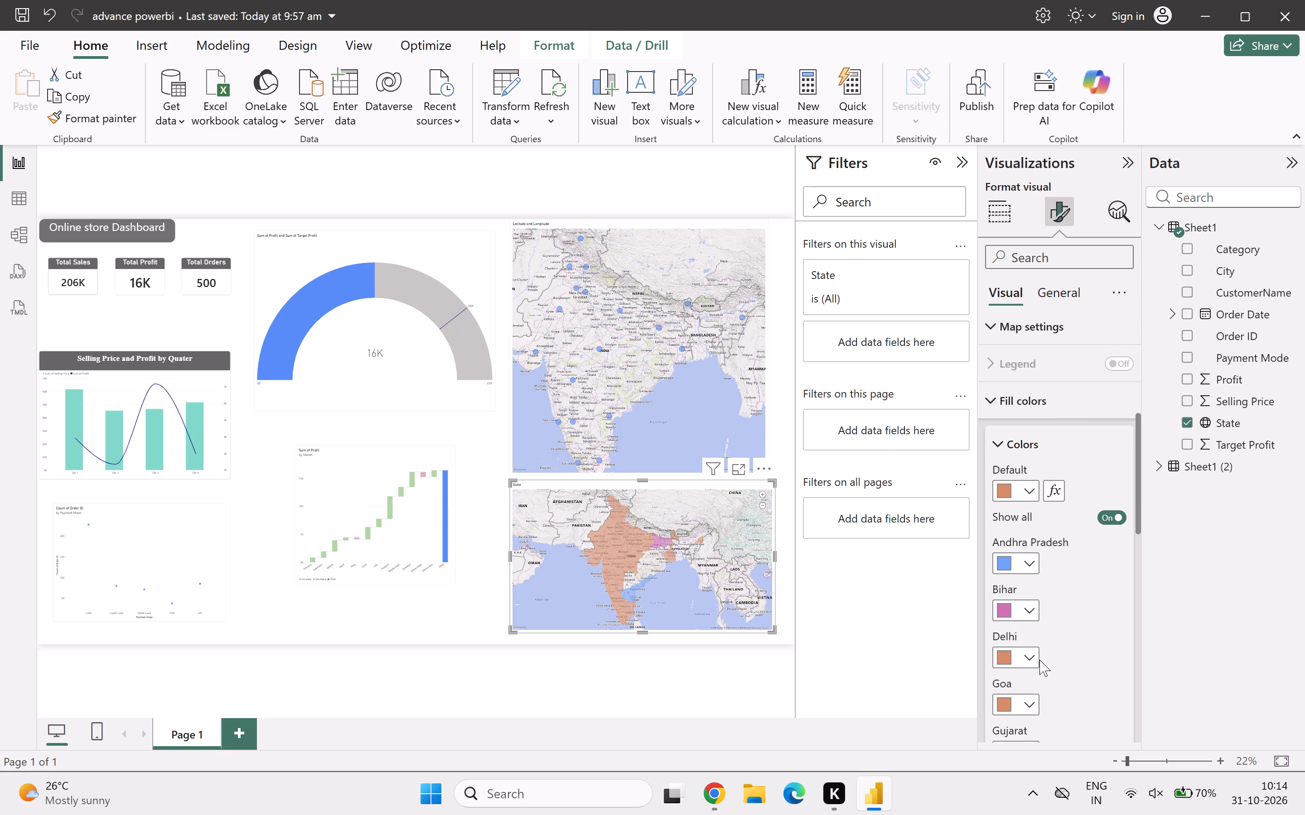
# Look through the individual state color settings in the filled map's fill colors.
pyautogui.scroll(-1, 1039, 660)
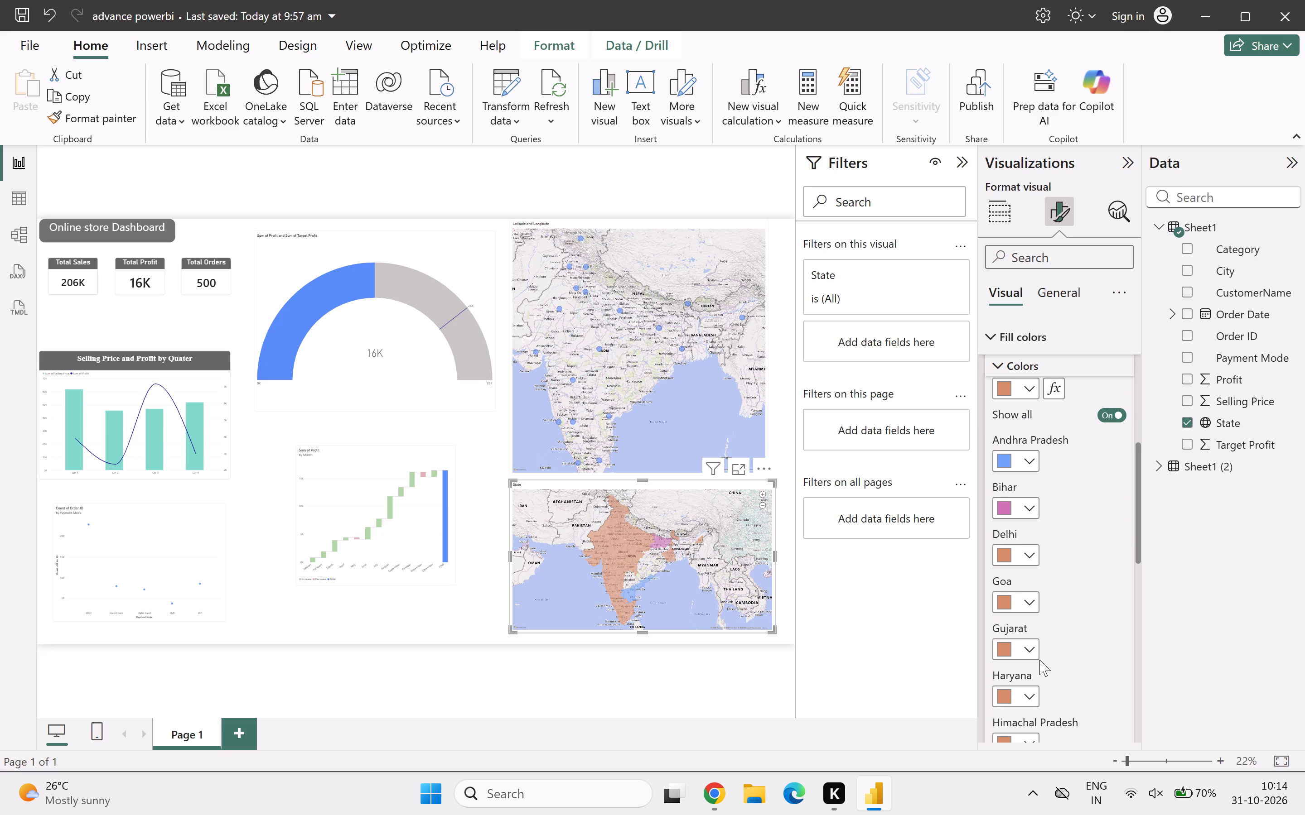
pyautogui.scroll(-1, 1039, 660)
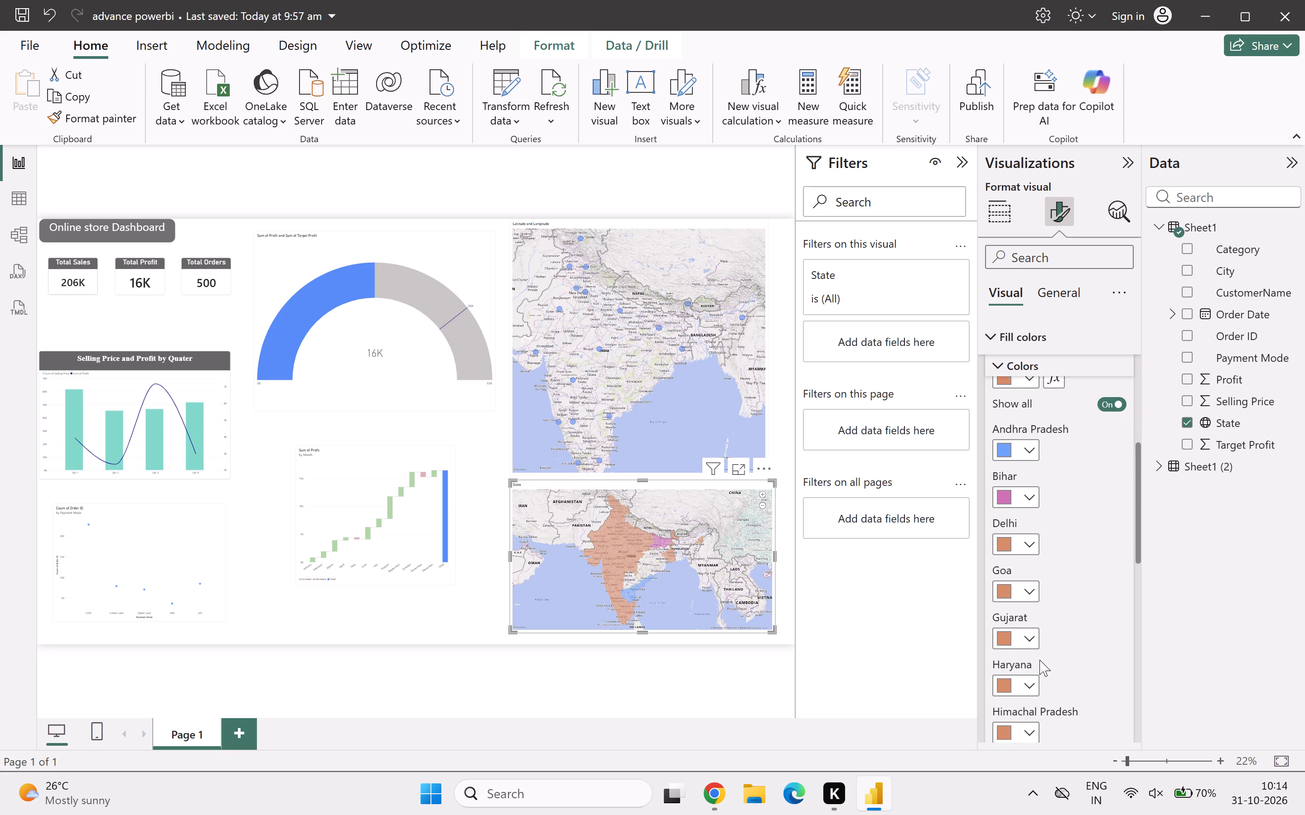
pyautogui.scroll(-3, 1039, 660)
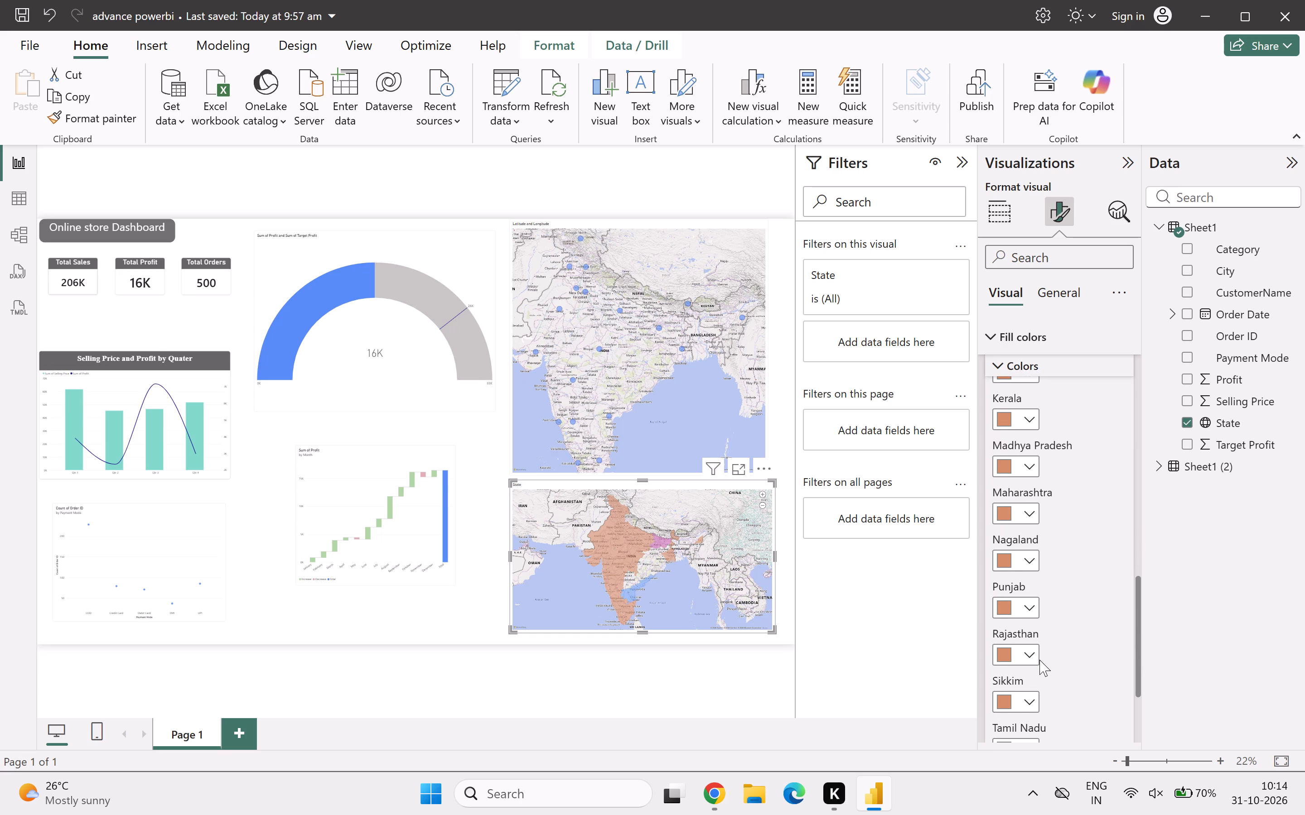
pyautogui.scroll(-3, 1039, 660)
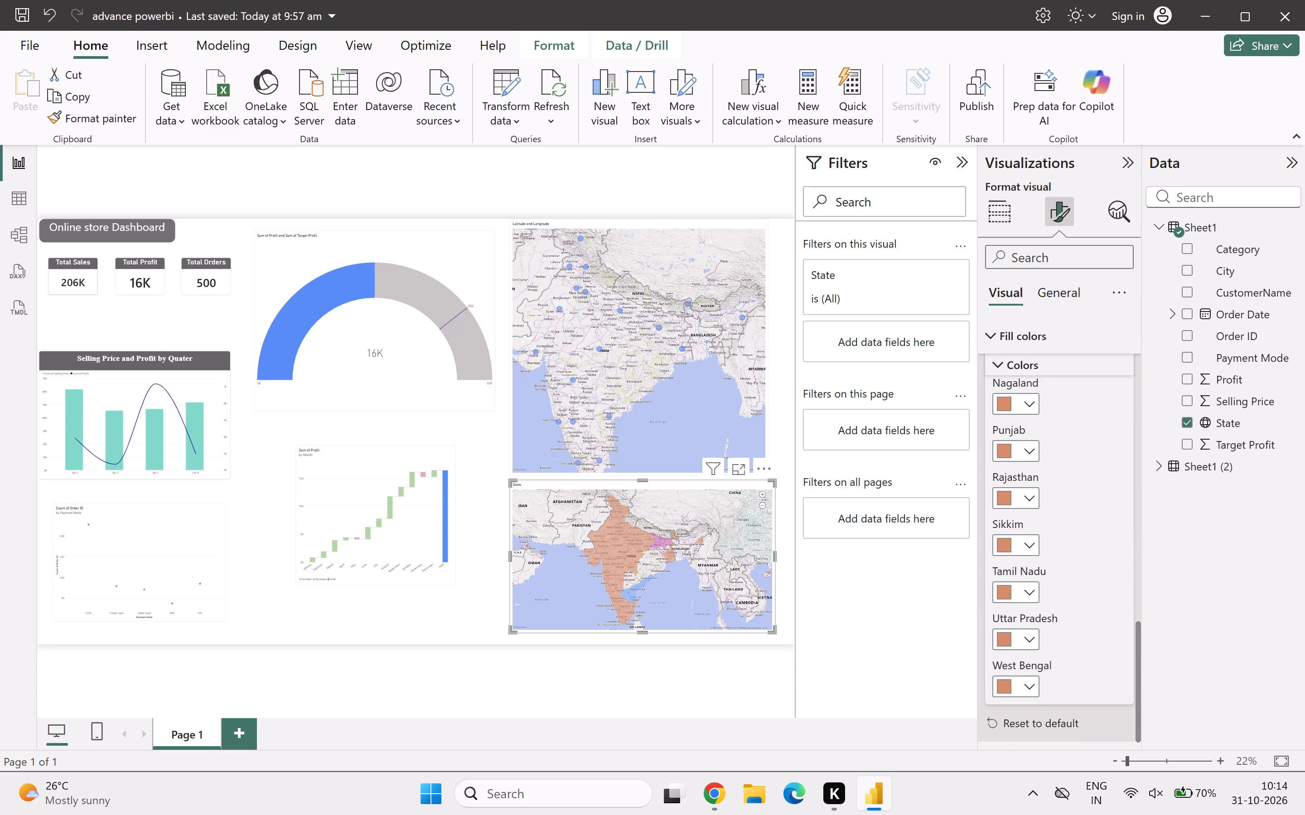
pyautogui.scroll(6, 1101, 540)
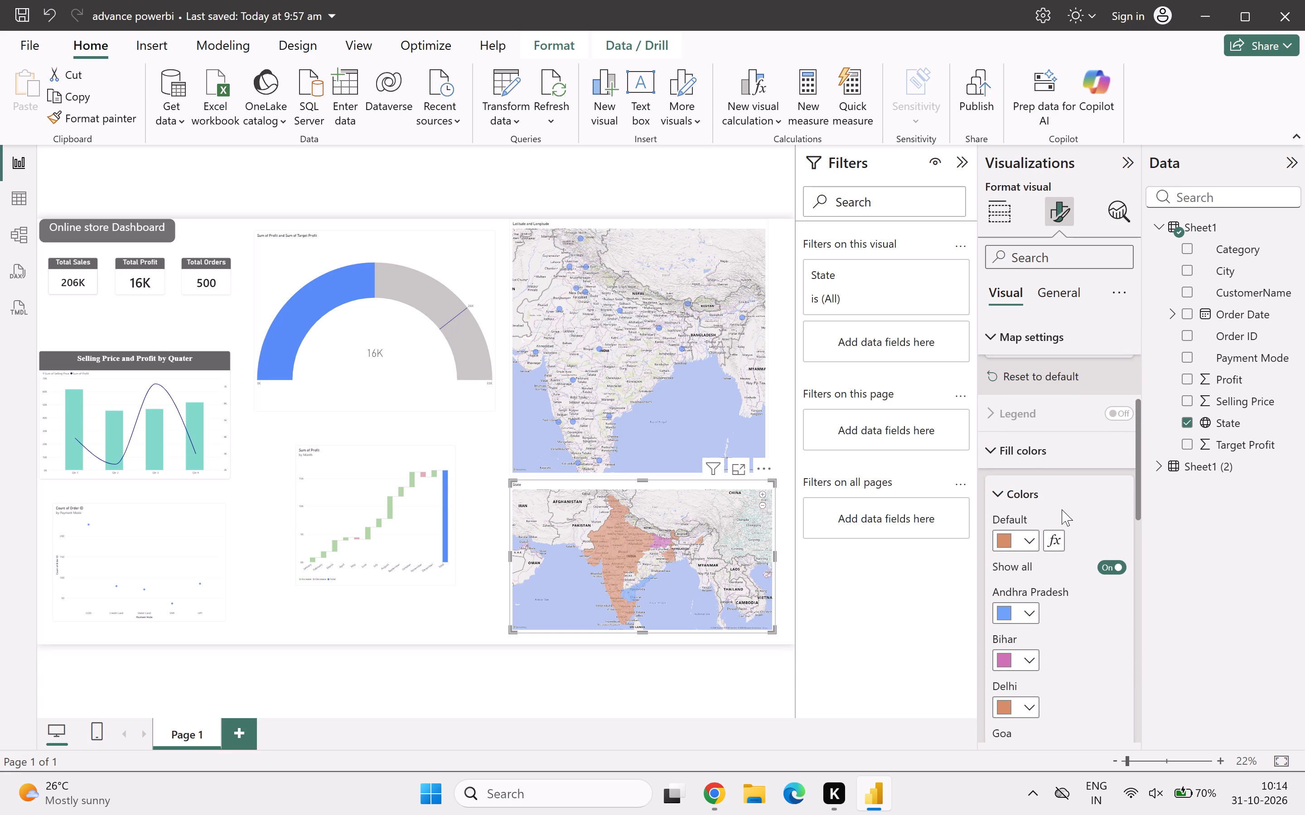
# Apply a Gradient conditional format to the filled map's default fill color by count of State, blue for the lowest value and pink for the highest.
pyautogui.click(1059, 542)
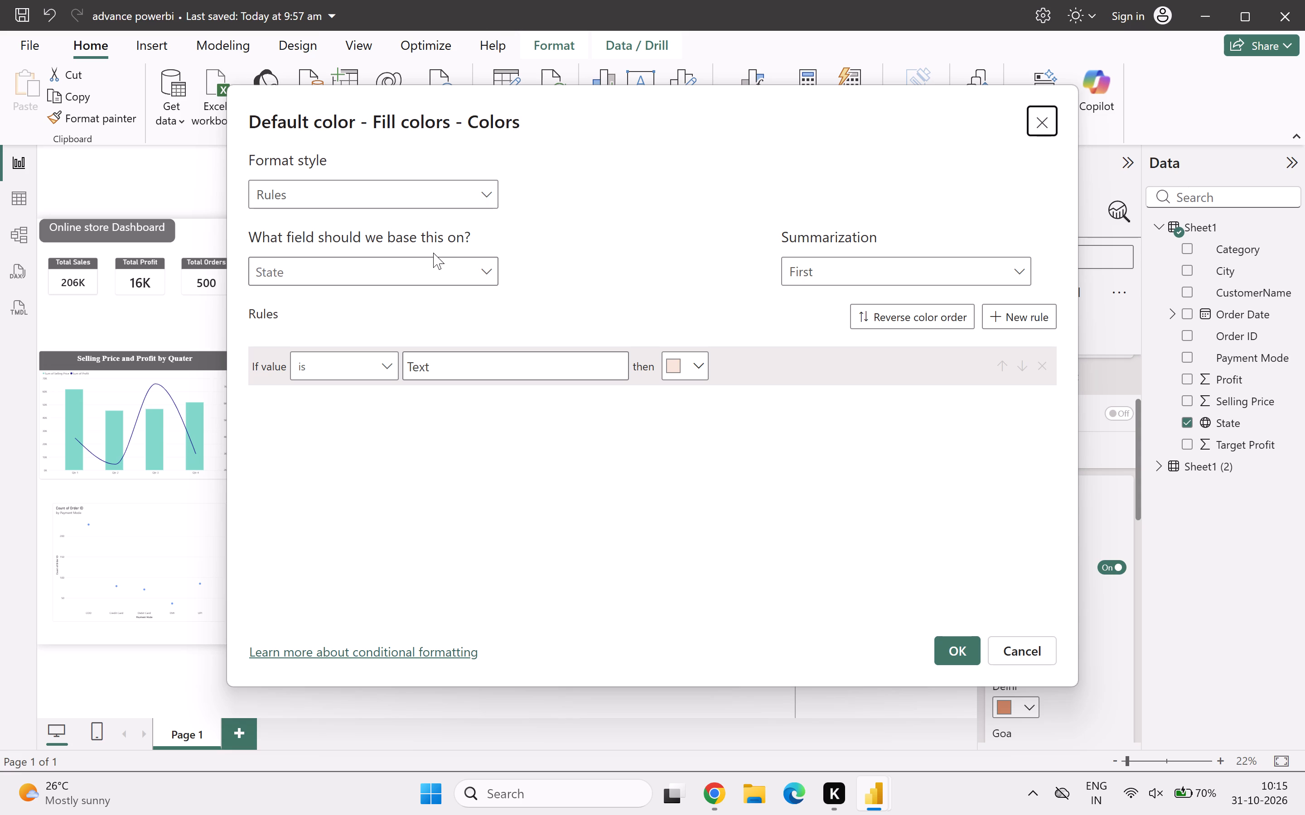
pyautogui.click(410, 196)
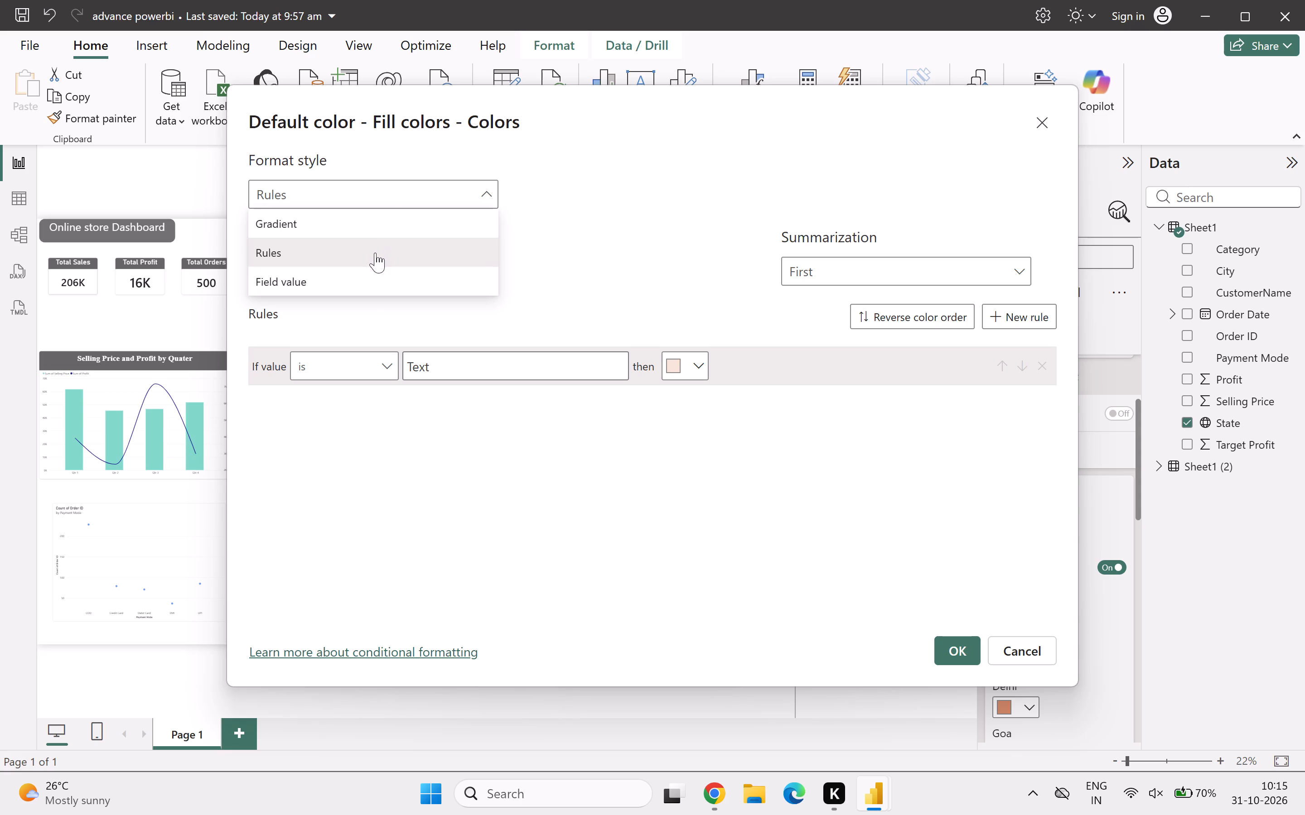
pyautogui.click(314, 224)
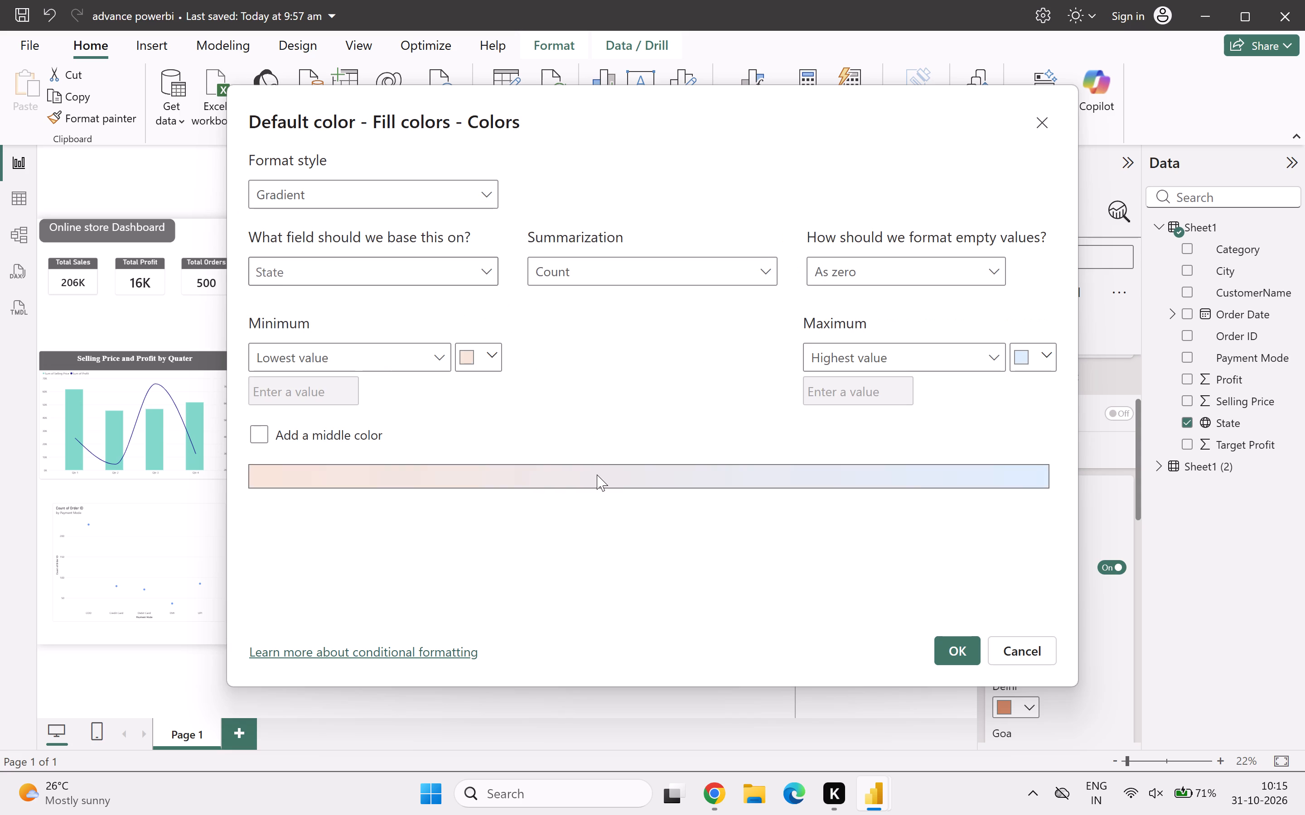
pyautogui.click(494, 352)
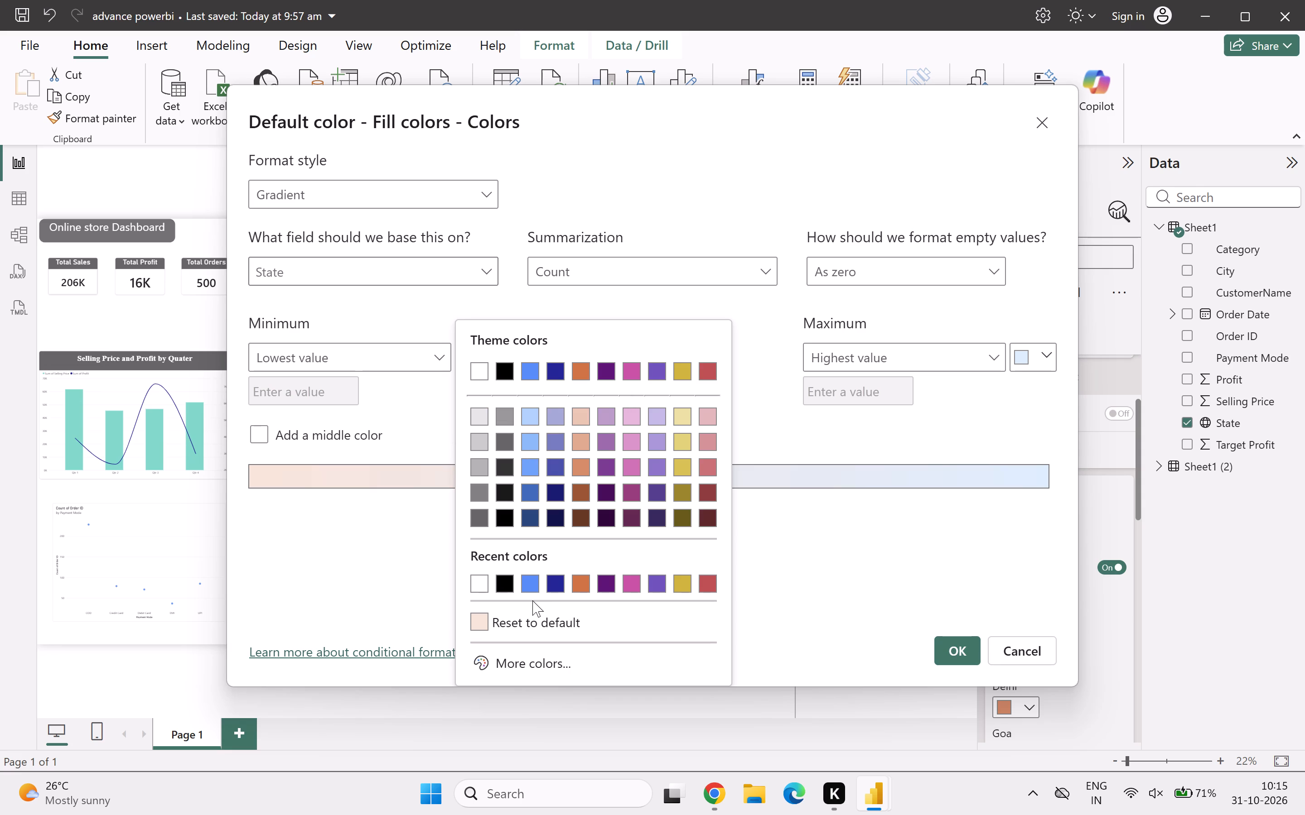
pyautogui.click(528, 466)
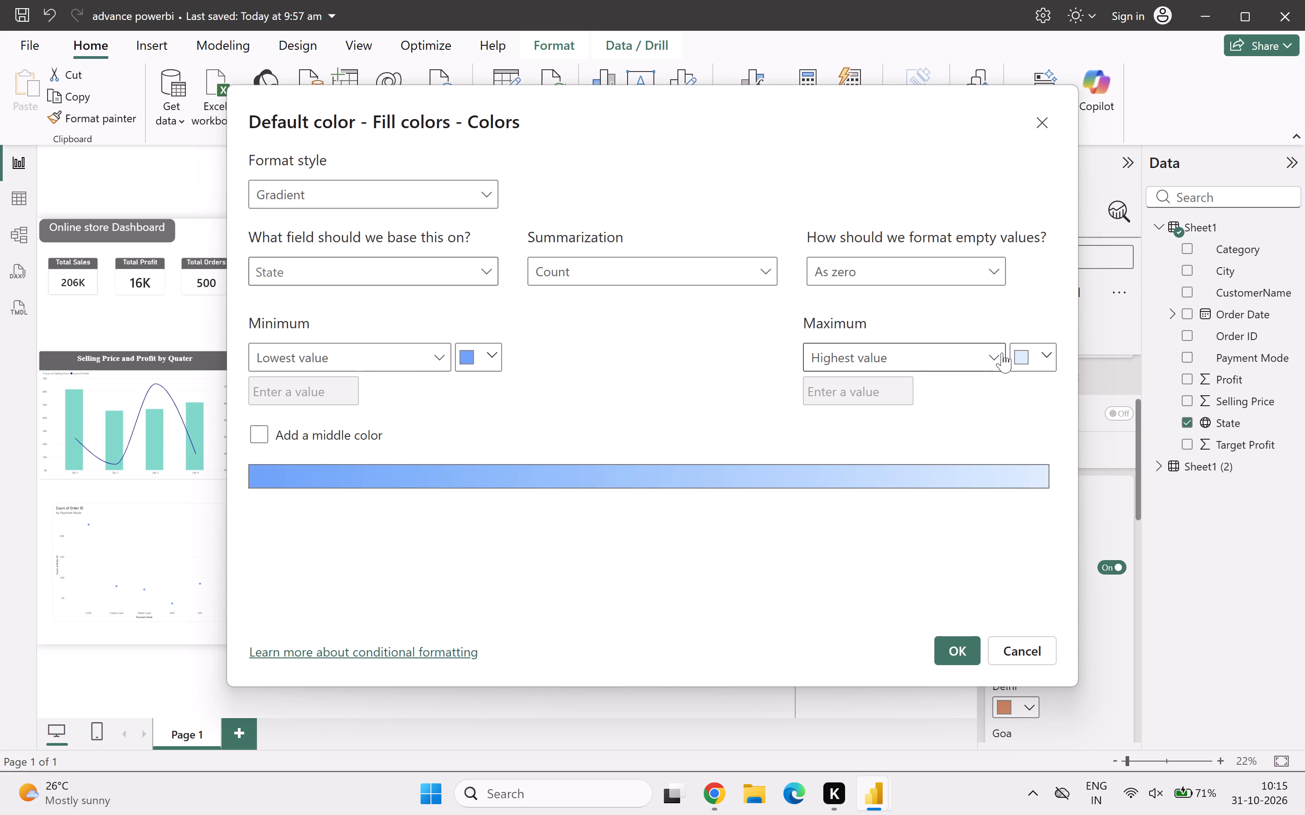
pyautogui.click(1030, 352)
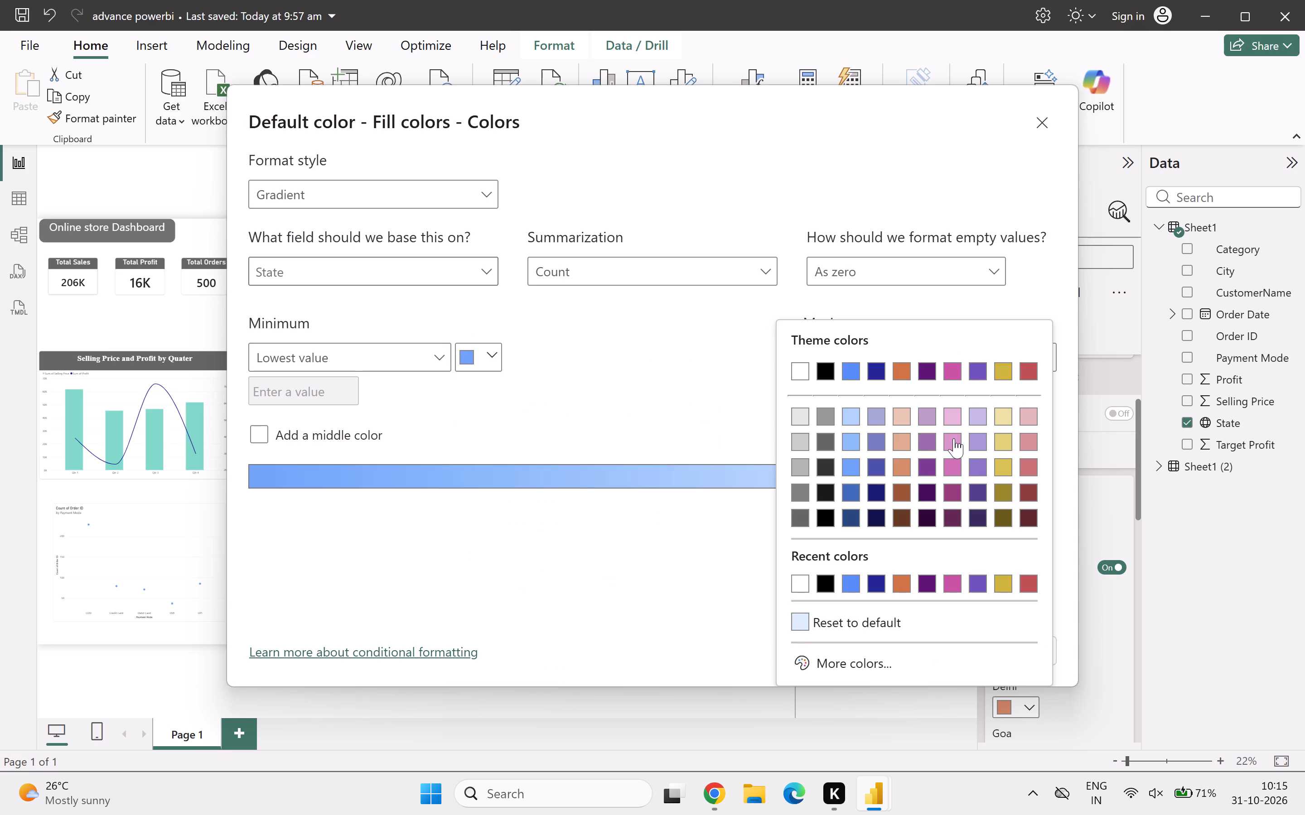
pyautogui.click(925, 465)
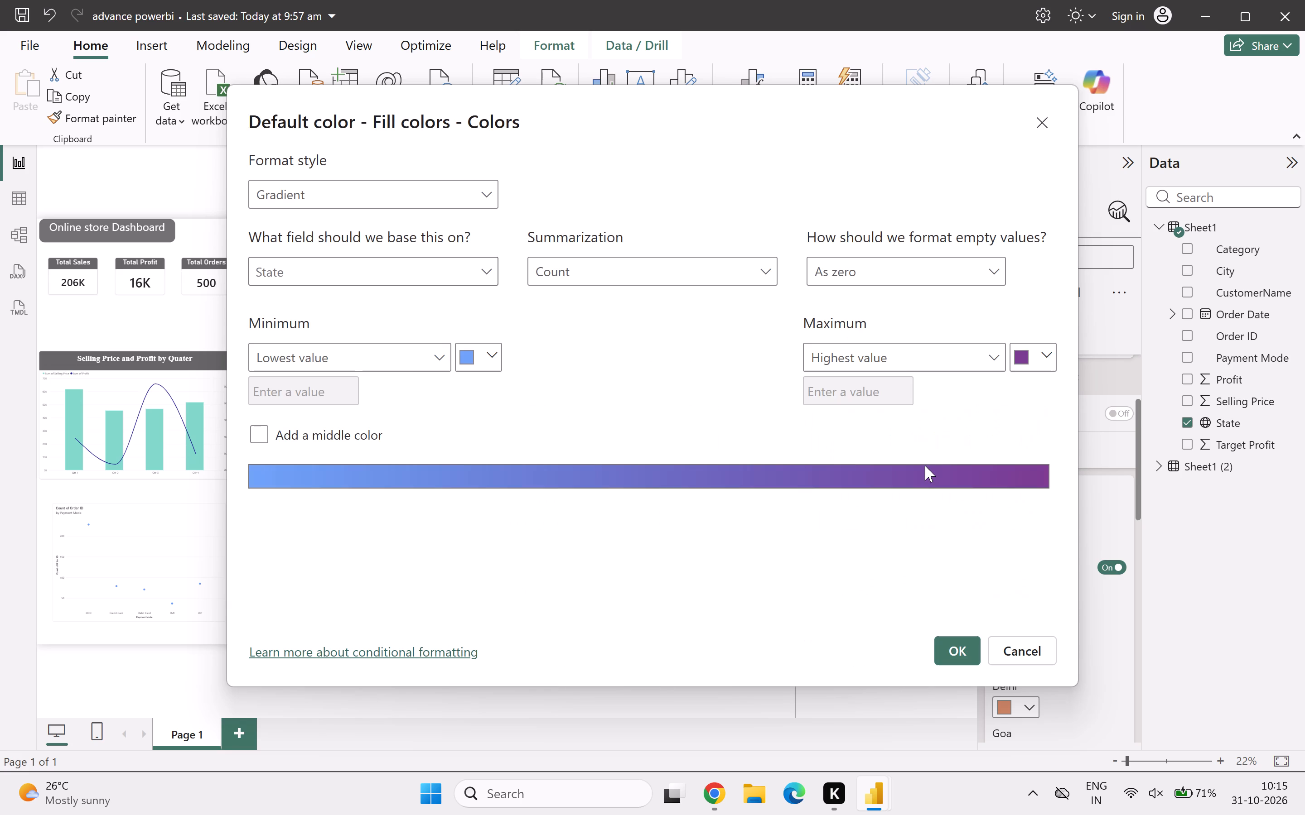
pyautogui.click(1043, 343)
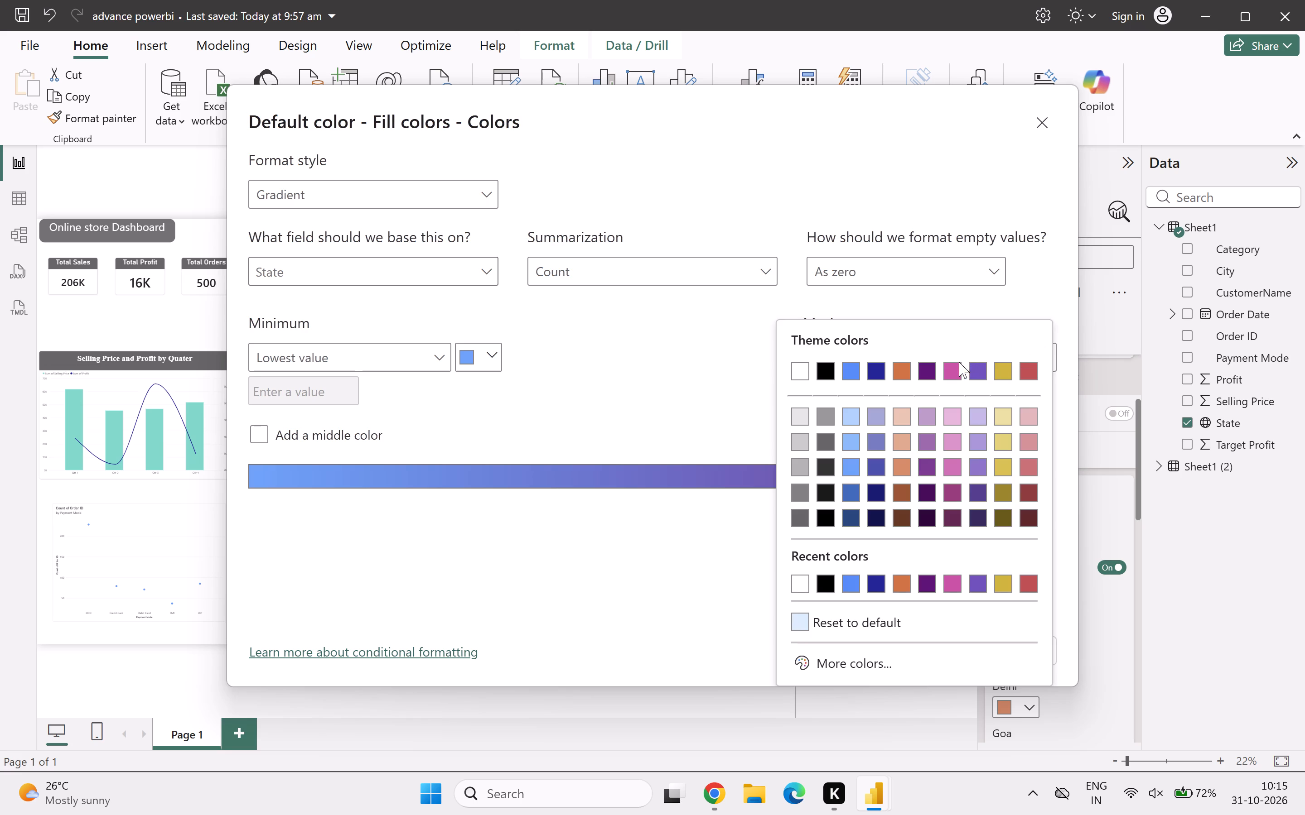
pyautogui.click(957, 362)
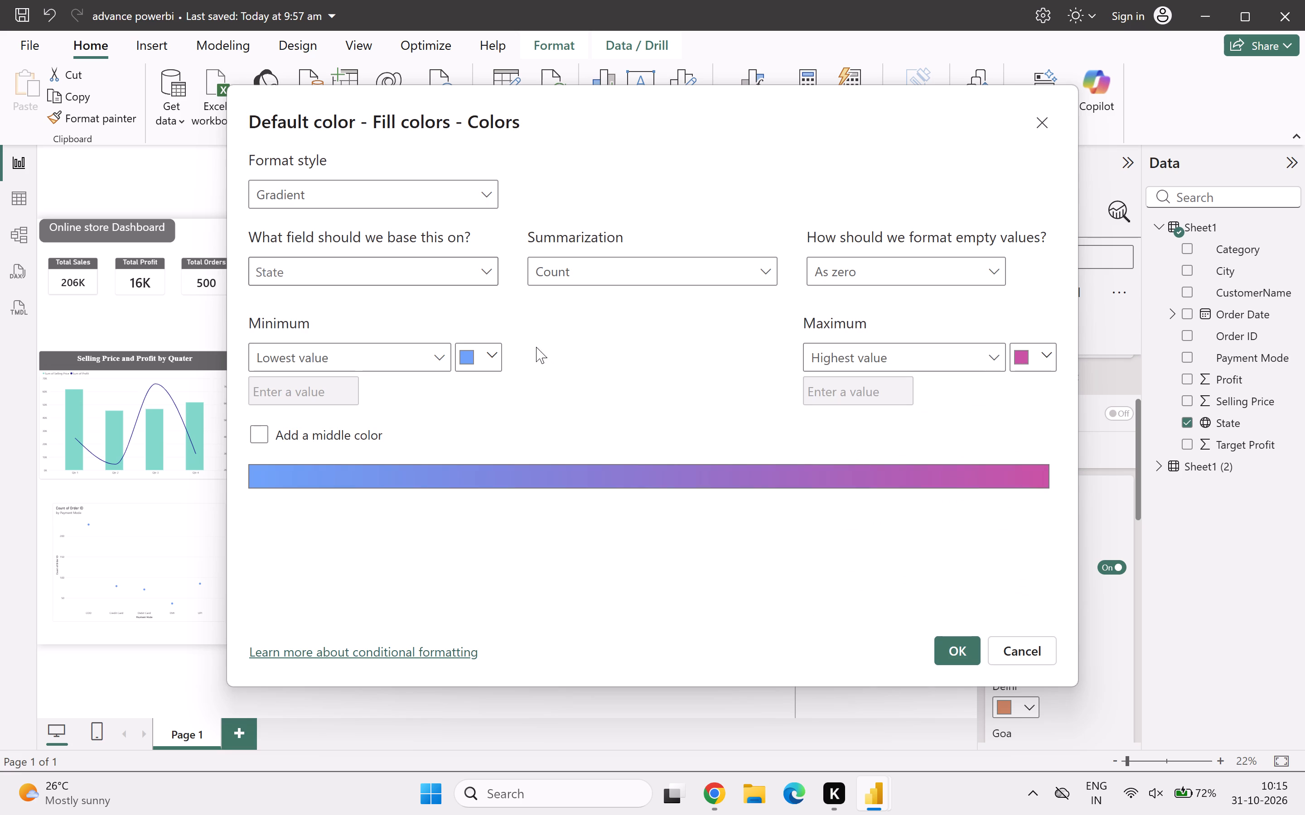
pyautogui.click(478, 360)
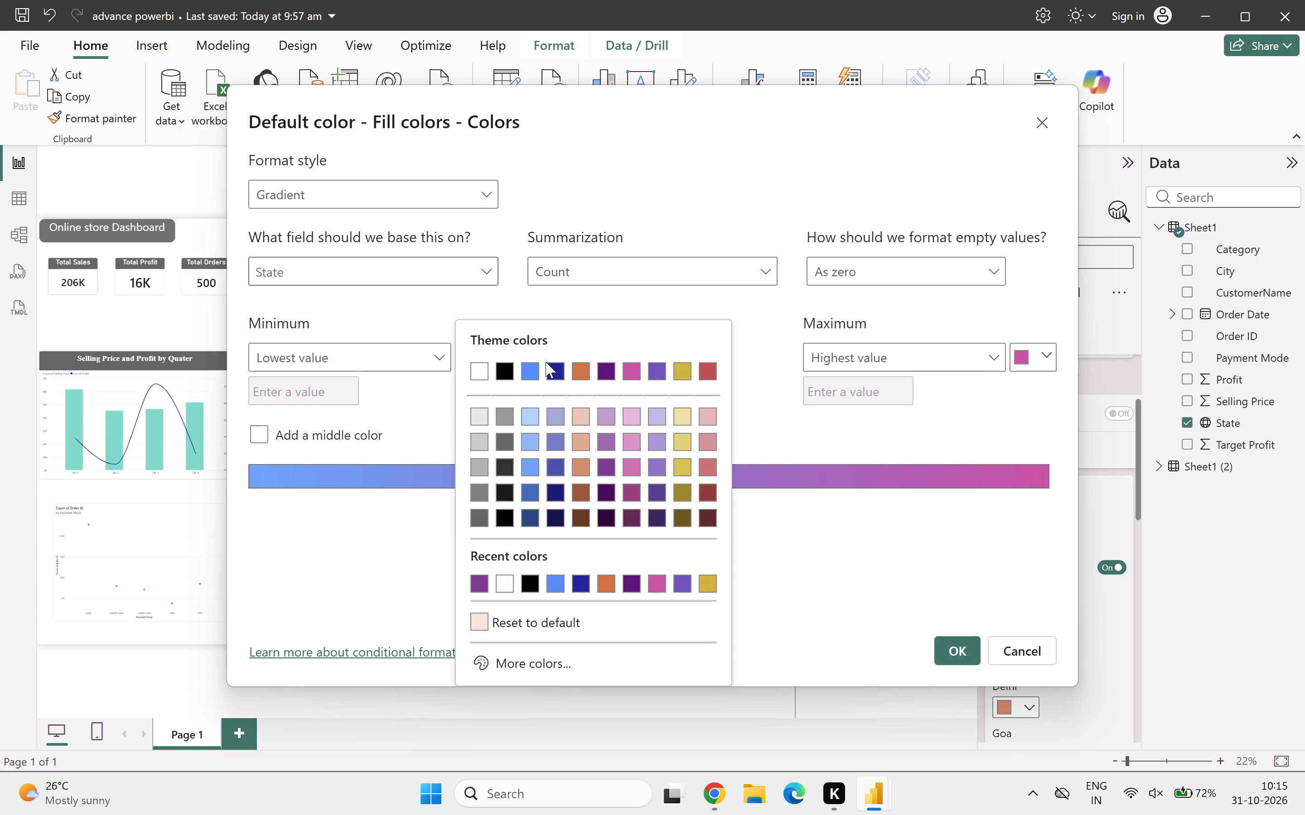
pyautogui.click(532, 365)
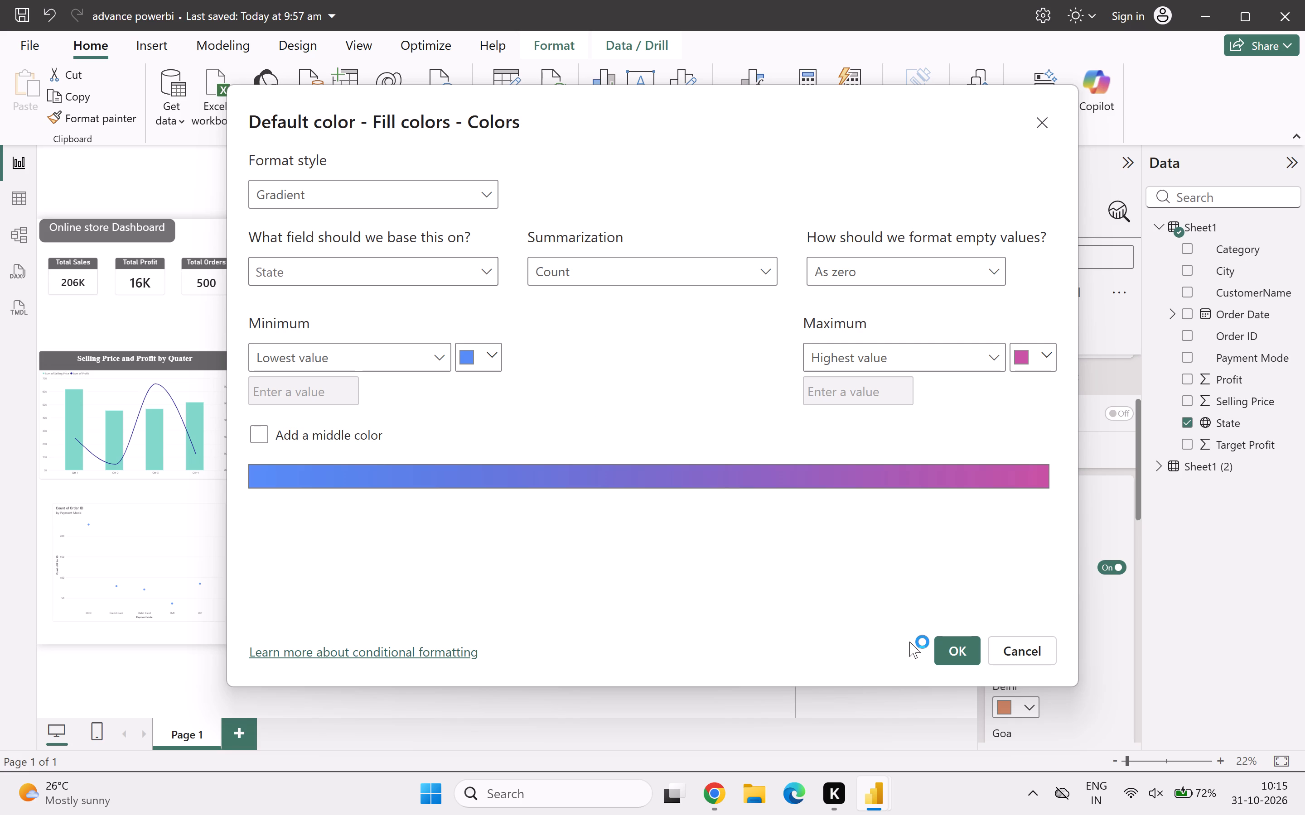
pyautogui.click(959, 647)
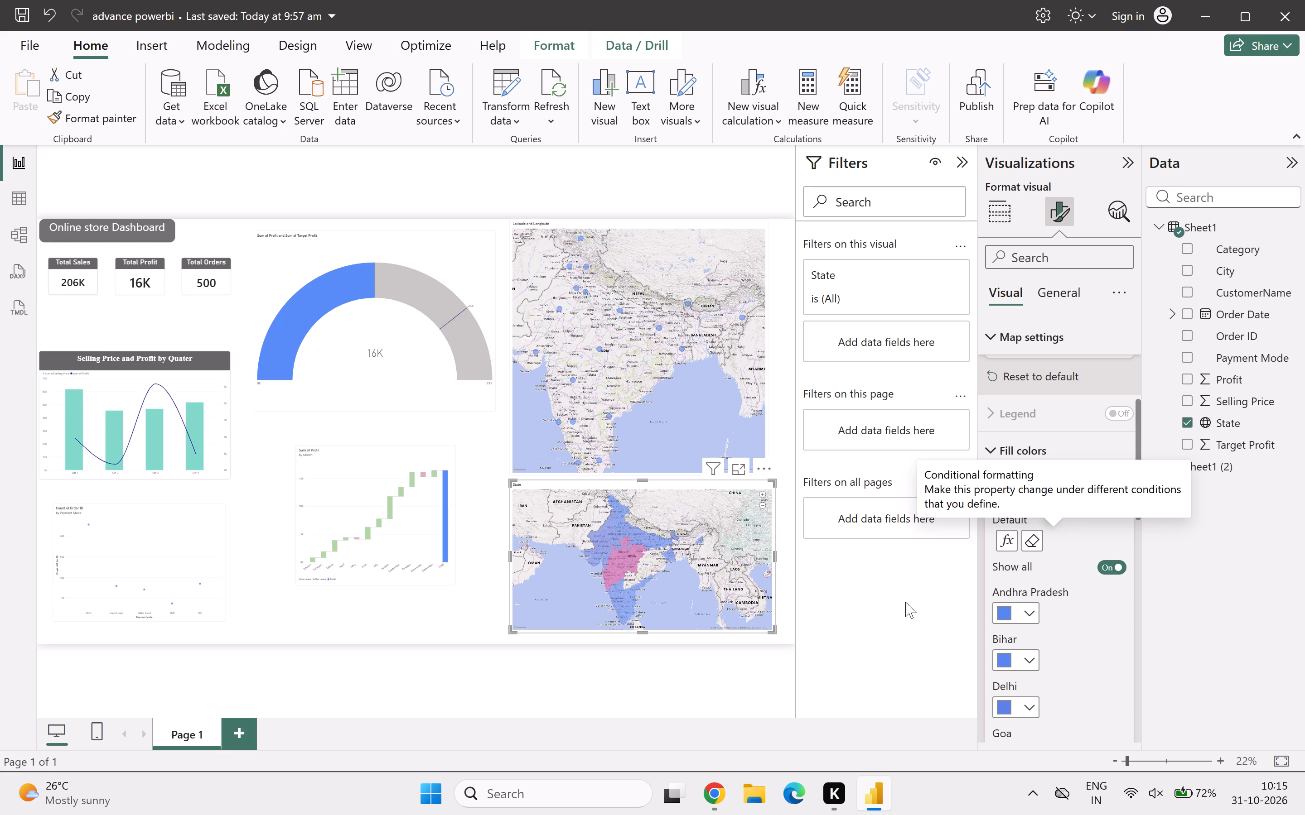
# Add a gold middle color at the Middle value of the filled map's conditional fill gradient.
pyautogui.click(682, 595)
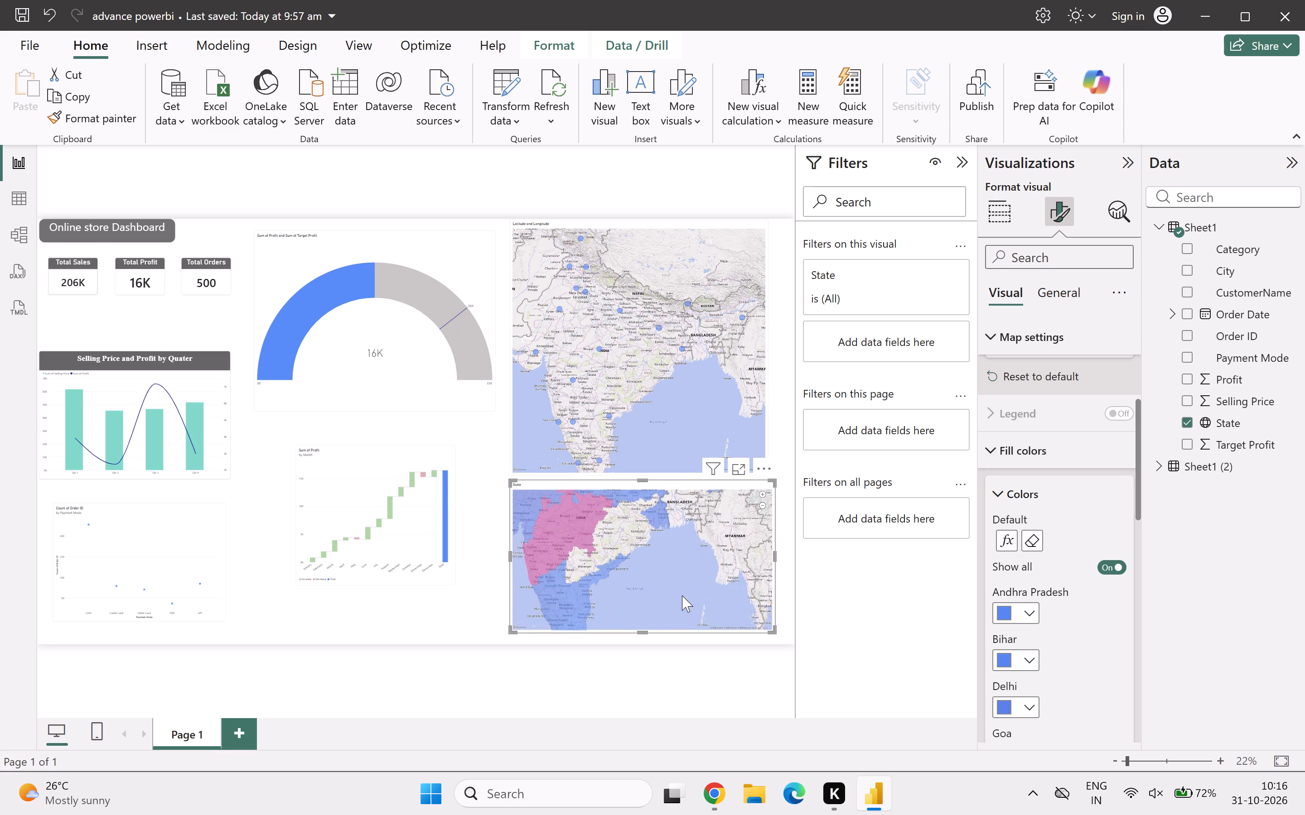
pyautogui.scroll(1, 682, 595)
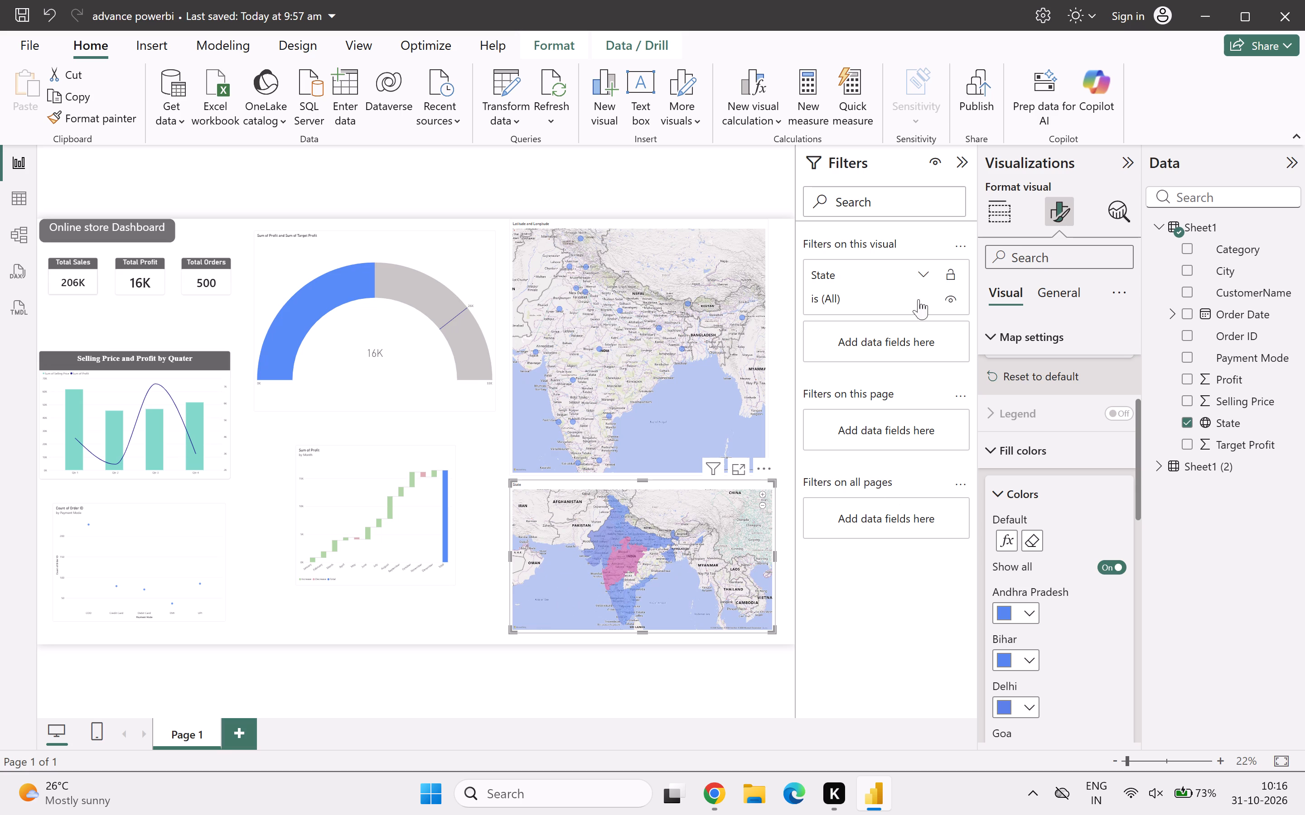
pyautogui.click(1017, 539)
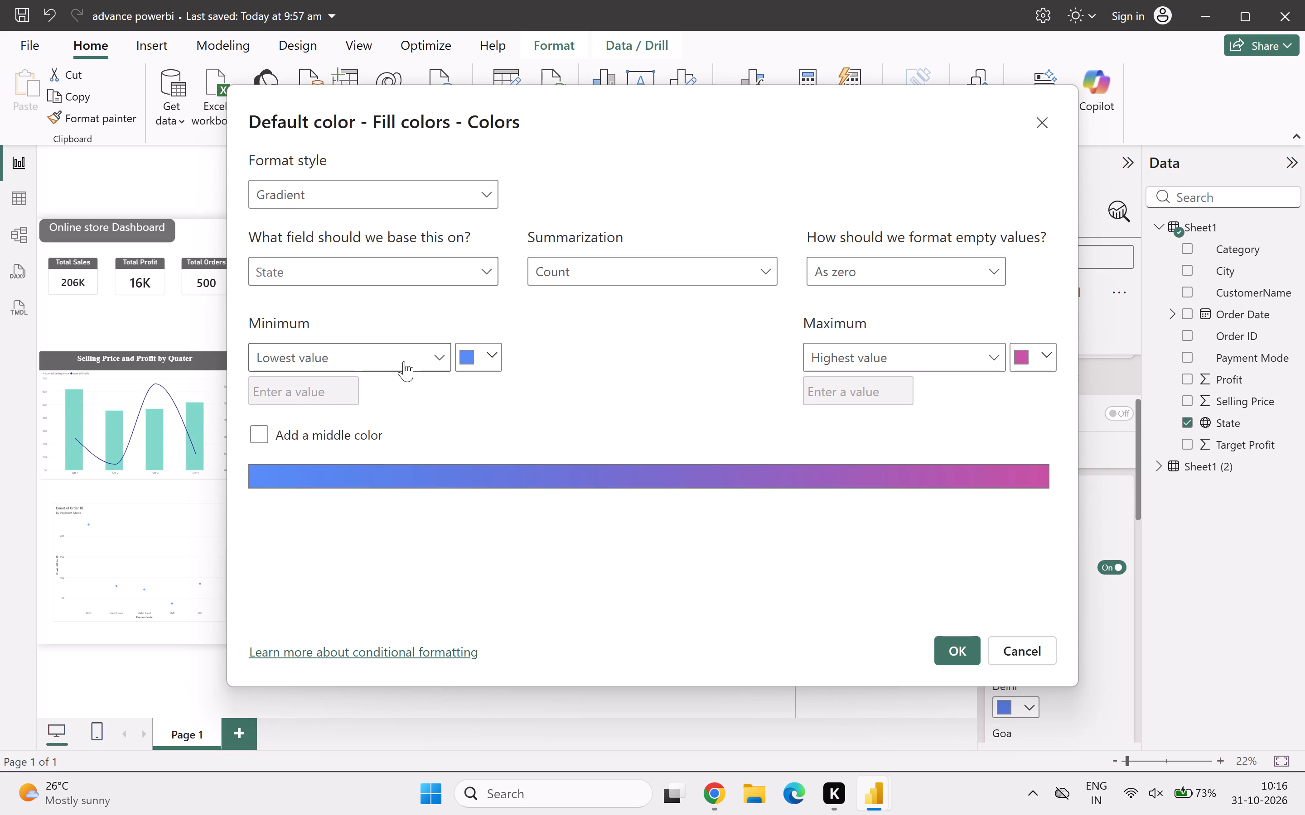
pyautogui.click(331, 440)
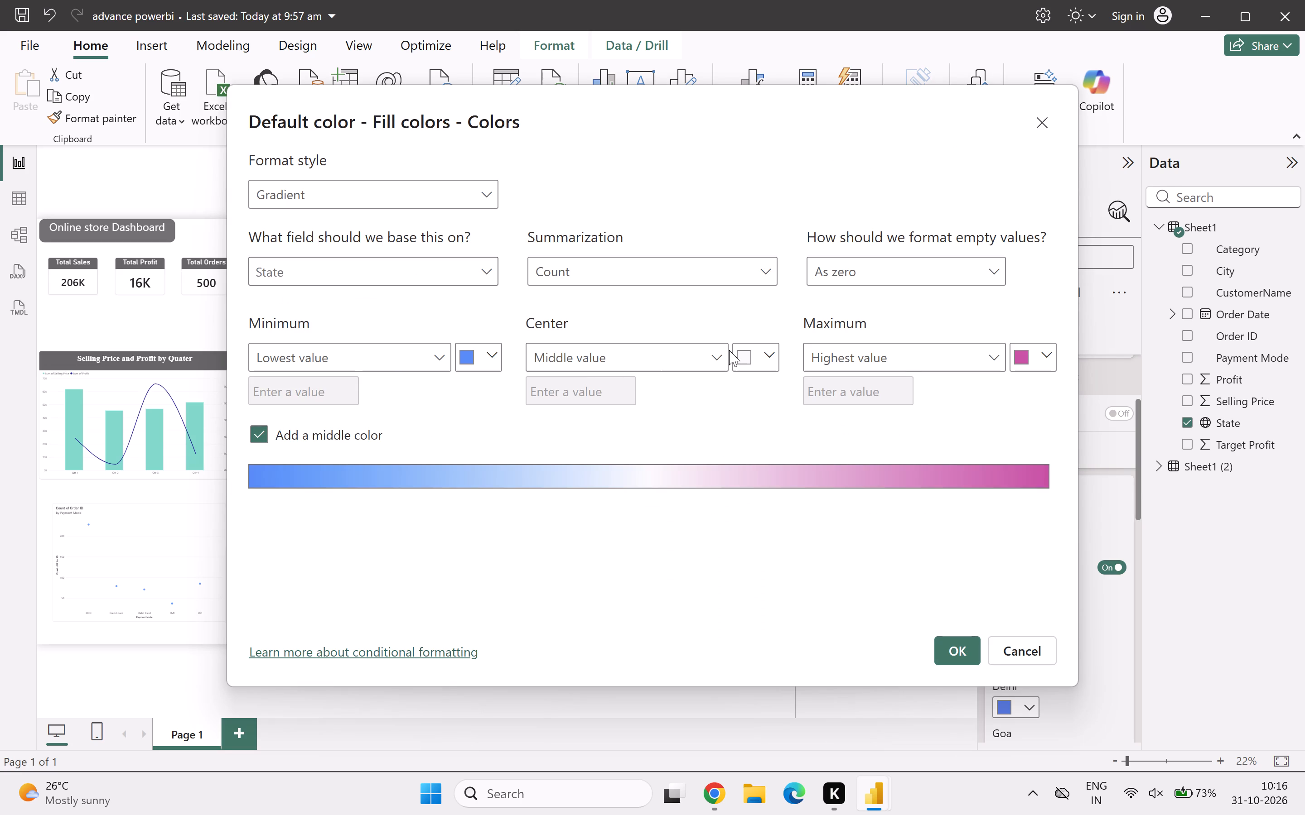
pyautogui.click(749, 354)
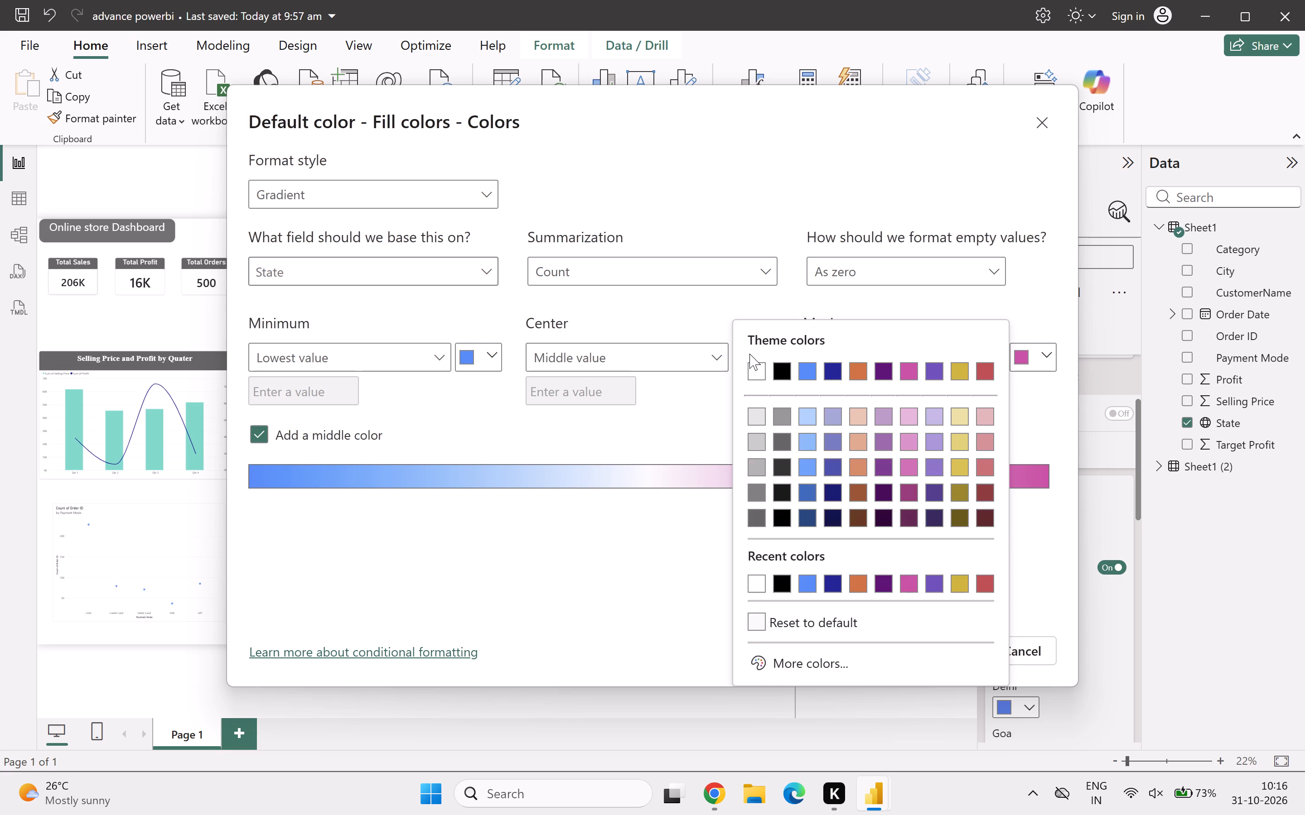
pyautogui.click(960, 361)
pyautogui.click(960, 366)
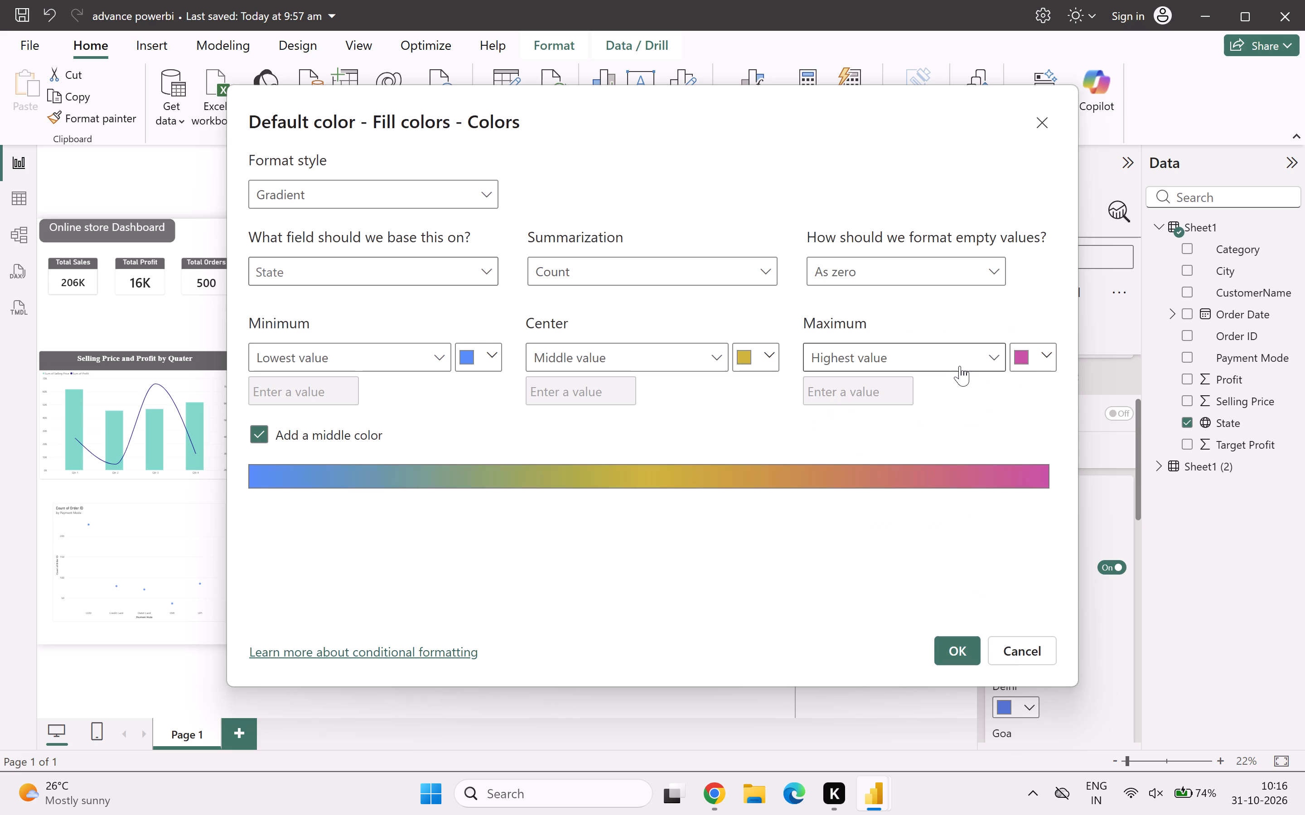
pyautogui.click(946, 643)
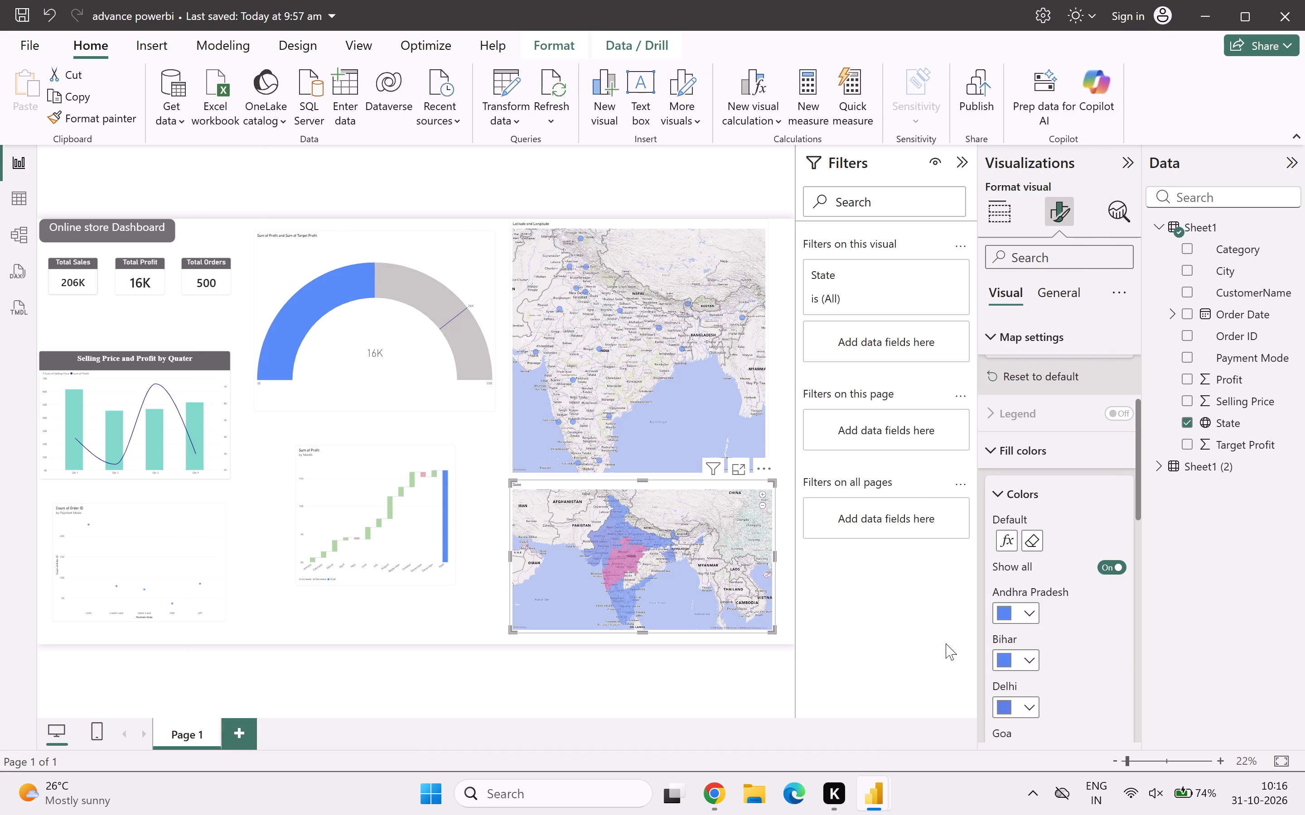
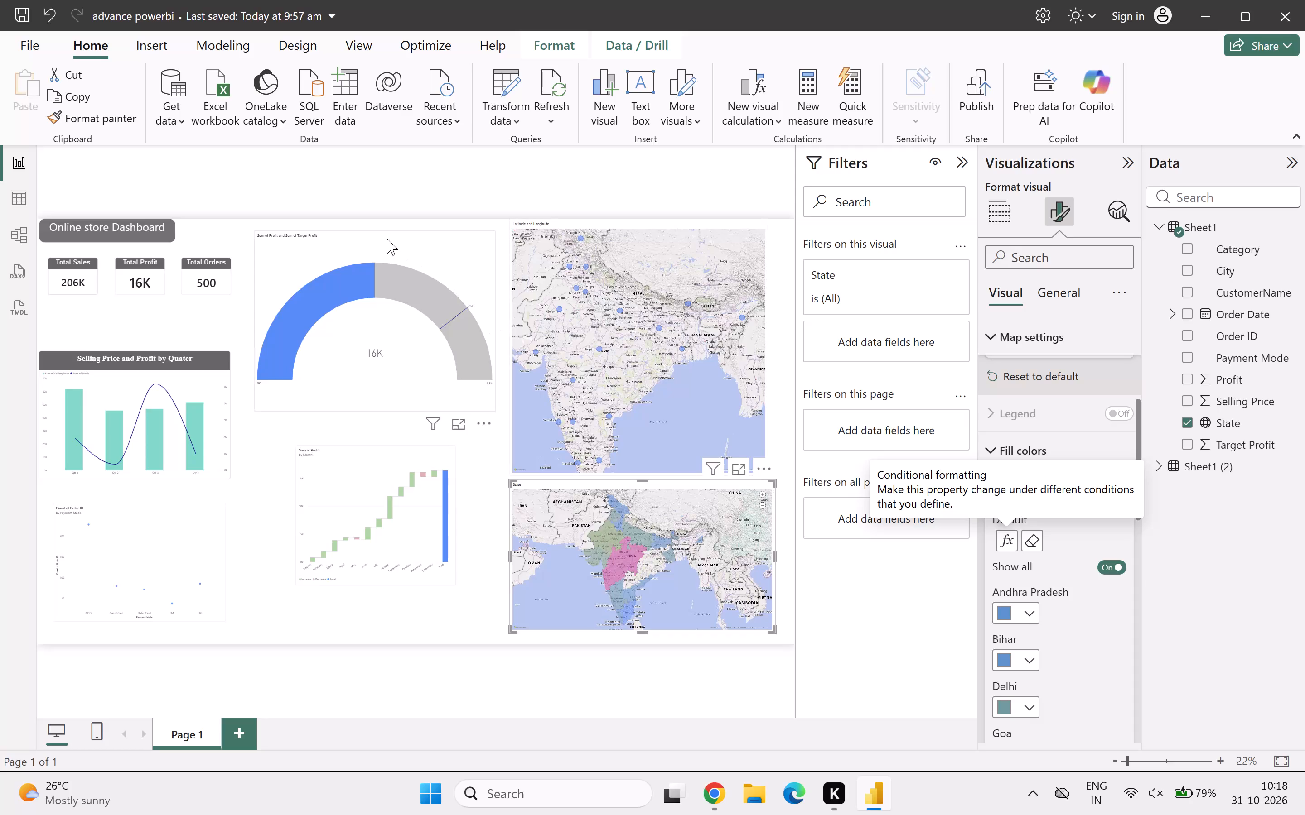
# Turn on the shadow effect for the profit gauge visual.
pyautogui.click(385, 234)
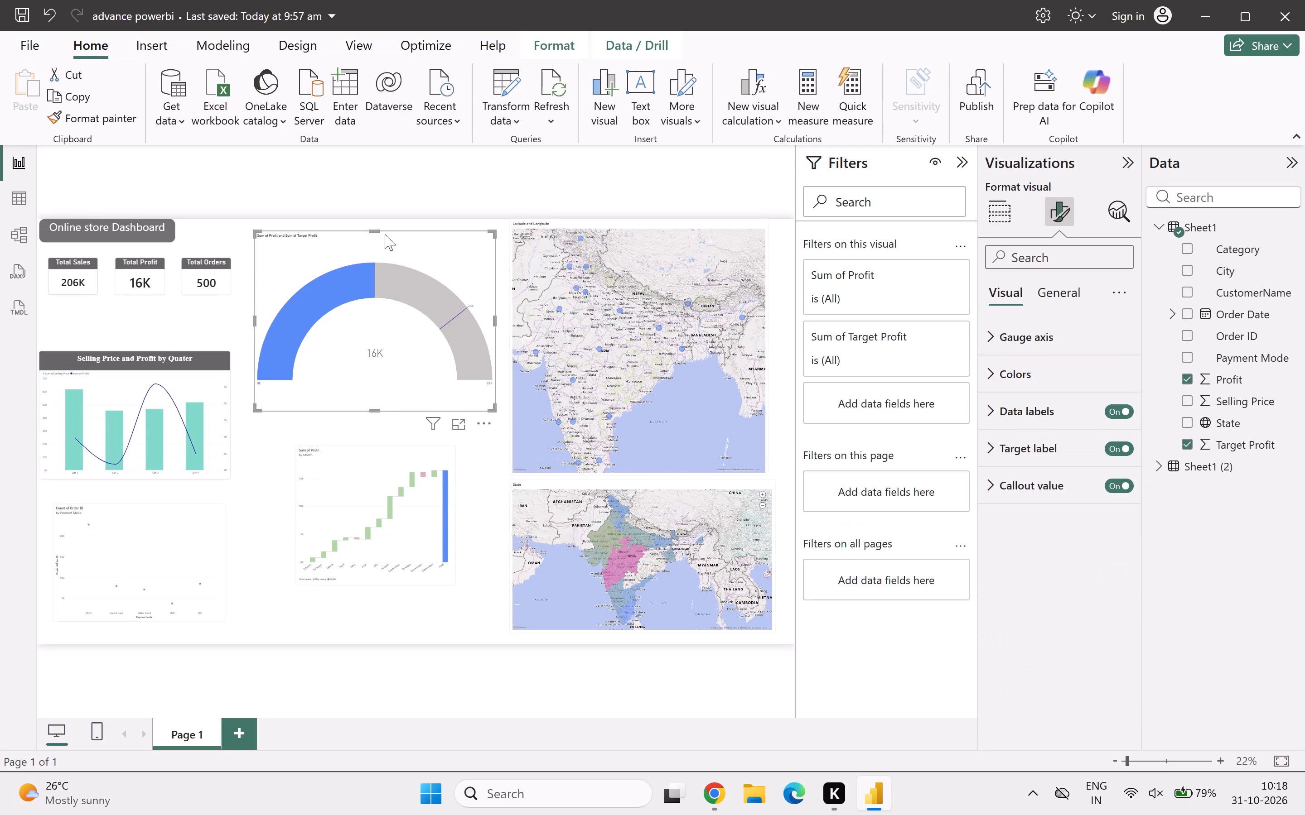
pyautogui.click(1053, 282)
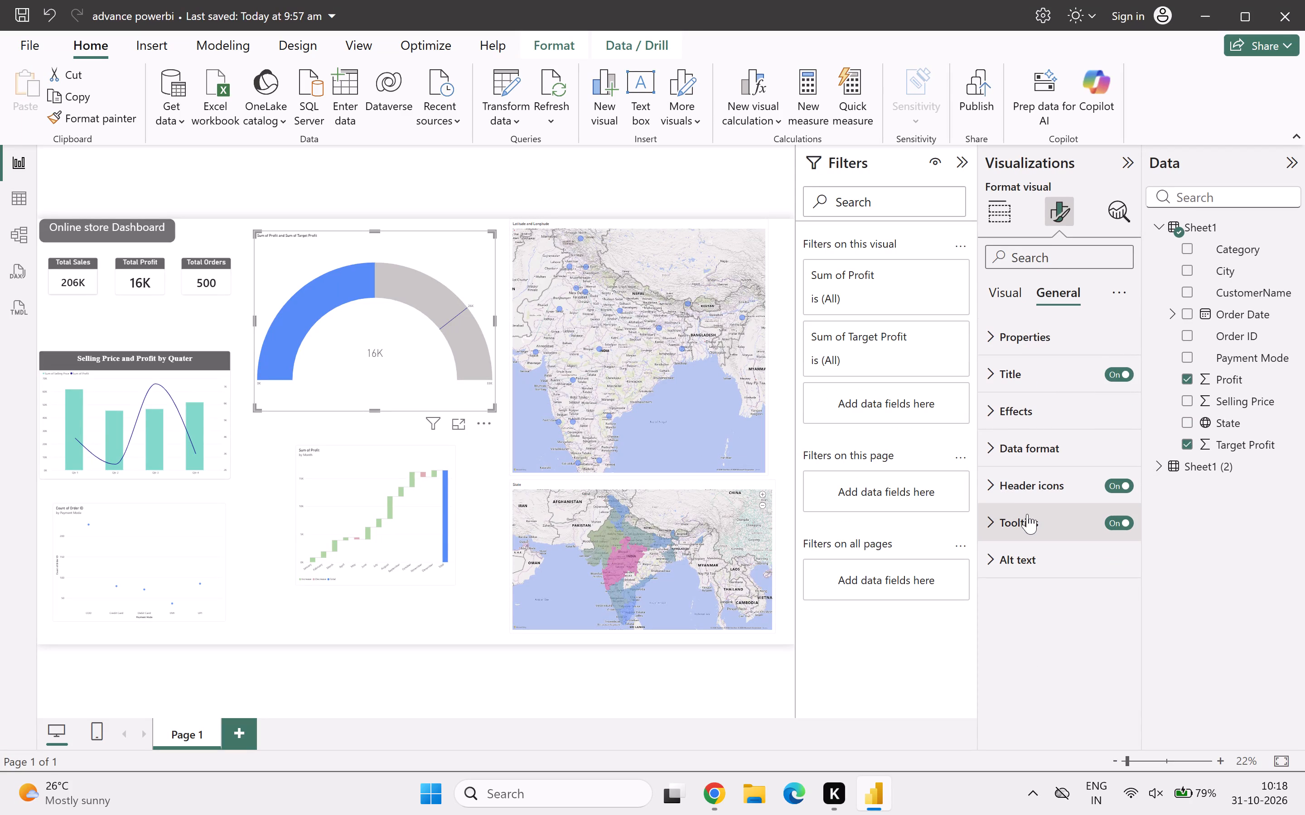
pyautogui.click(1044, 395)
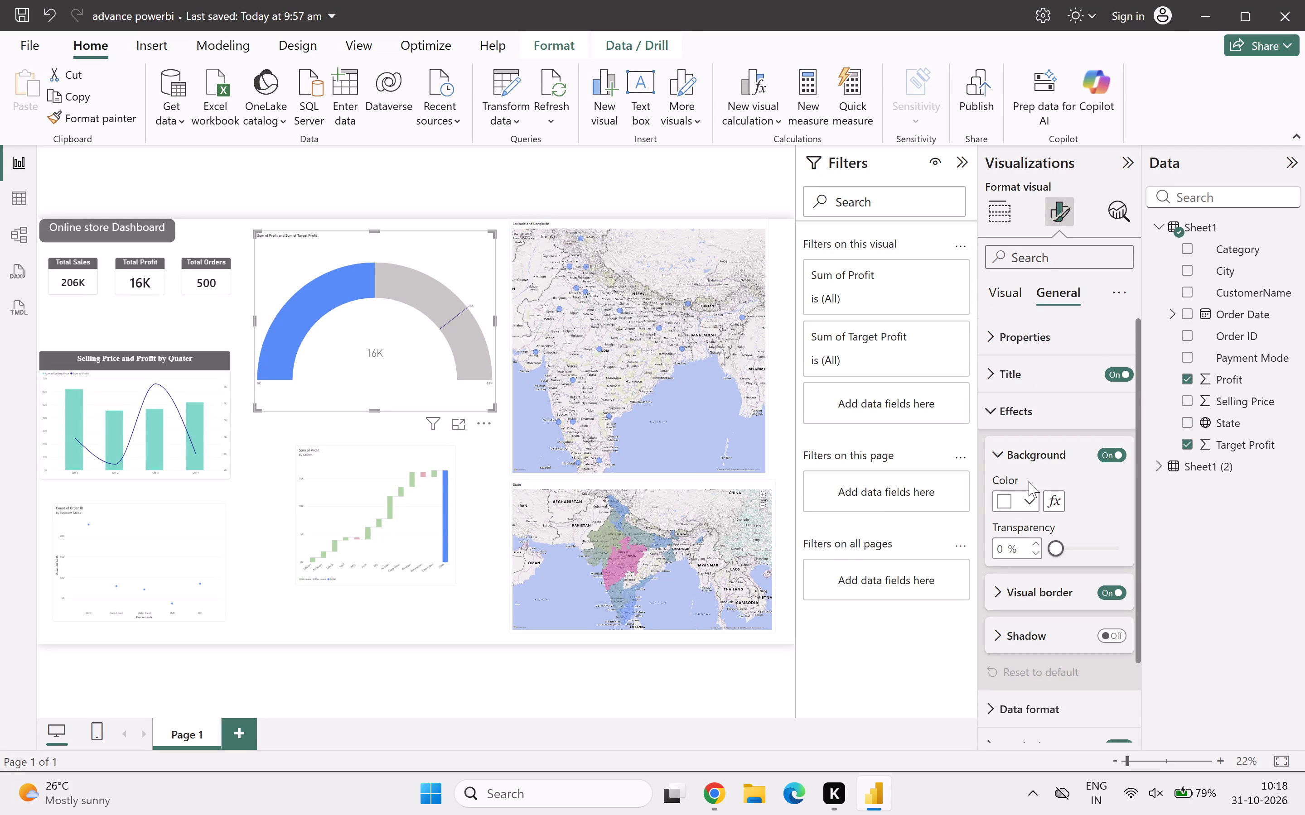
pyautogui.scroll(-1, 1018, 547)
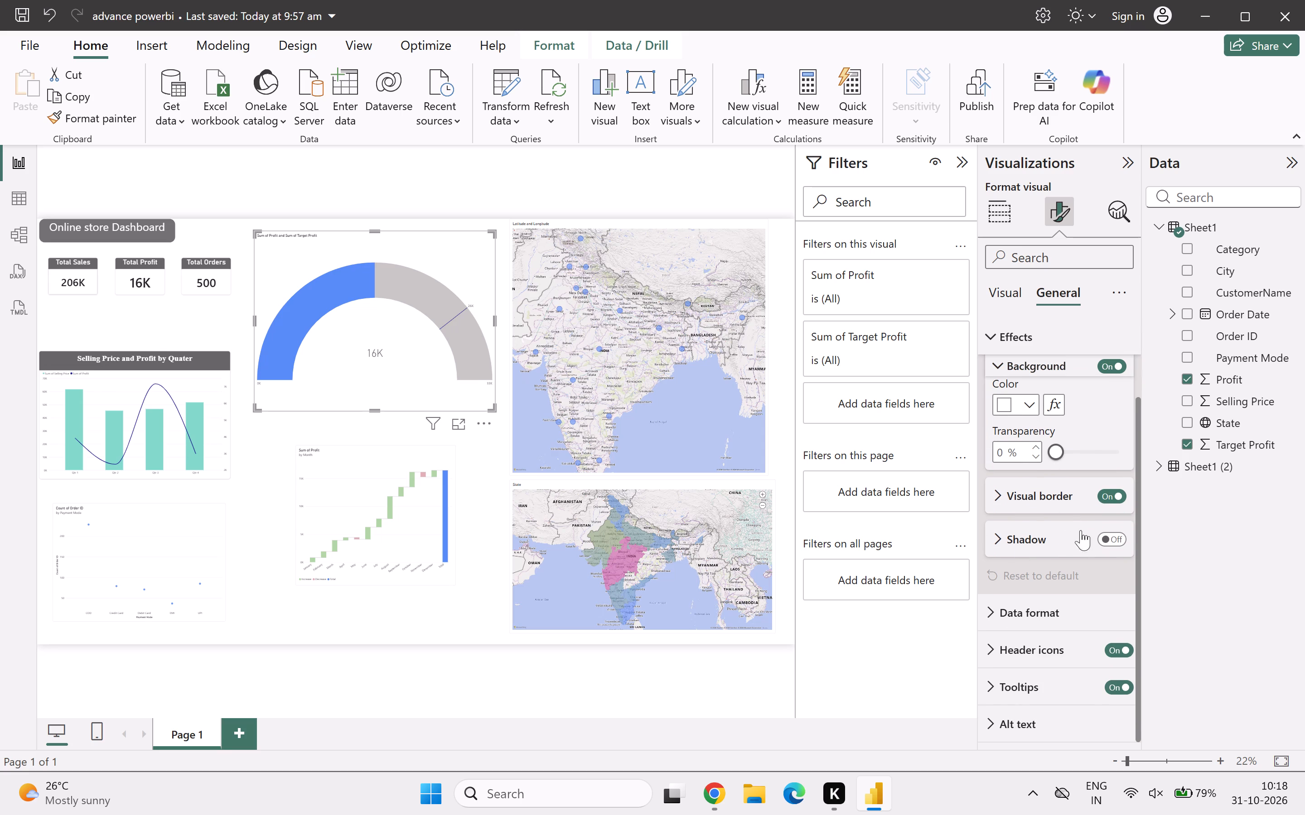
pyautogui.click(1126, 537)
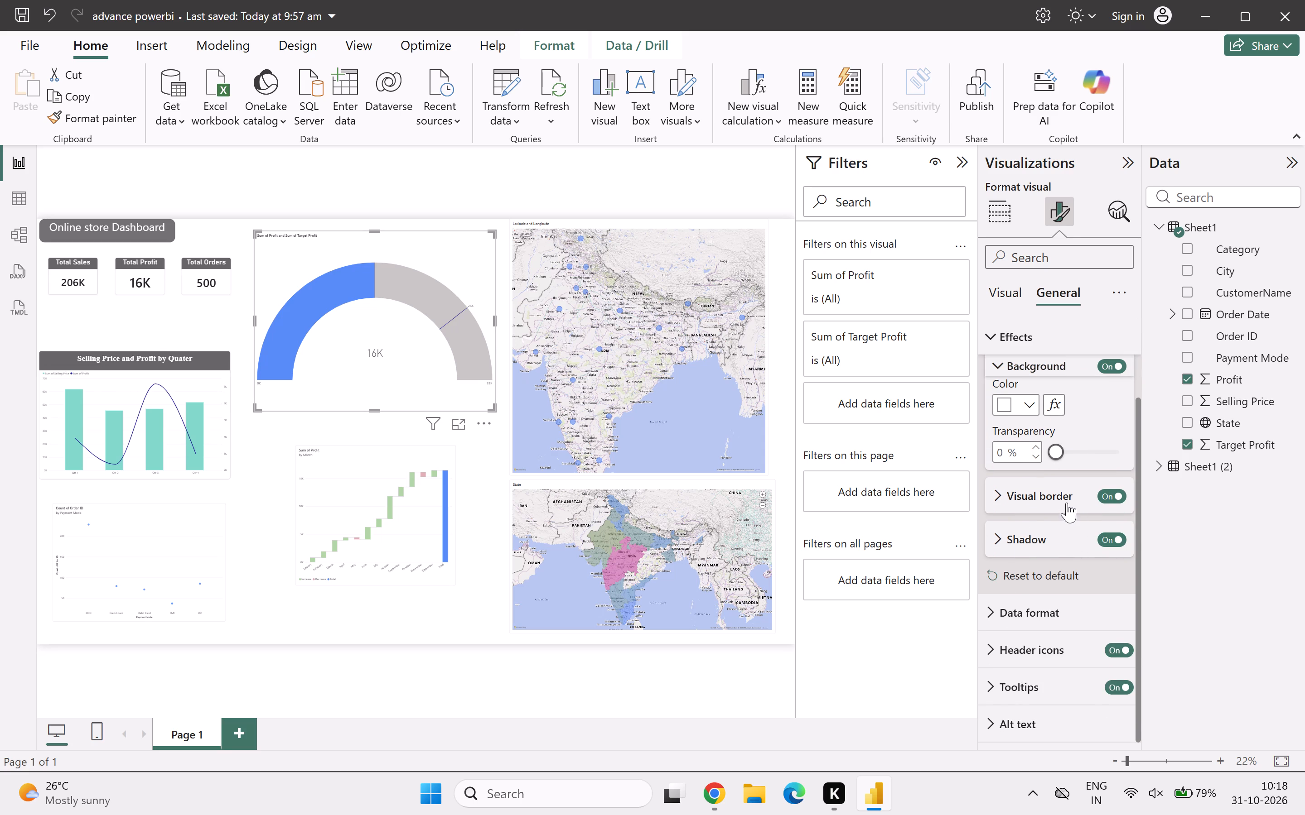
# Give the gauge a black visual border with 13 px rounded corners, and deselect it.
pyautogui.click(1060, 498)
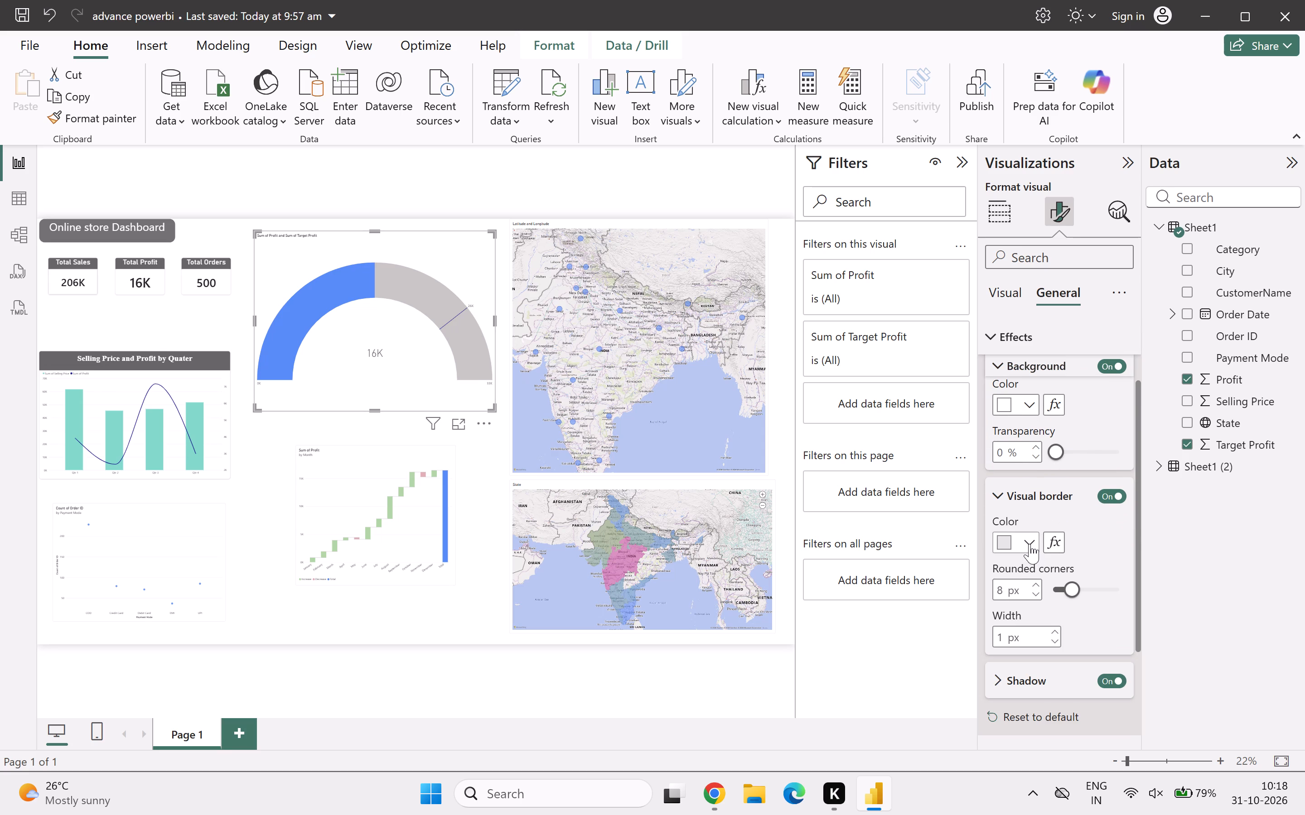
pyautogui.click(1029, 544)
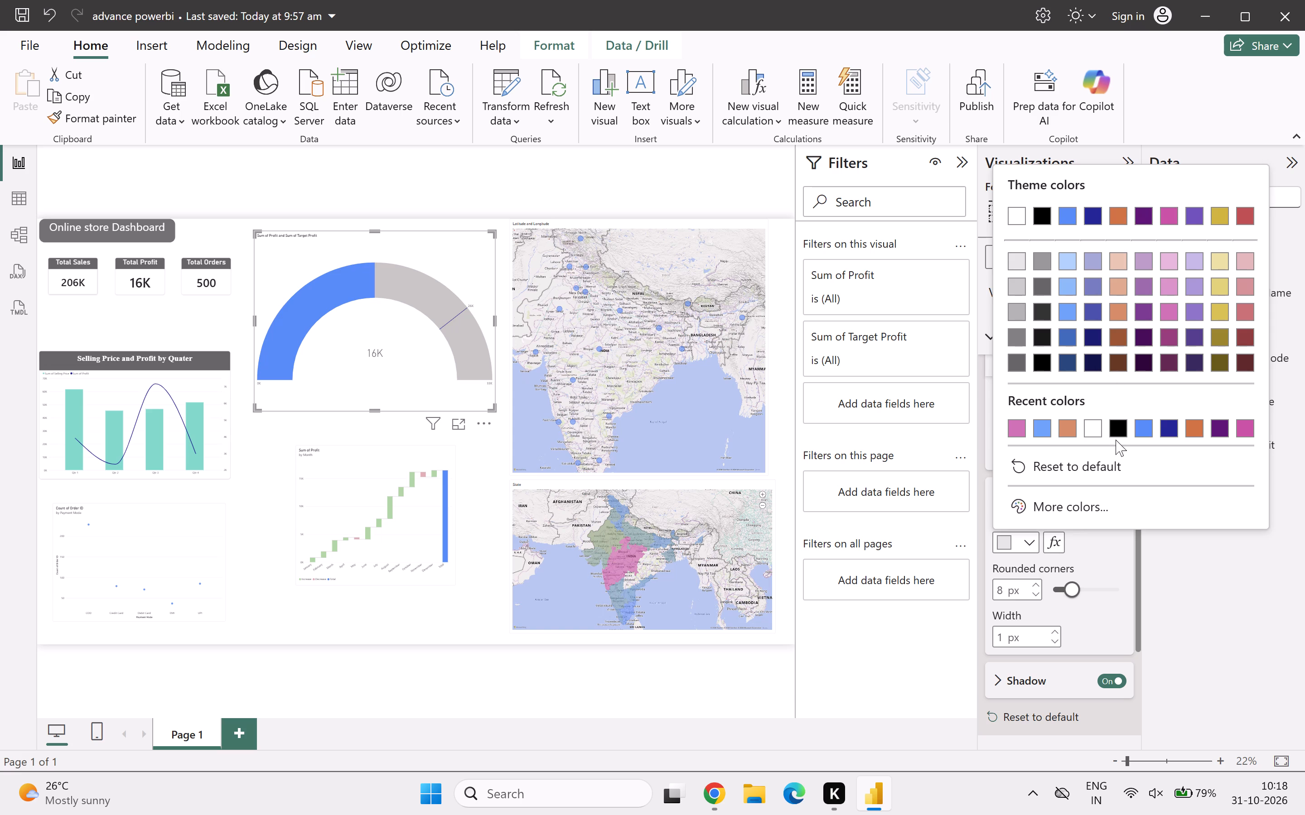
pyautogui.click(1116, 431)
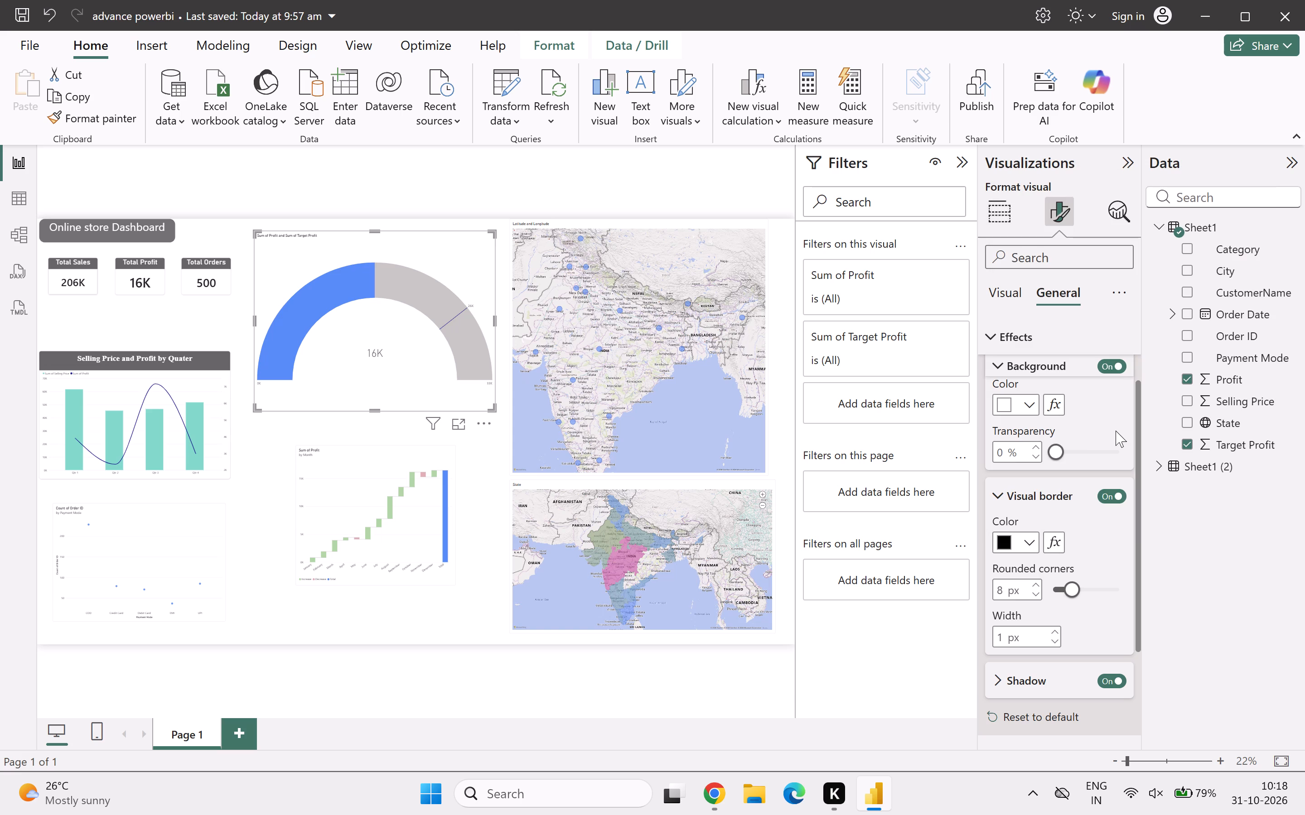
pyautogui.moveTo(1067, 586); pyautogui.dragTo(1078, 586)
pyautogui.moveTo(1078, 586); pyautogui.dragTo(1083, 586)
pyautogui.moveTo(1083, 586); pyautogui.dragTo(1082, 586)
pyautogui.moveTo(1082, 586); pyautogui.dragTo(1075, 586)
pyautogui.press('Right')
pyautogui.press('Right')
pyautogui.press('Right')
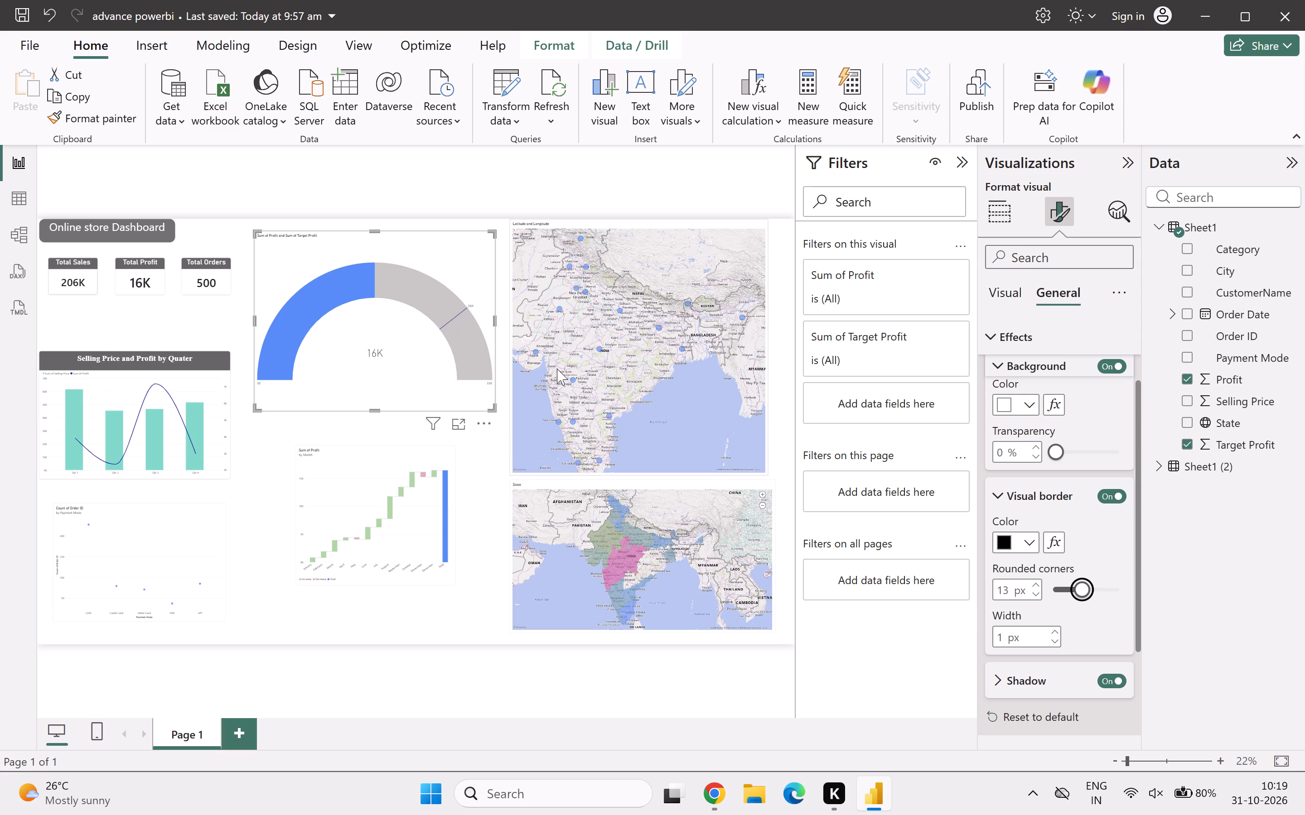
pyautogui.click(456, 294)
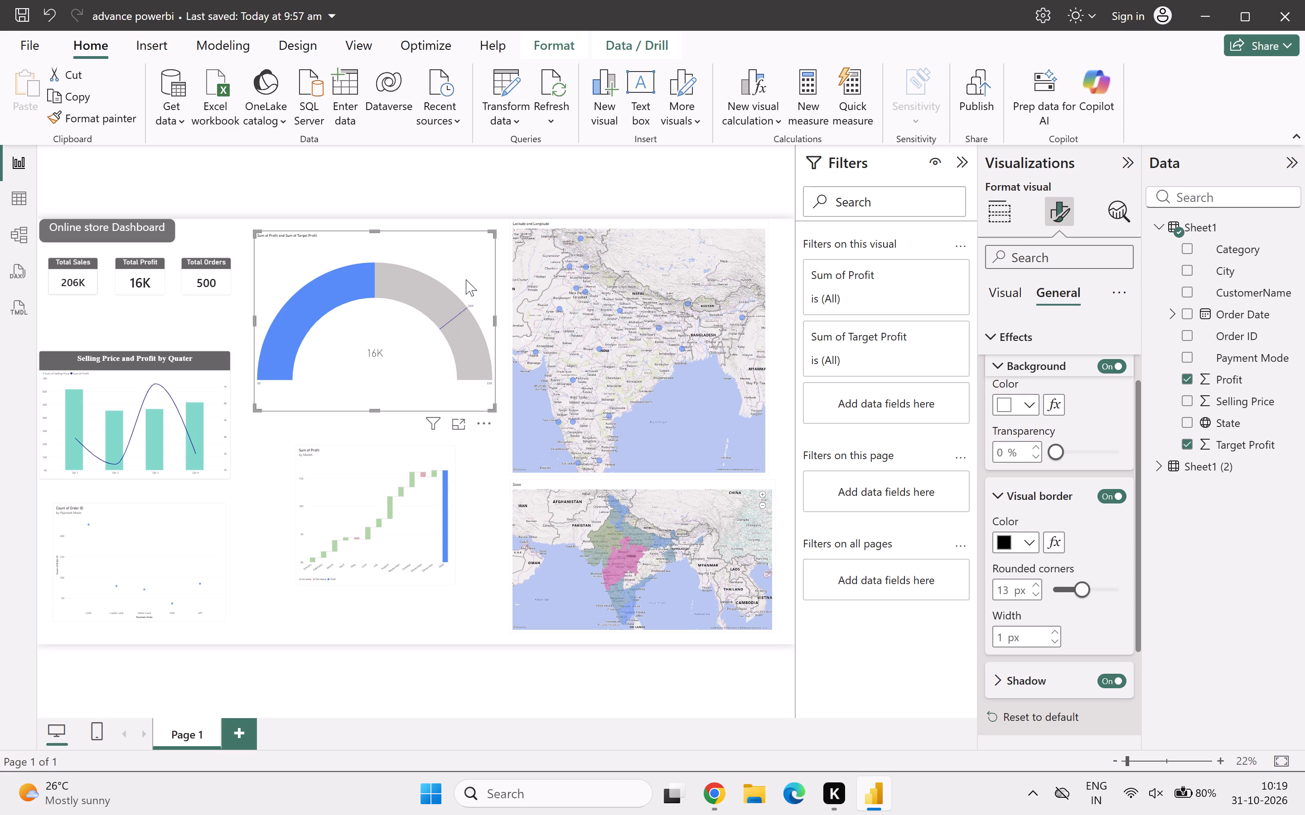
pyautogui.click(466, 279)
pyautogui.click(479, 524)
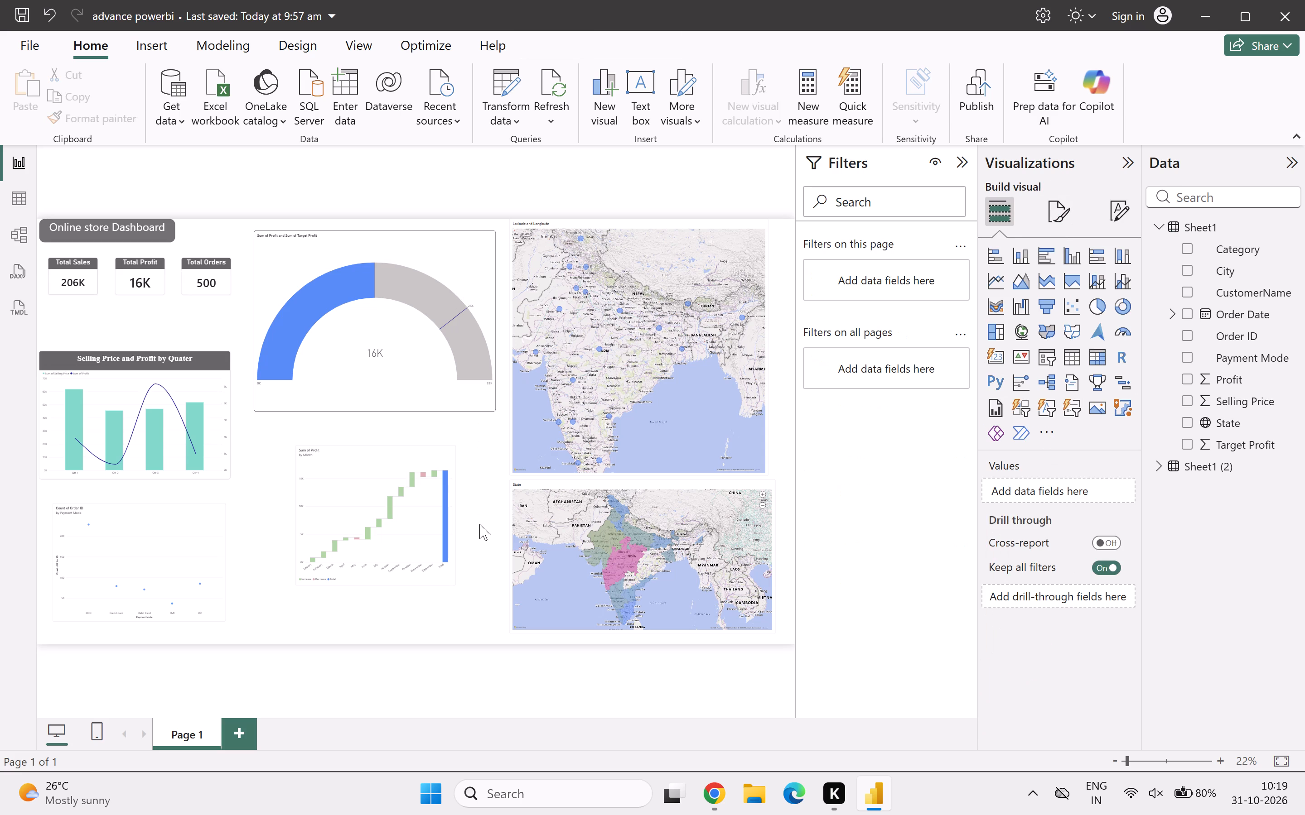
# Give the waterfall chart of profit by month a black visual border with 12 px rounded corners.
pyautogui.click(426, 529)
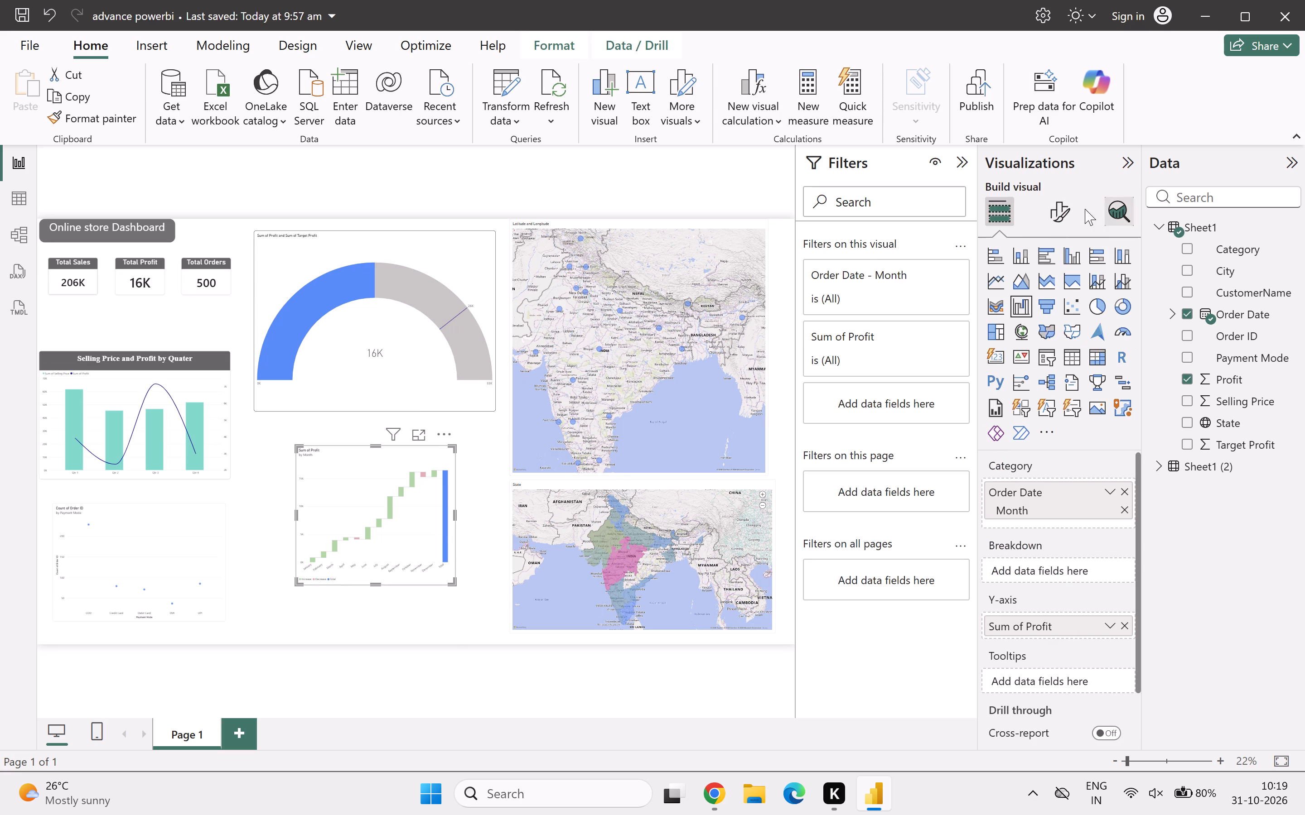
pyautogui.click(1067, 202)
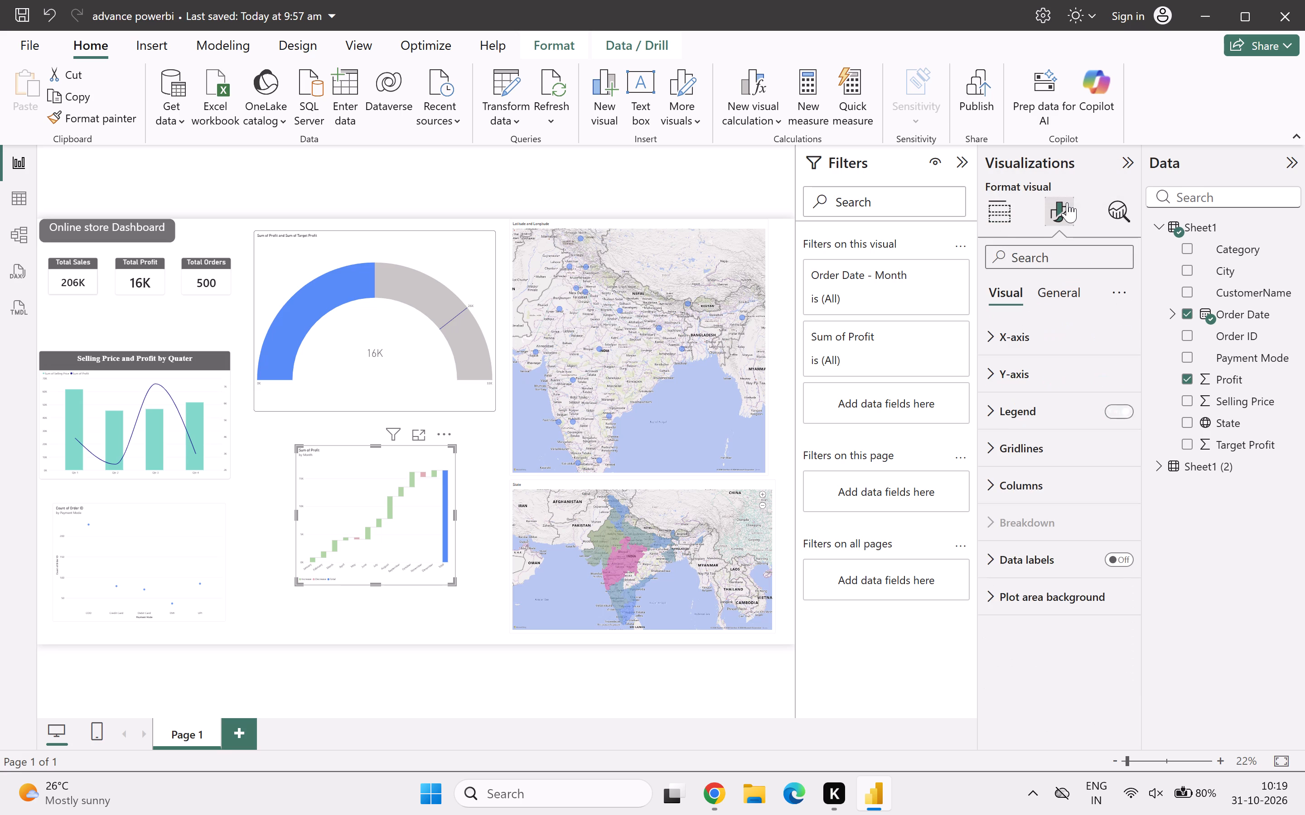
pyautogui.click(1058, 294)
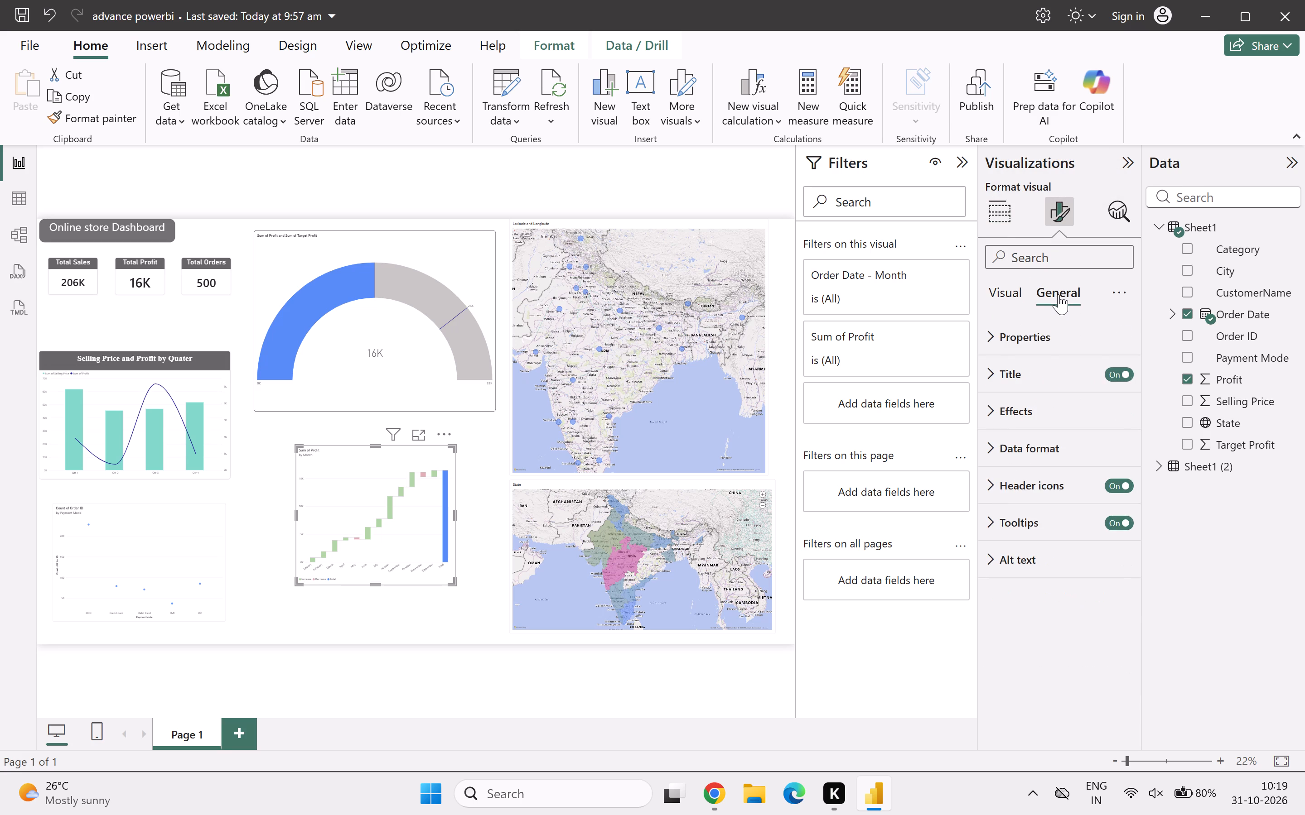
pyautogui.click(1044, 413)
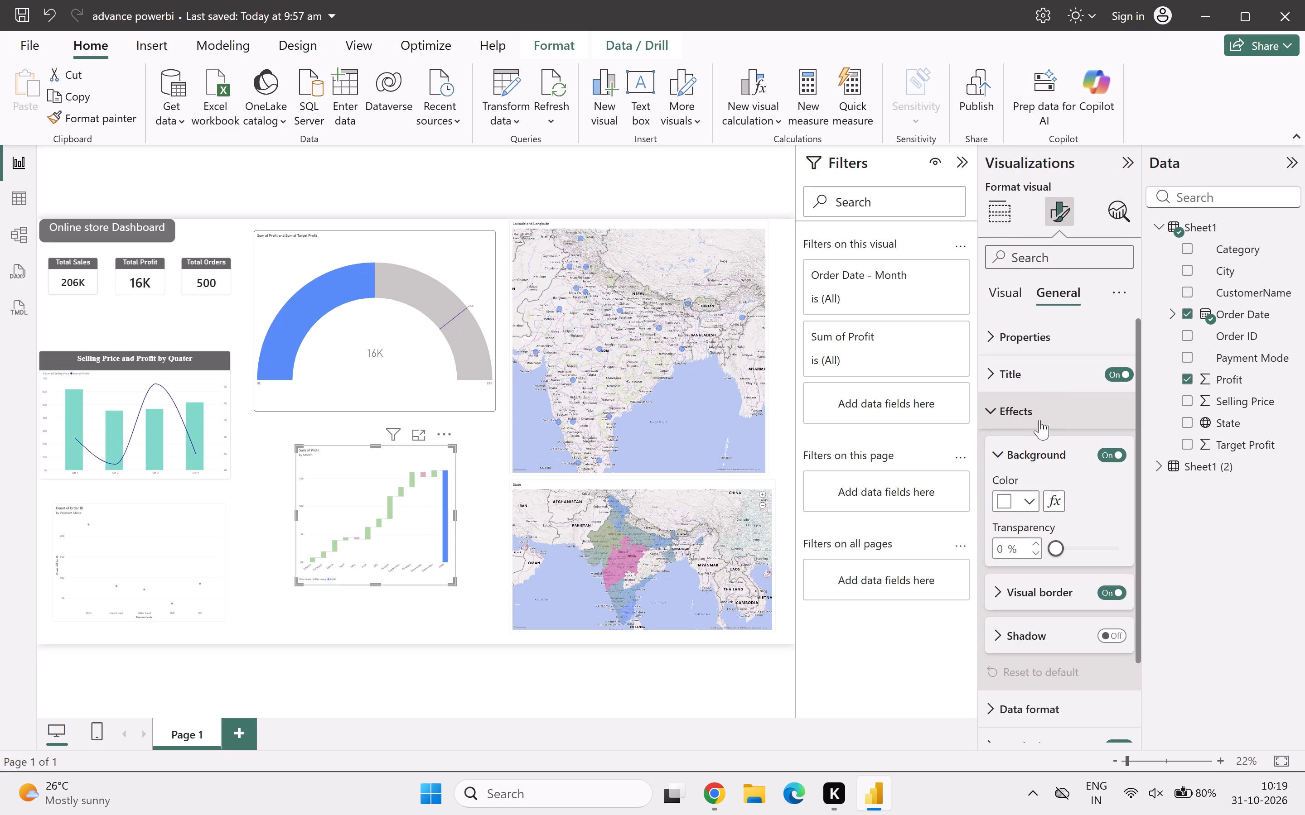
pyautogui.click(1037, 594)
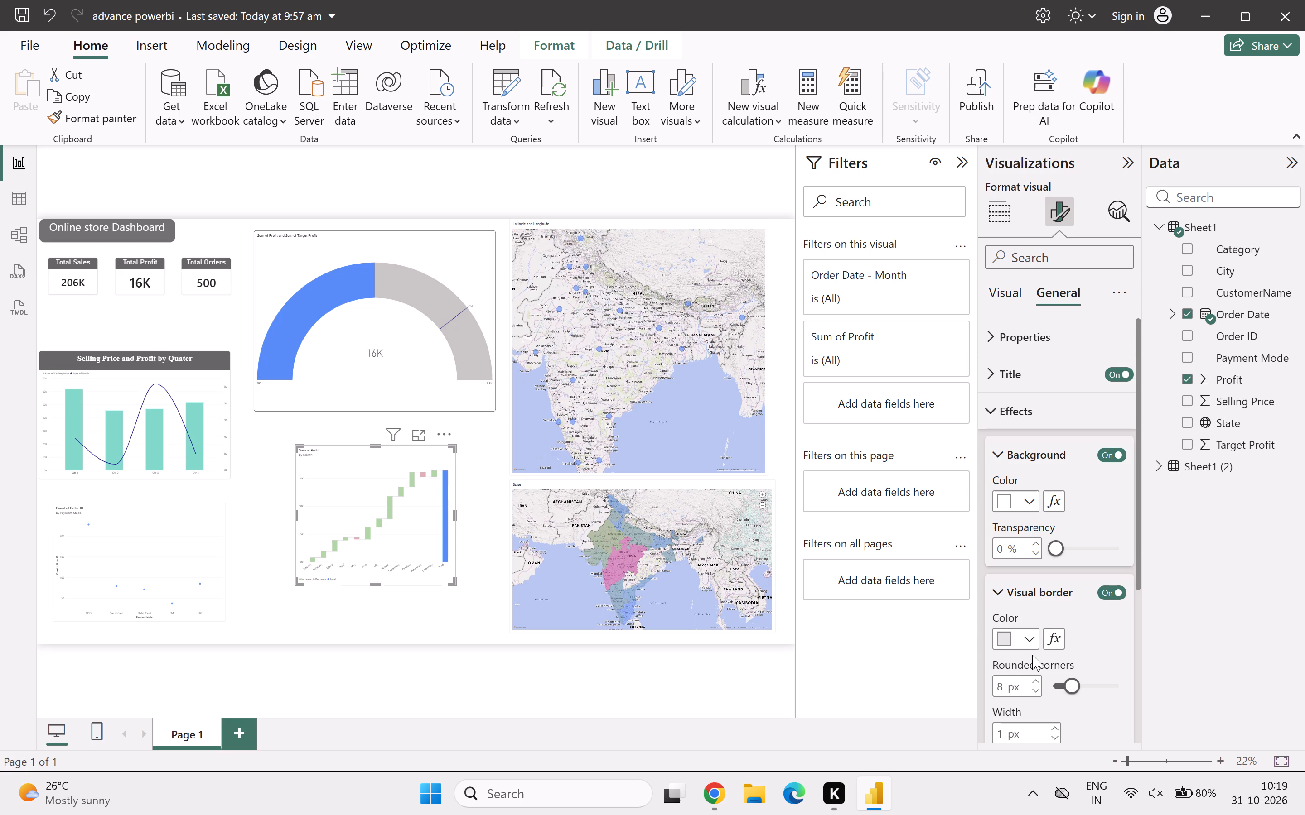
pyautogui.click(1024, 643)
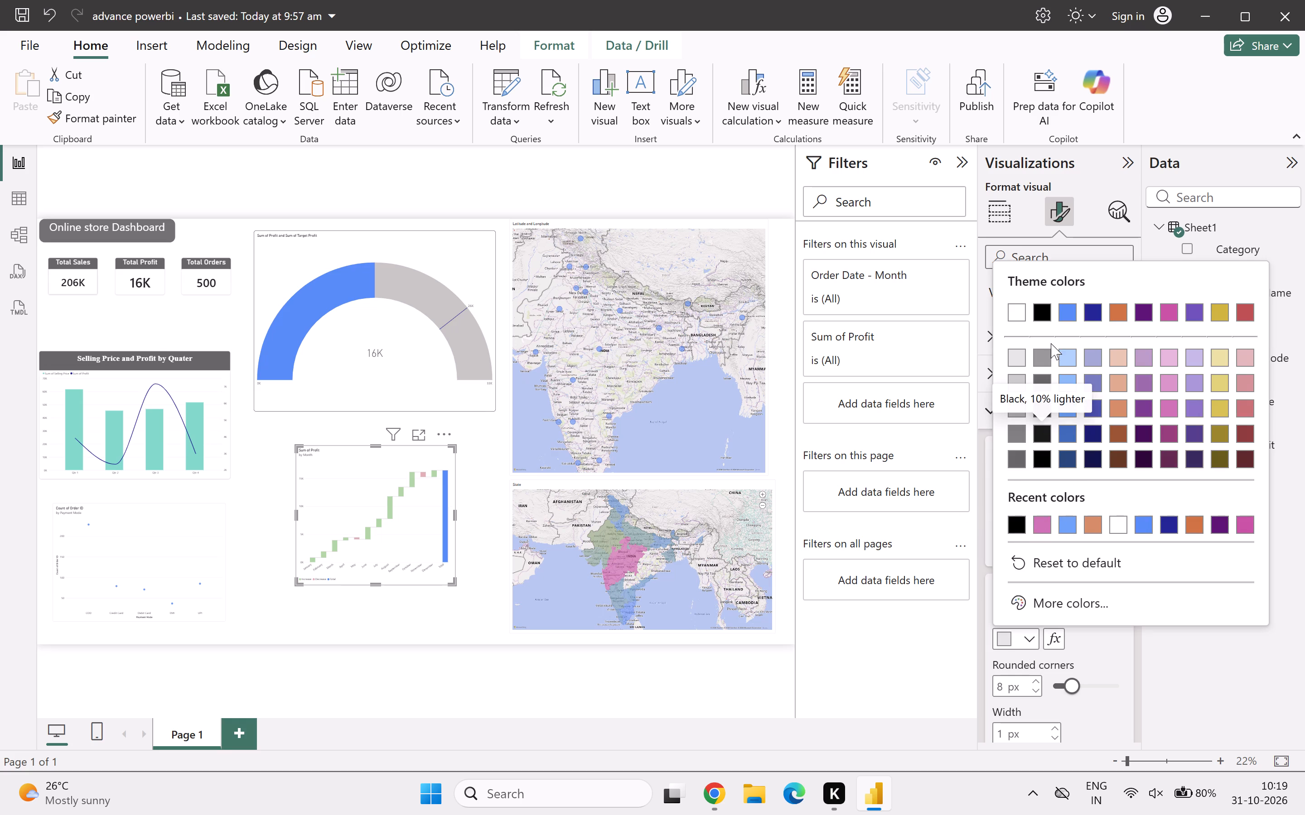
pyautogui.click(1036, 314)
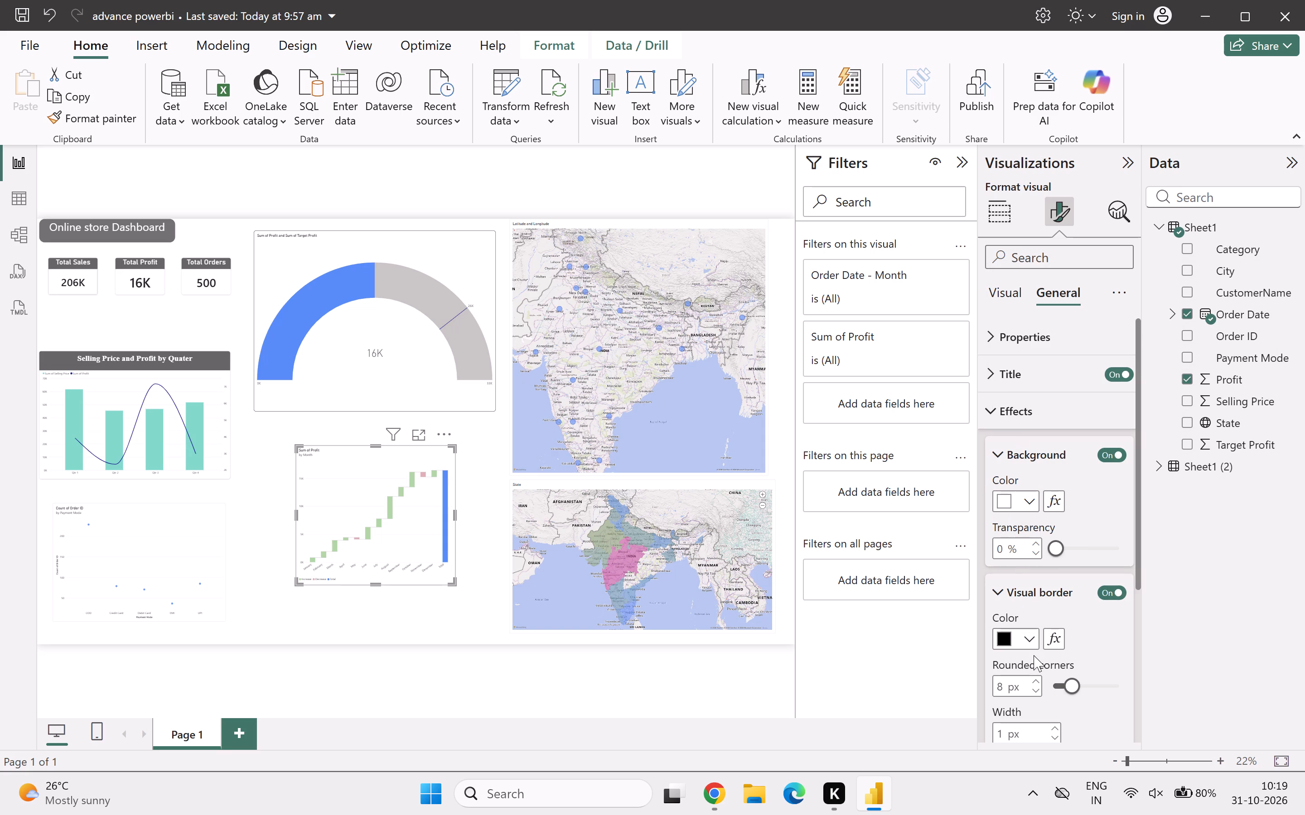
pyautogui.click(1078, 689)
pyautogui.press('Right')
pyautogui.press('Right')
pyautogui.press('Right')
pyautogui.press('Right')
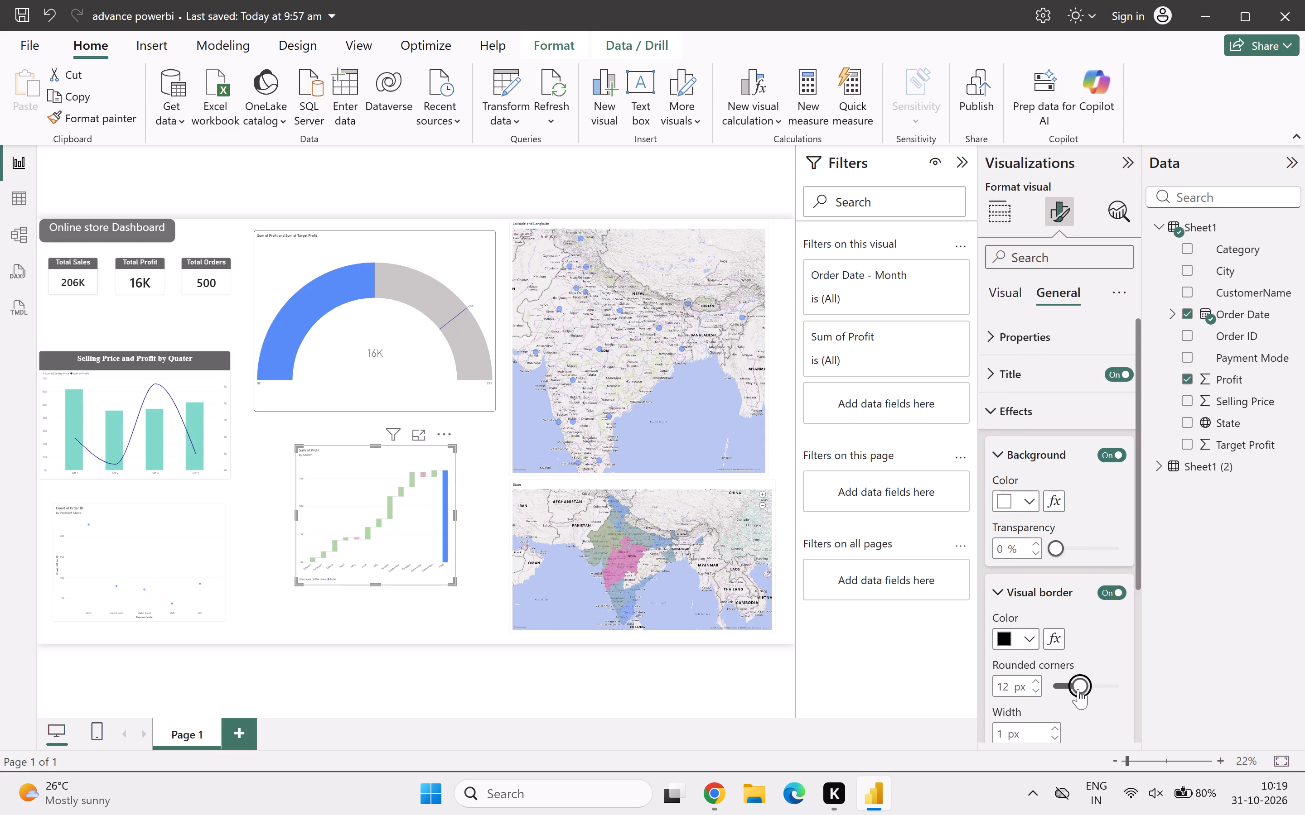
# Turn on the shadow effect for the waterfall chart and deselect it.
pyautogui.scroll(-2, 1078, 689)
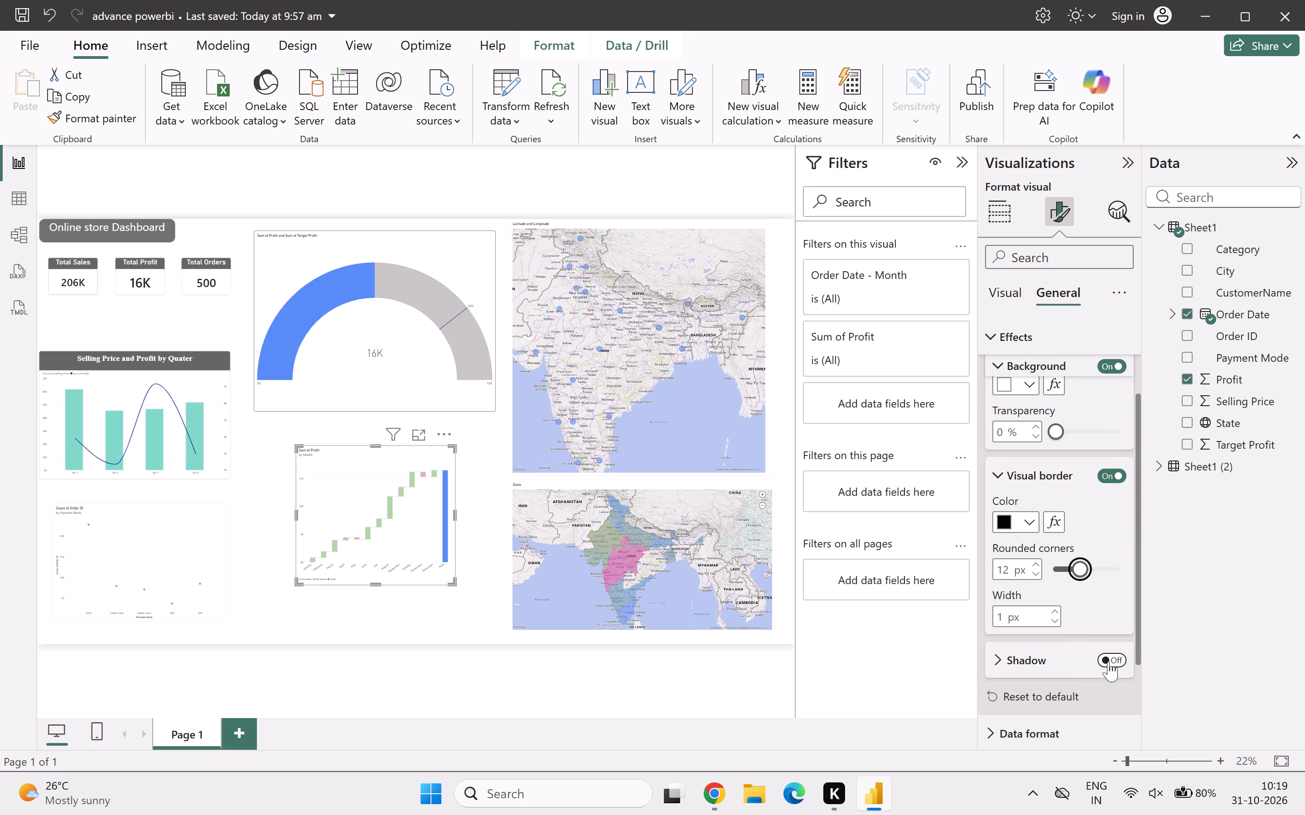
pyautogui.click(1108, 662)
pyautogui.scroll(1, 1075, 545)
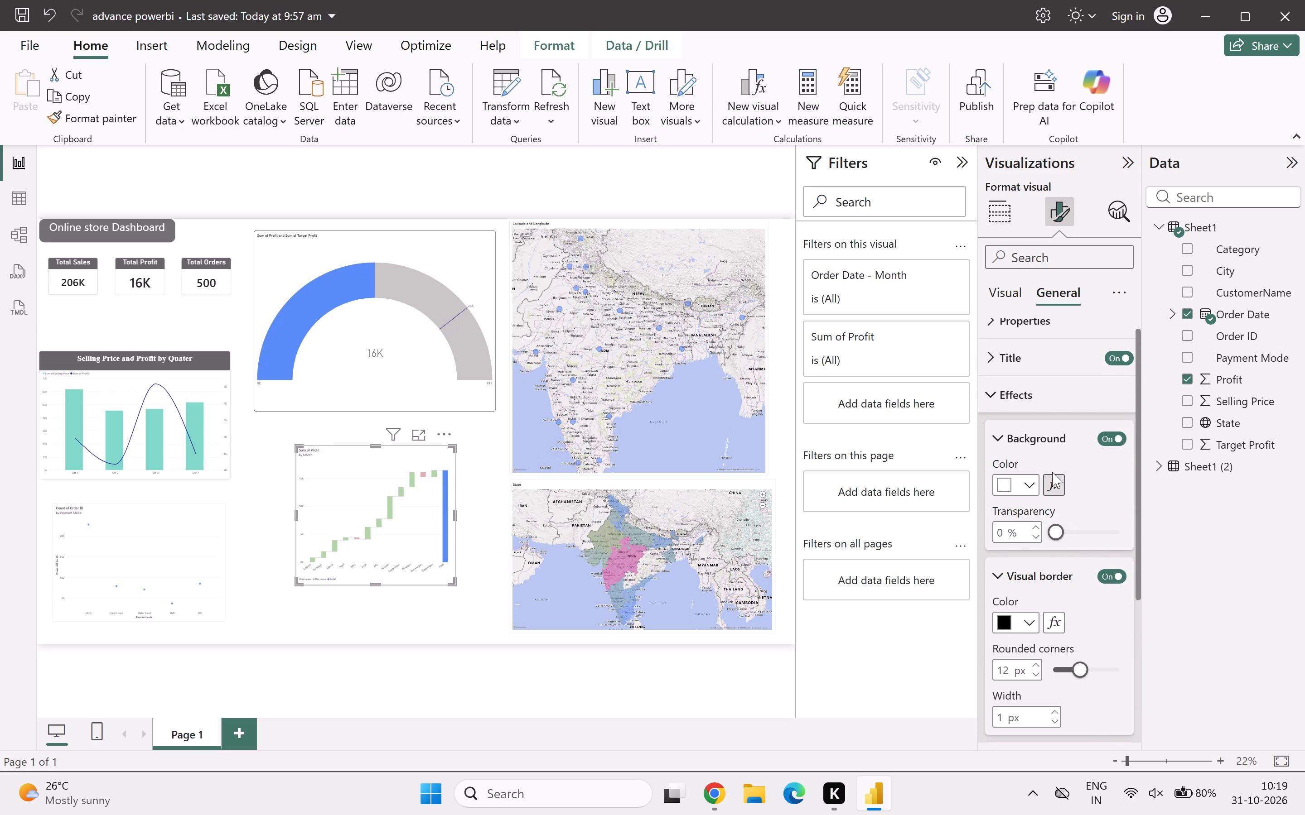
pyautogui.scroll(1, 1052, 472)
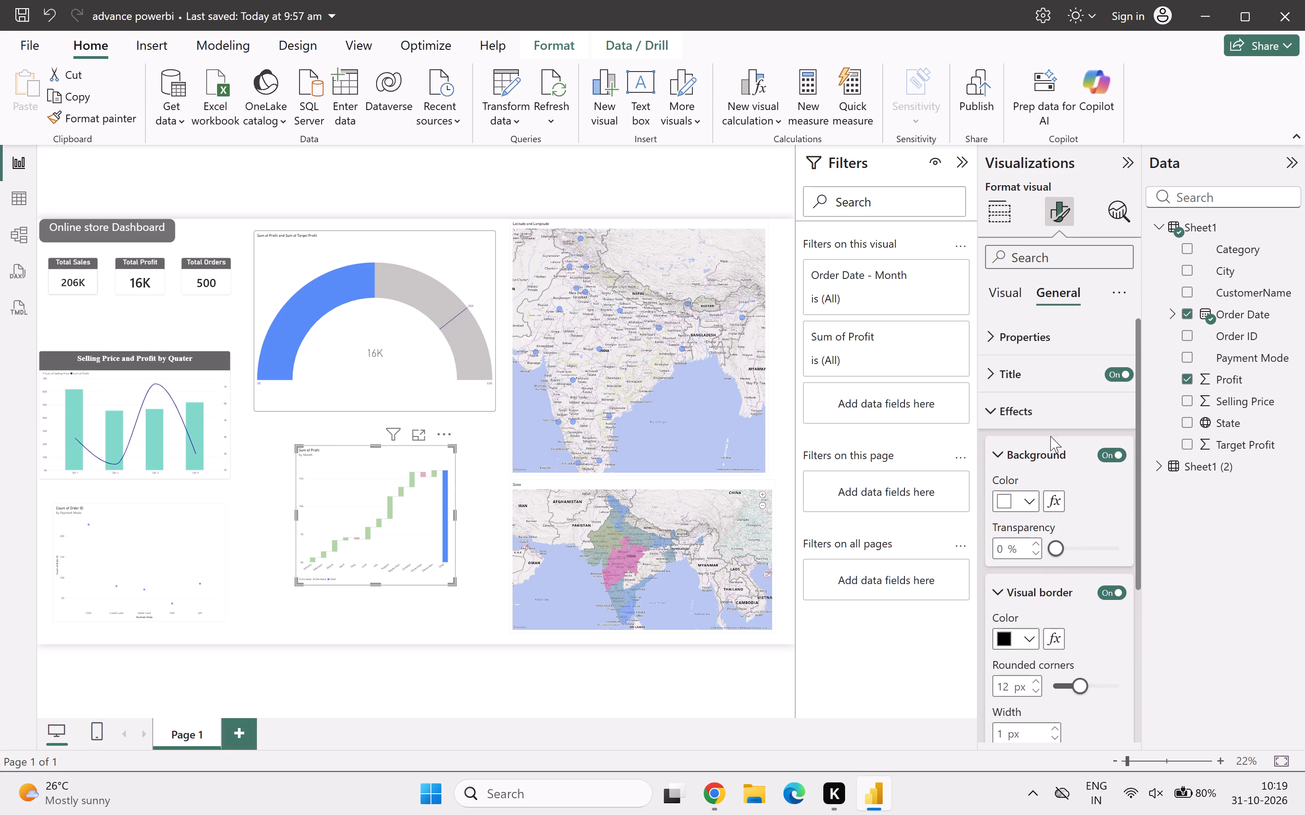
pyautogui.click(749, 686)
# Turn on the shadow effect for the scatter chart of Order ID count by Payment Mode.
pyautogui.click(191, 529)
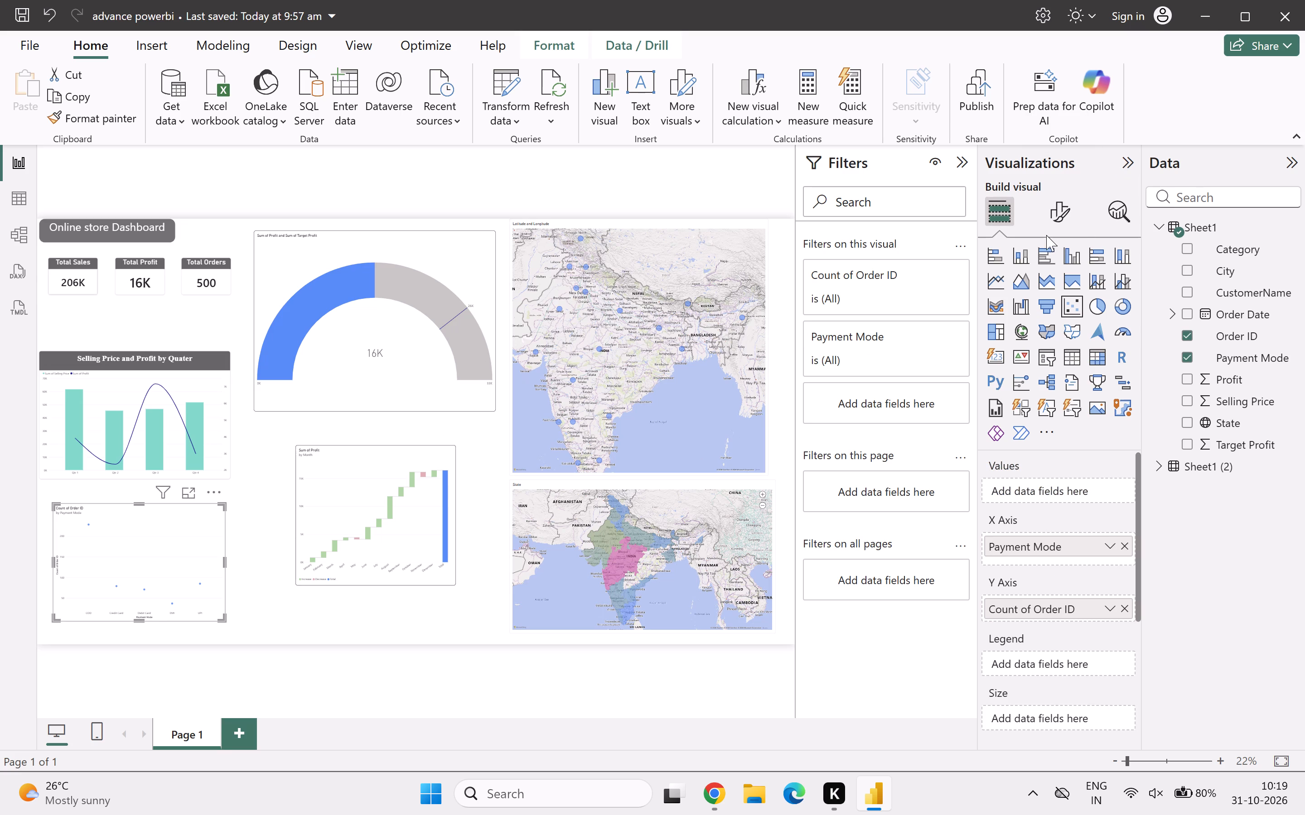
pyautogui.click(1052, 217)
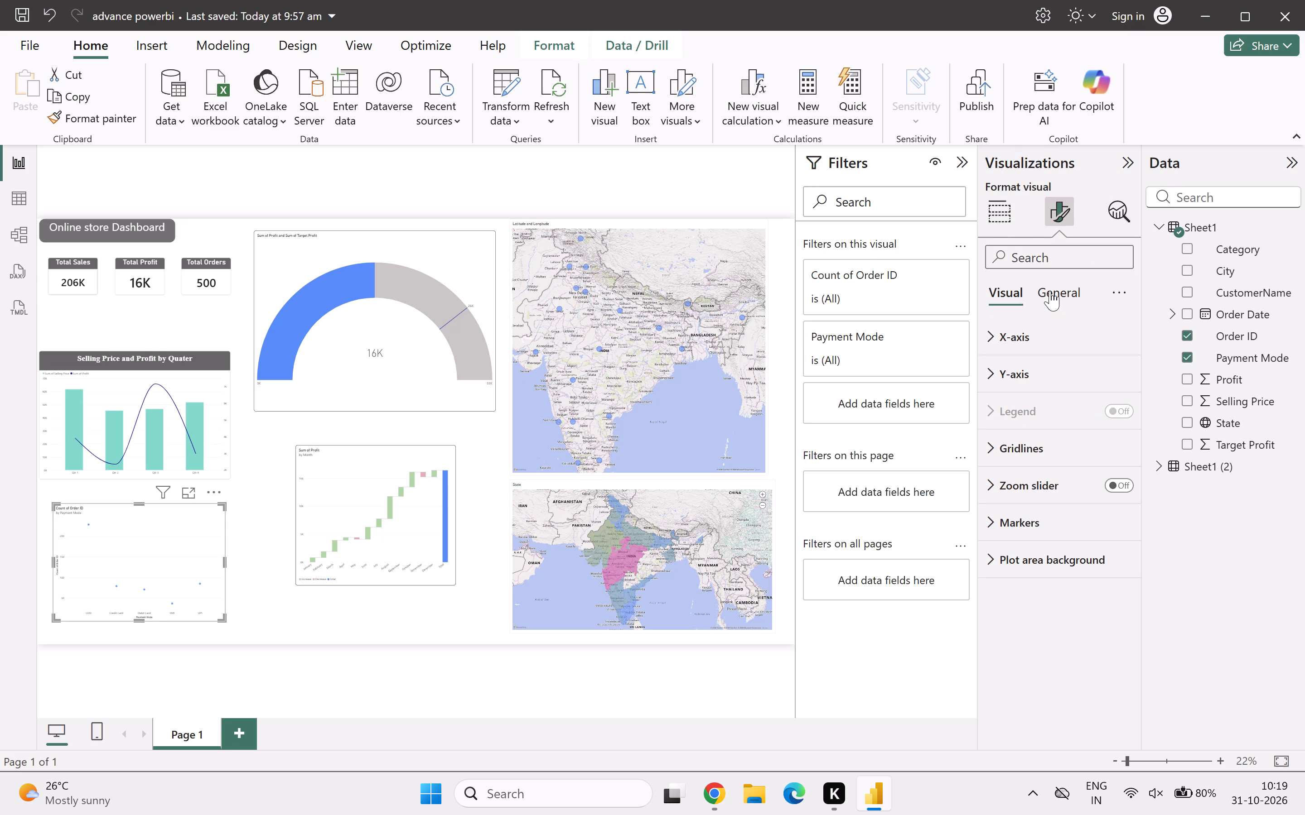
pyautogui.click(1056, 285)
pyautogui.click(1035, 408)
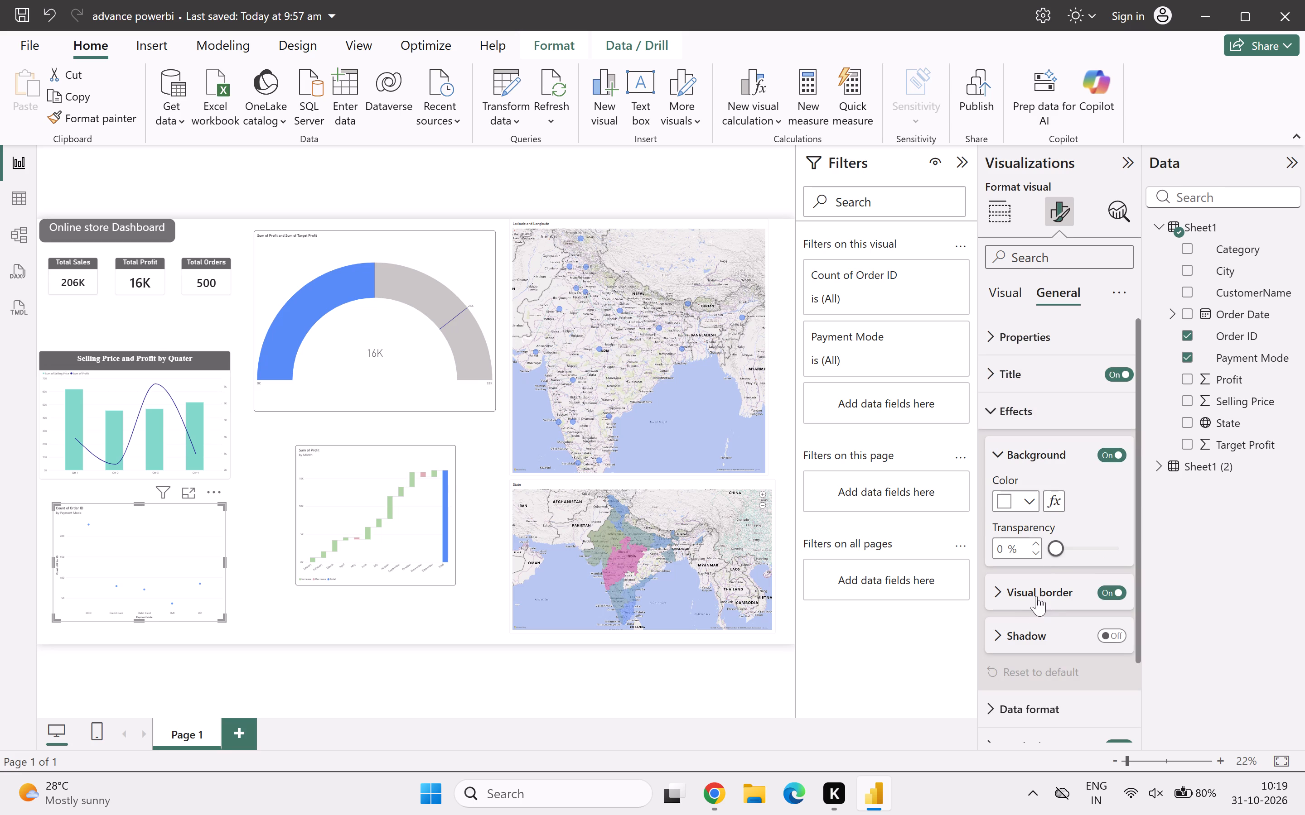
pyautogui.click(1104, 628)
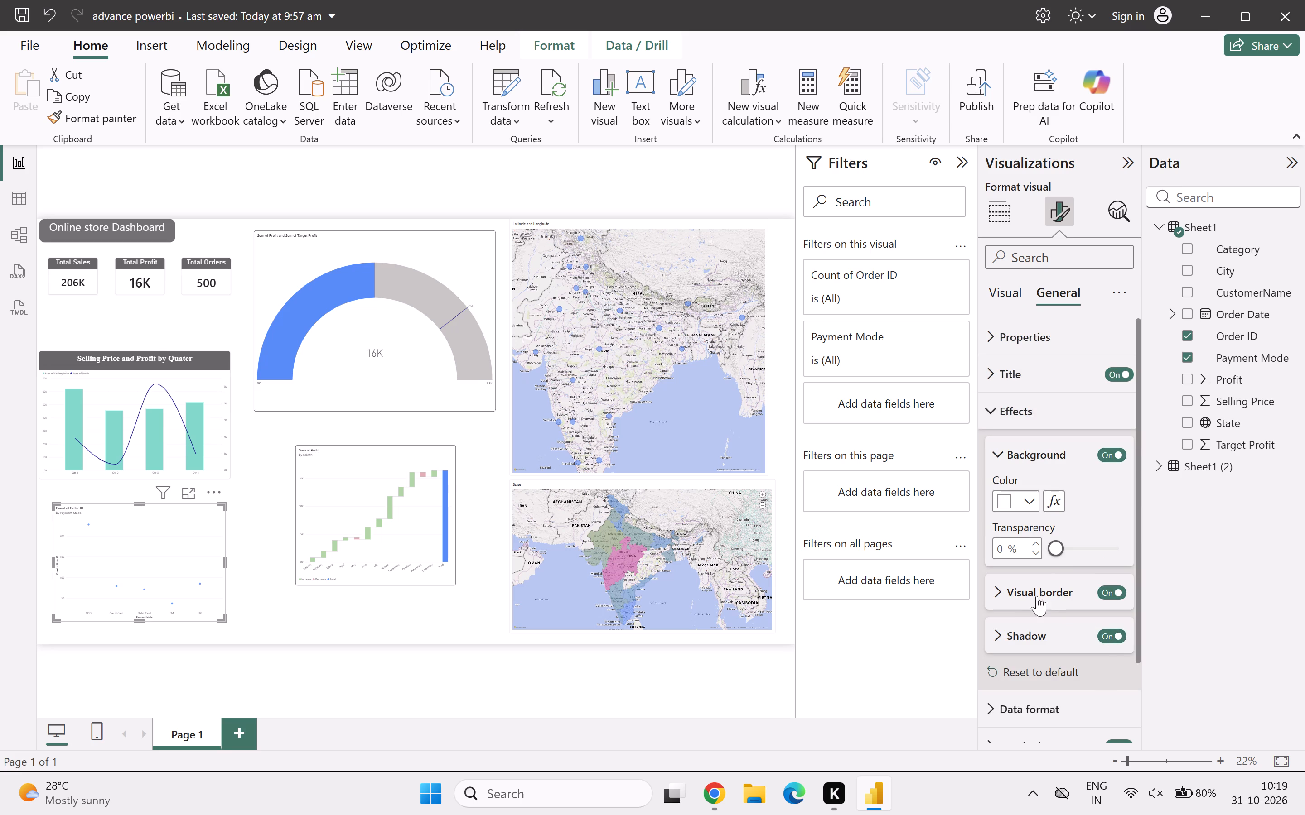
# Give the scatter chart a black visual border with 12 px rounded corners.
pyautogui.click(1029, 590)
pyautogui.click(1023, 634)
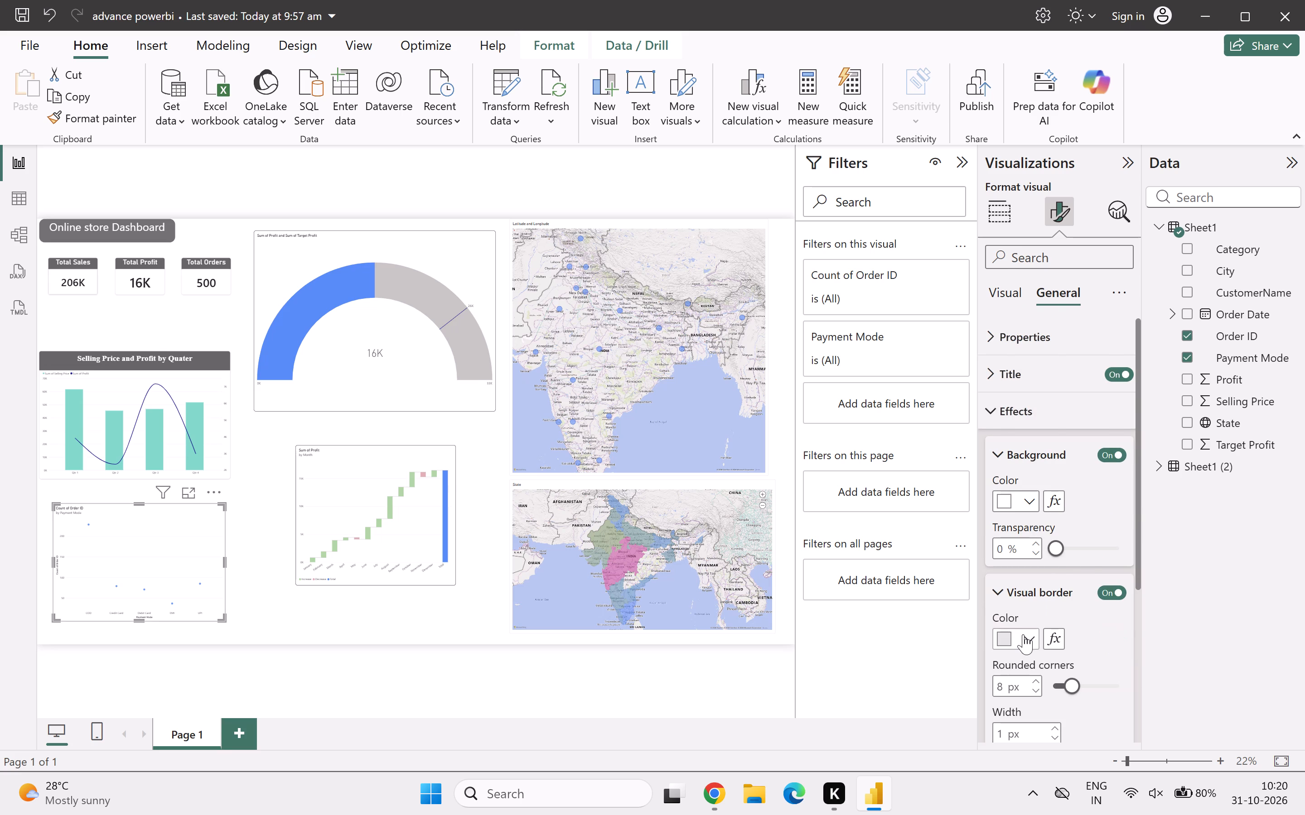
pyautogui.click(1037, 311)
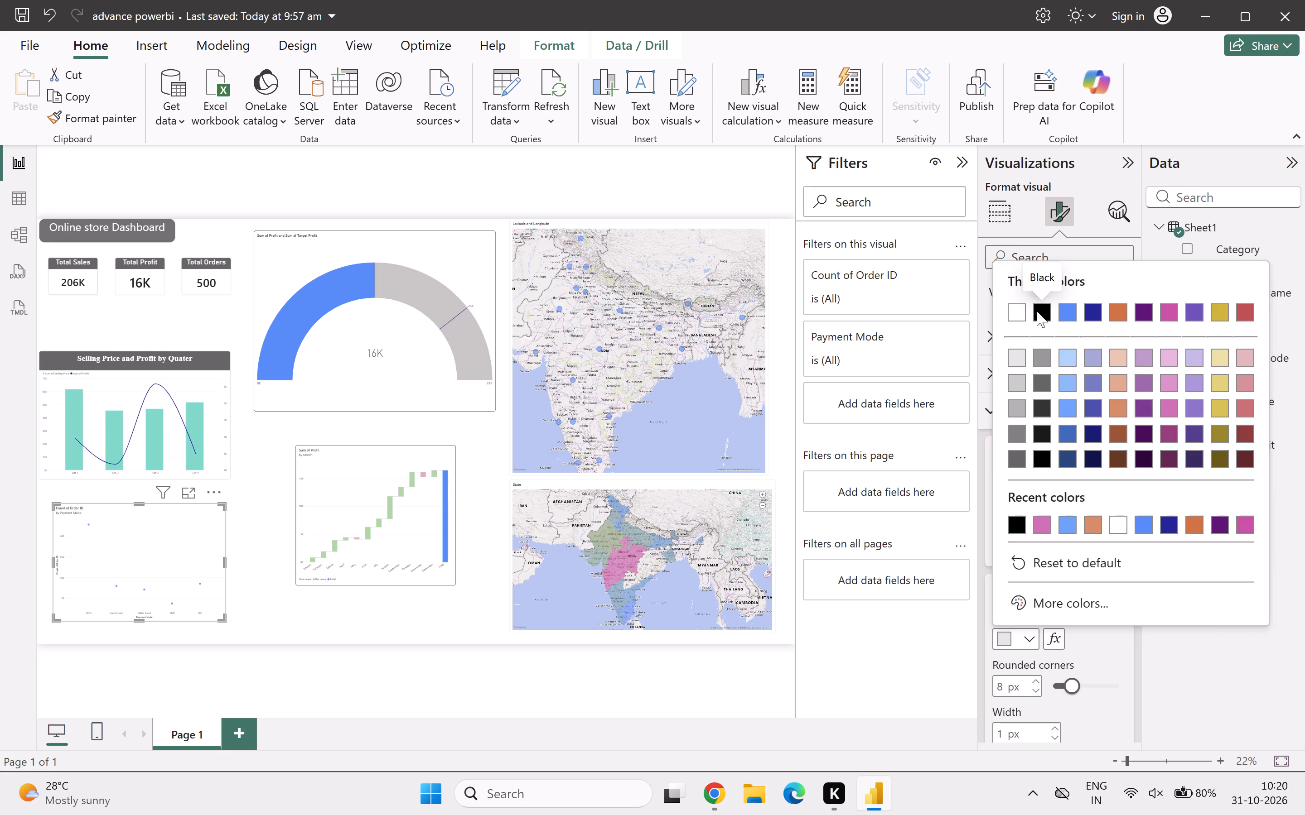
pyautogui.scroll(-1, 1078, 551)
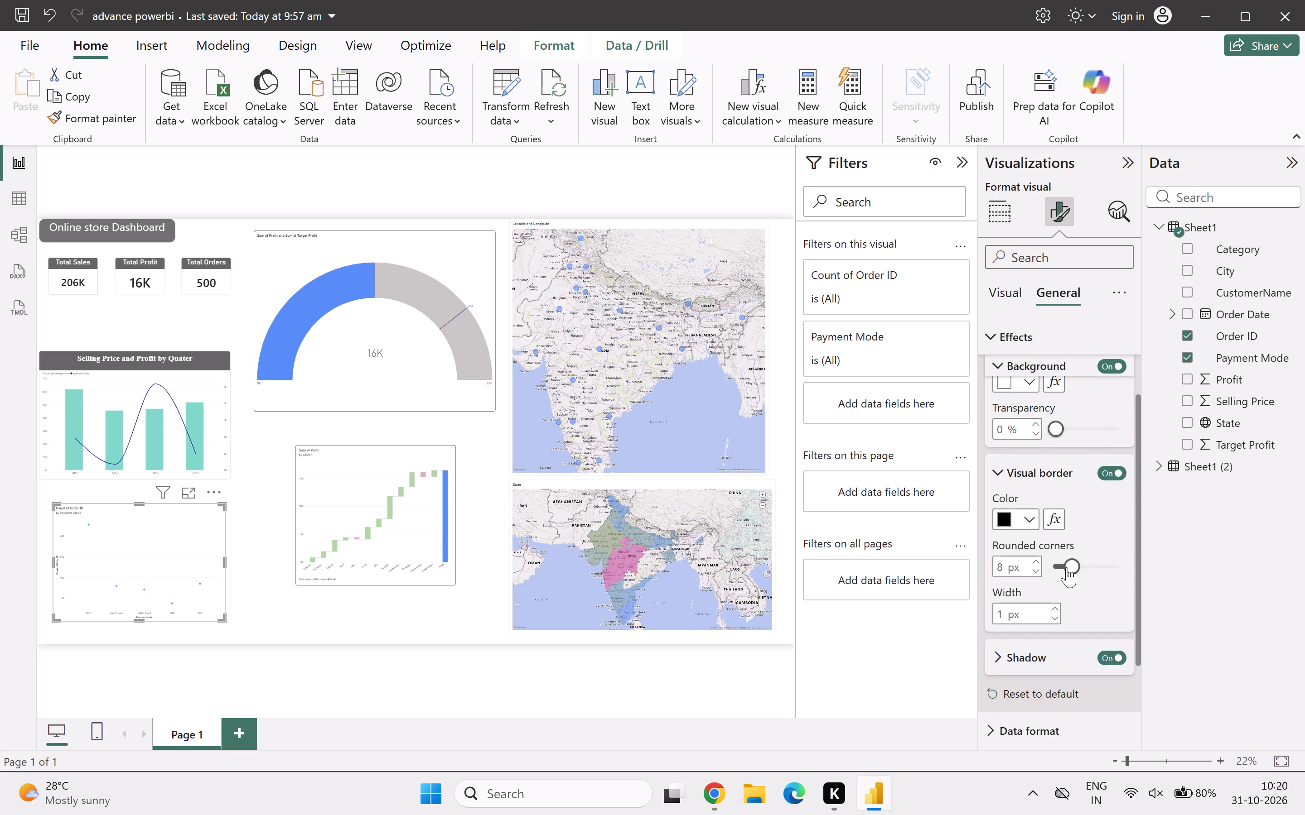
pyautogui.click(1067, 567)
pyautogui.press('Right')
pyautogui.press('Right')
pyautogui.press('Right')
pyautogui.press('Right')
pyautogui.click(623, 718)
# Set the visual border color of the Selling Price and Profit by Quater chart to black.
pyautogui.click(173, 418)
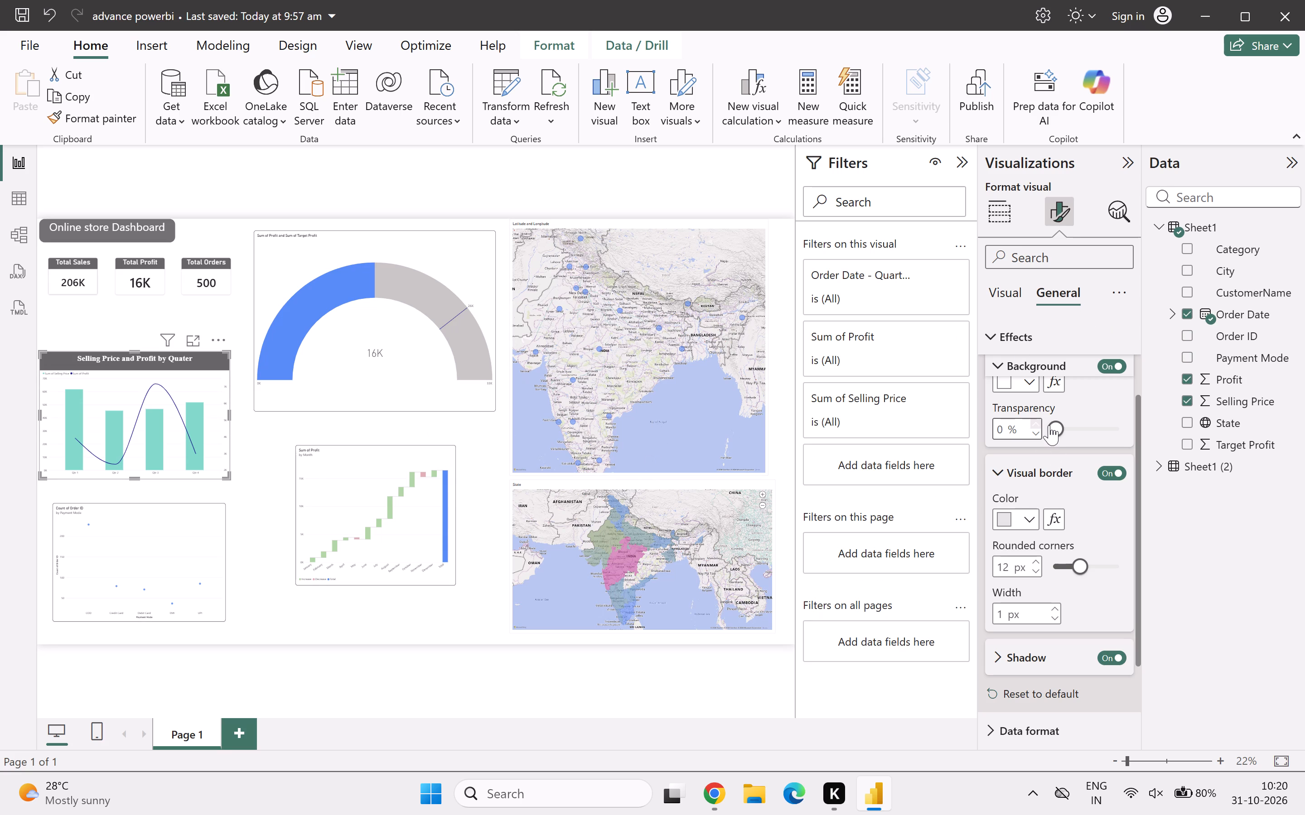
pyautogui.scroll(1, 1043, 418)
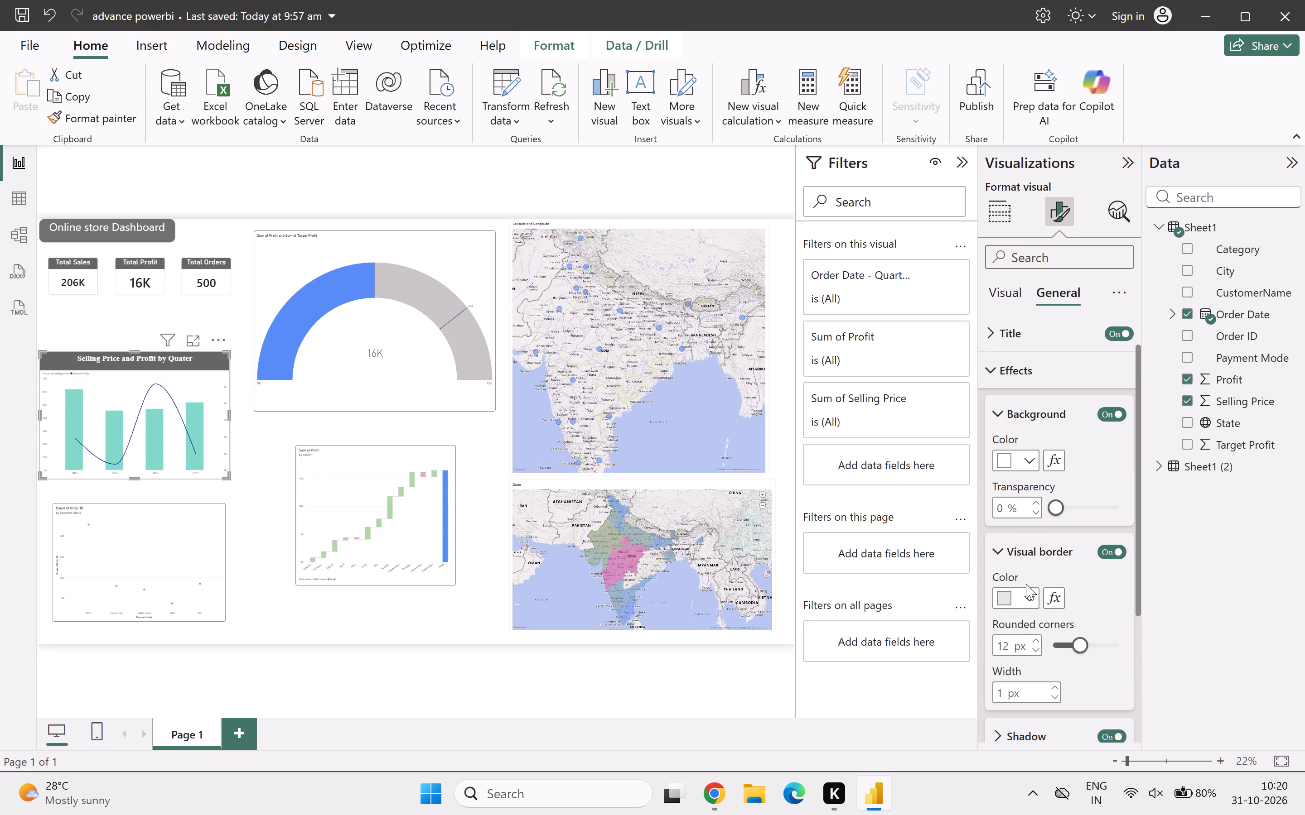
pyautogui.click(1029, 594)
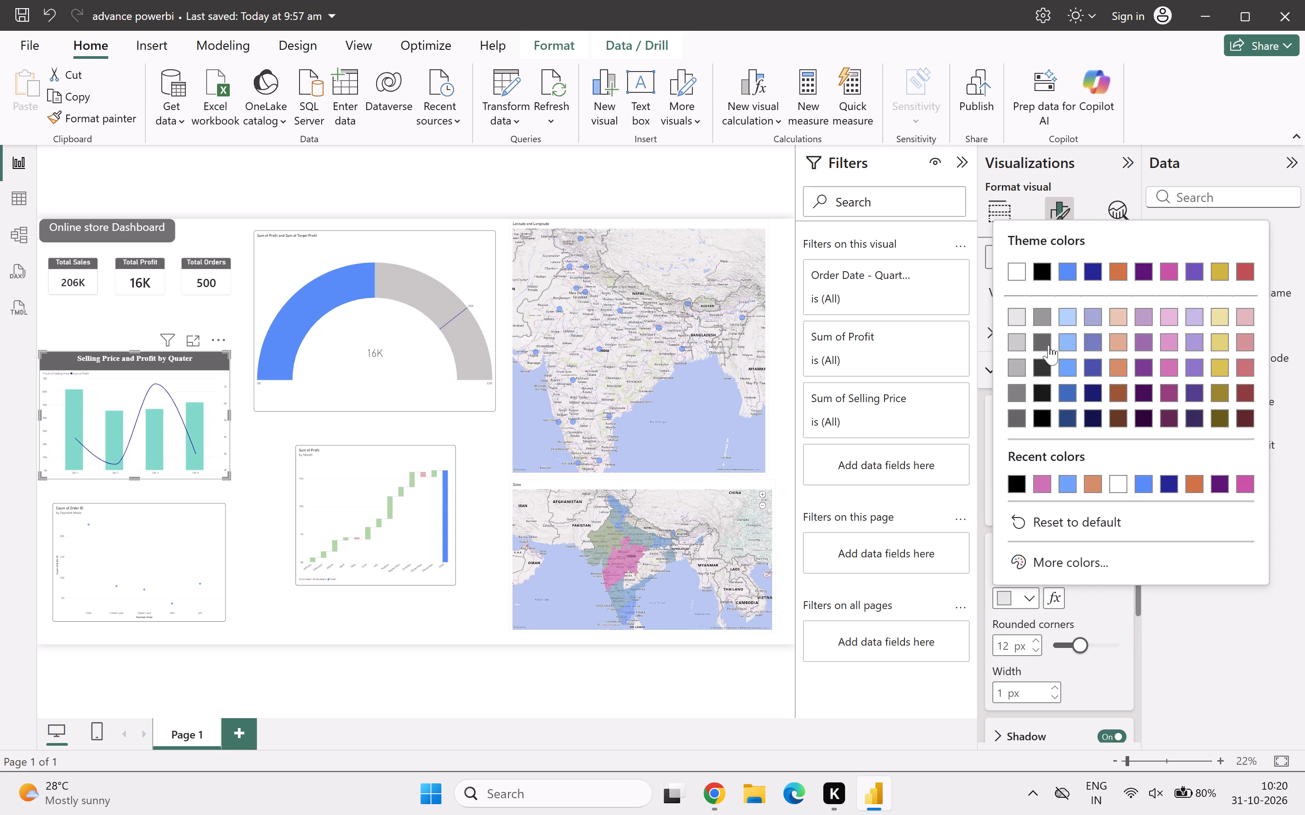
pyautogui.click(1035, 264)
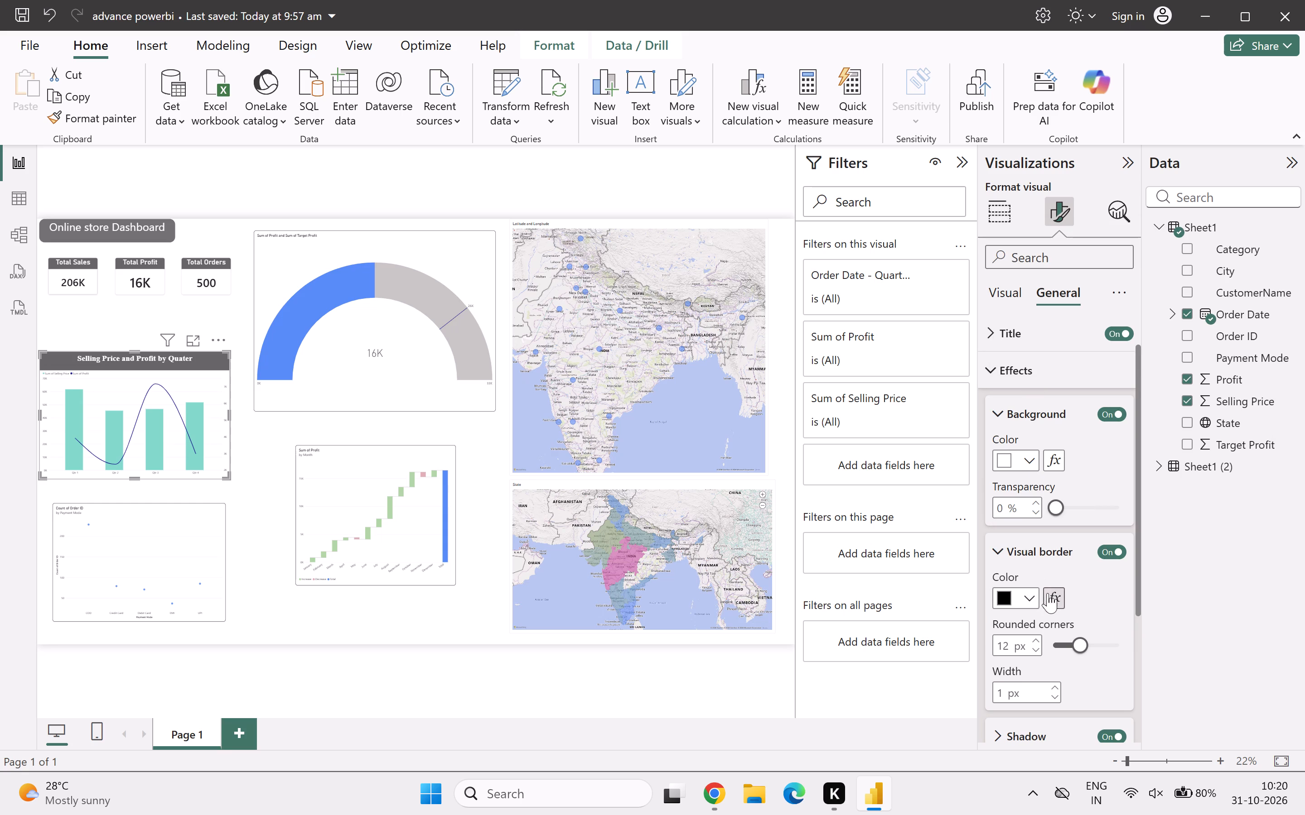
# Set the visual border color of the Latitude and Longitude map to black.
pyautogui.click(699, 374)
pyautogui.click(1034, 592)
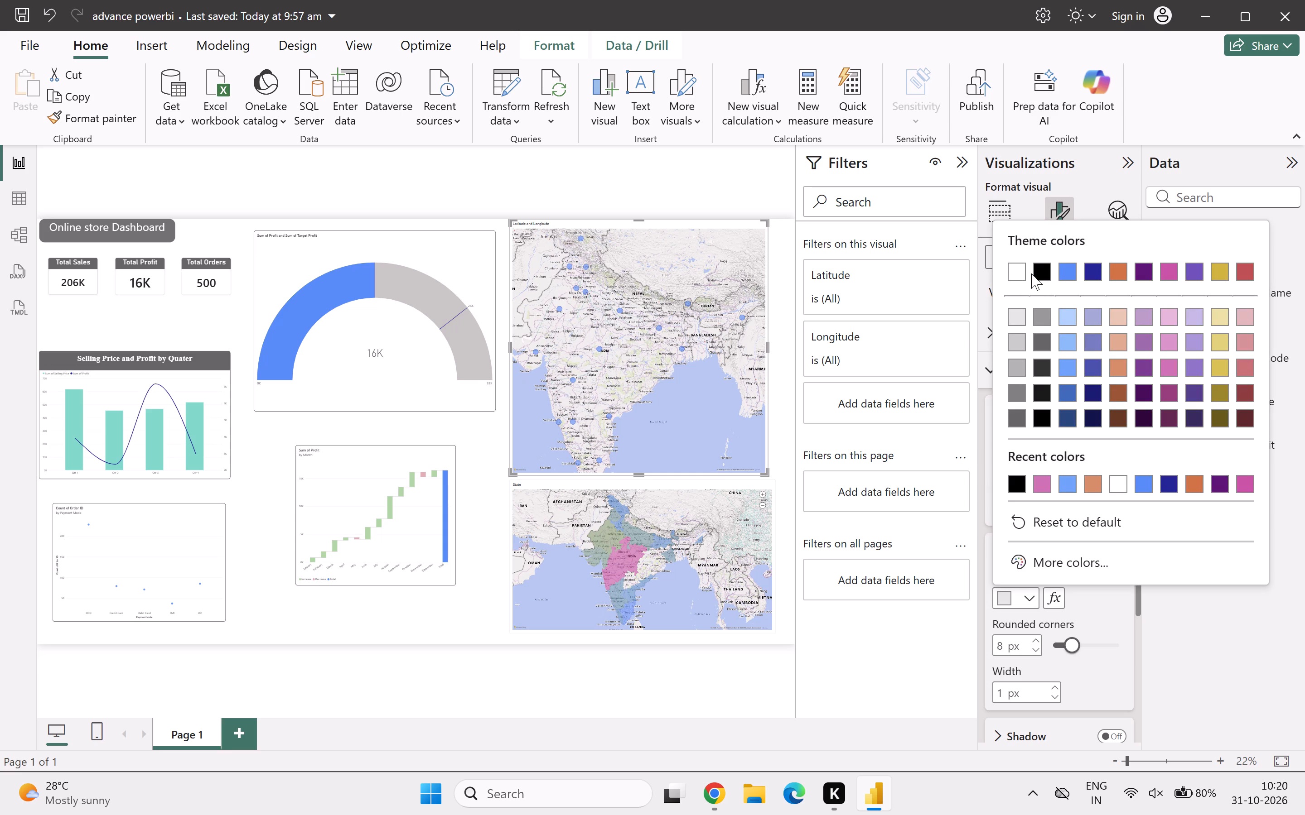
pyautogui.moveTo(1030, 273); pyautogui.dragTo(1049, 269)
pyautogui.click(1049, 269)
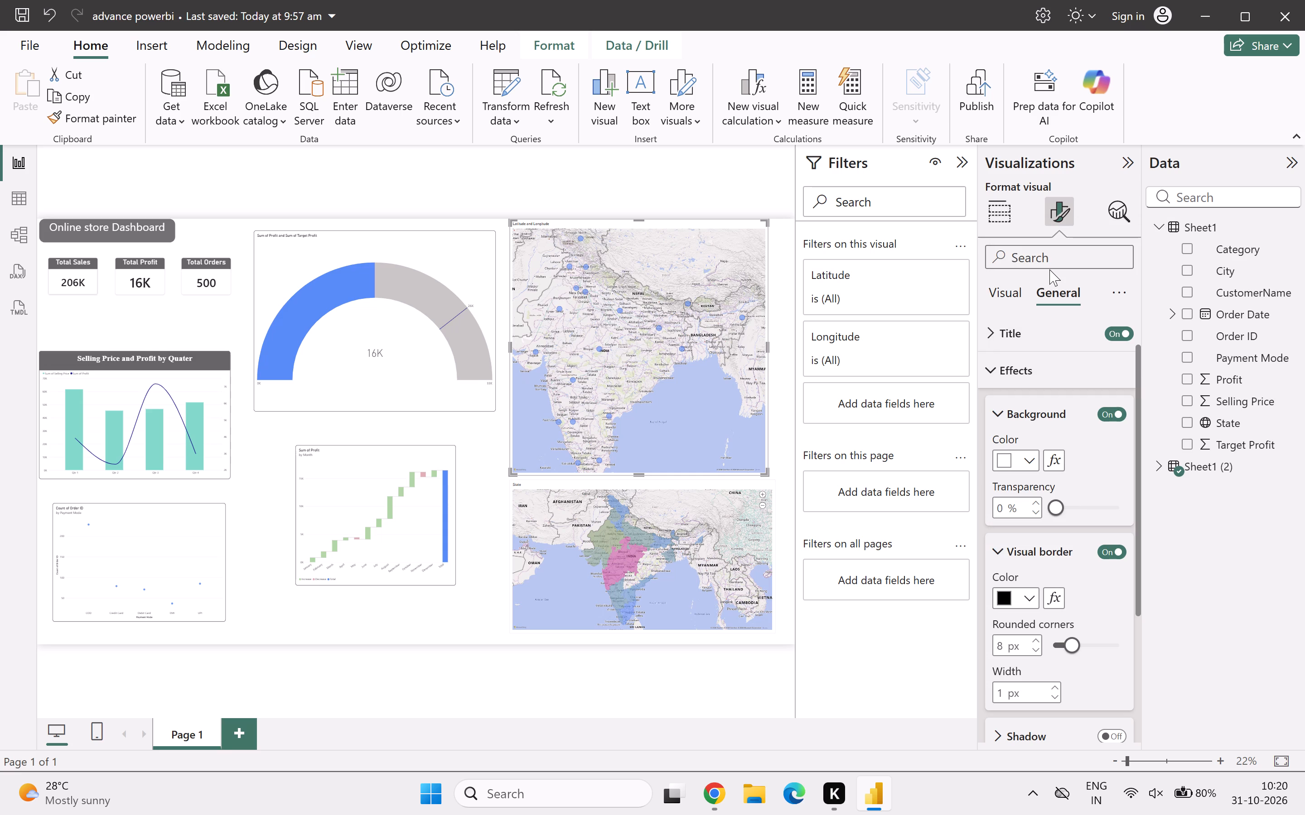
# Give the State filled map a black visual border with 12 px rounded corners.
pyautogui.click(739, 521)
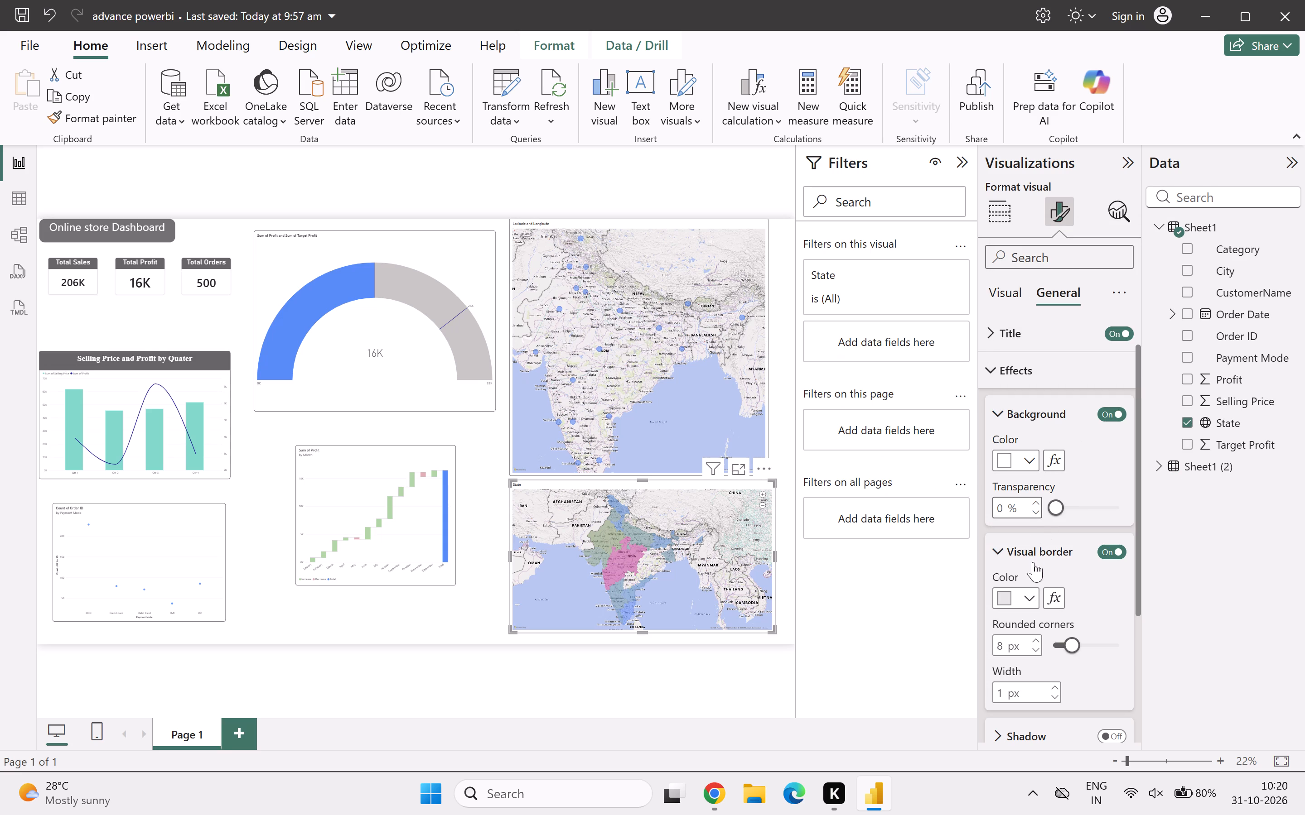
pyautogui.click(1030, 590)
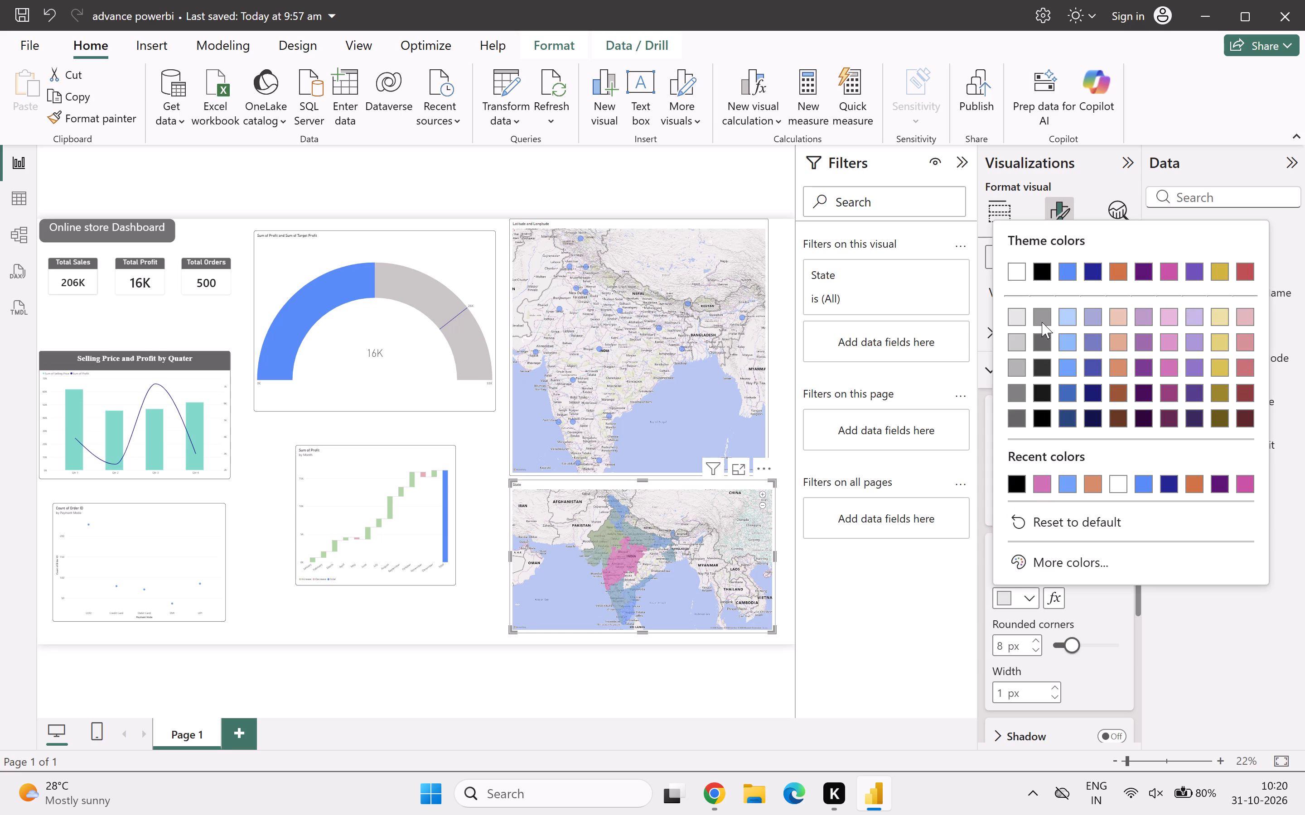
pyautogui.click(1045, 267)
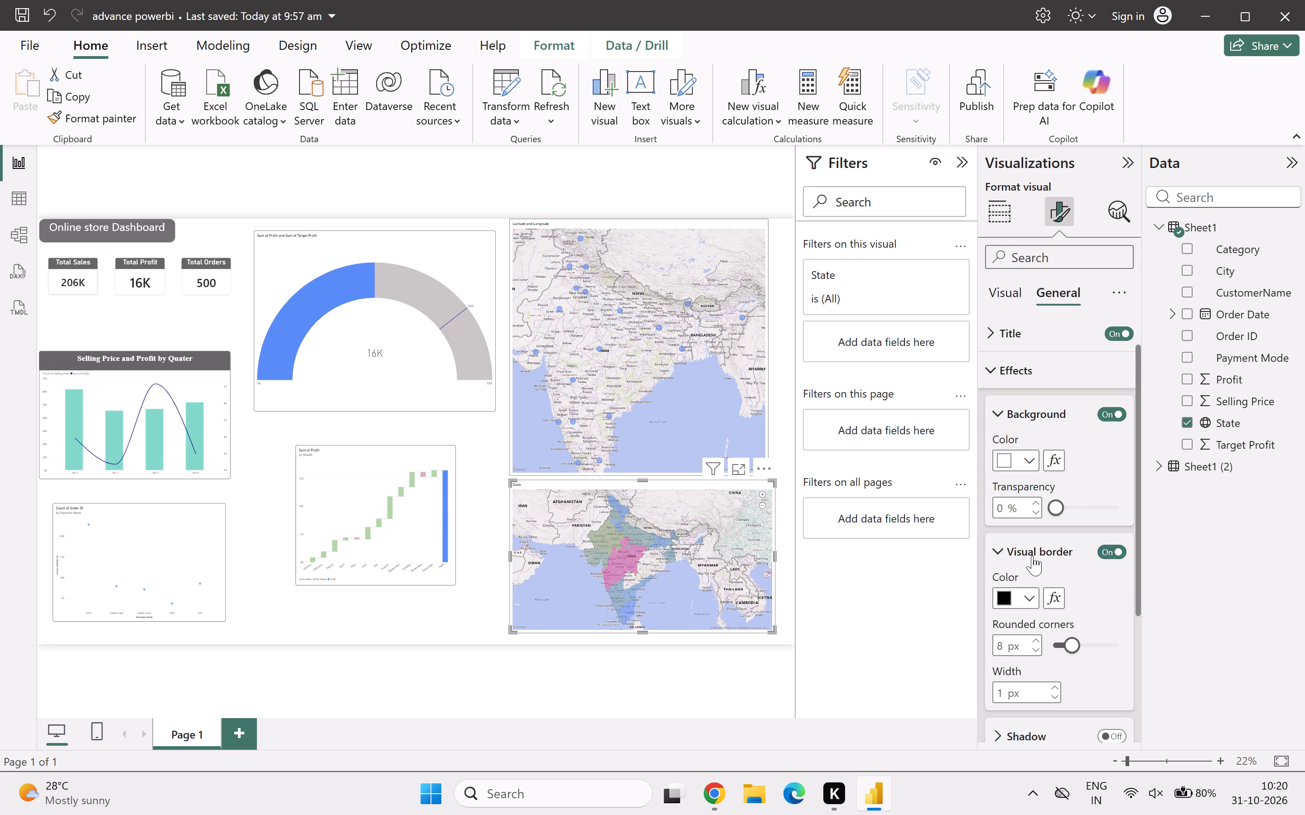
pyautogui.press('Right')
pyautogui.click(1067, 652)
pyautogui.press('Right')
pyautogui.press('Right')
pyautogui.press('Right')
pyautogui.press('Right')
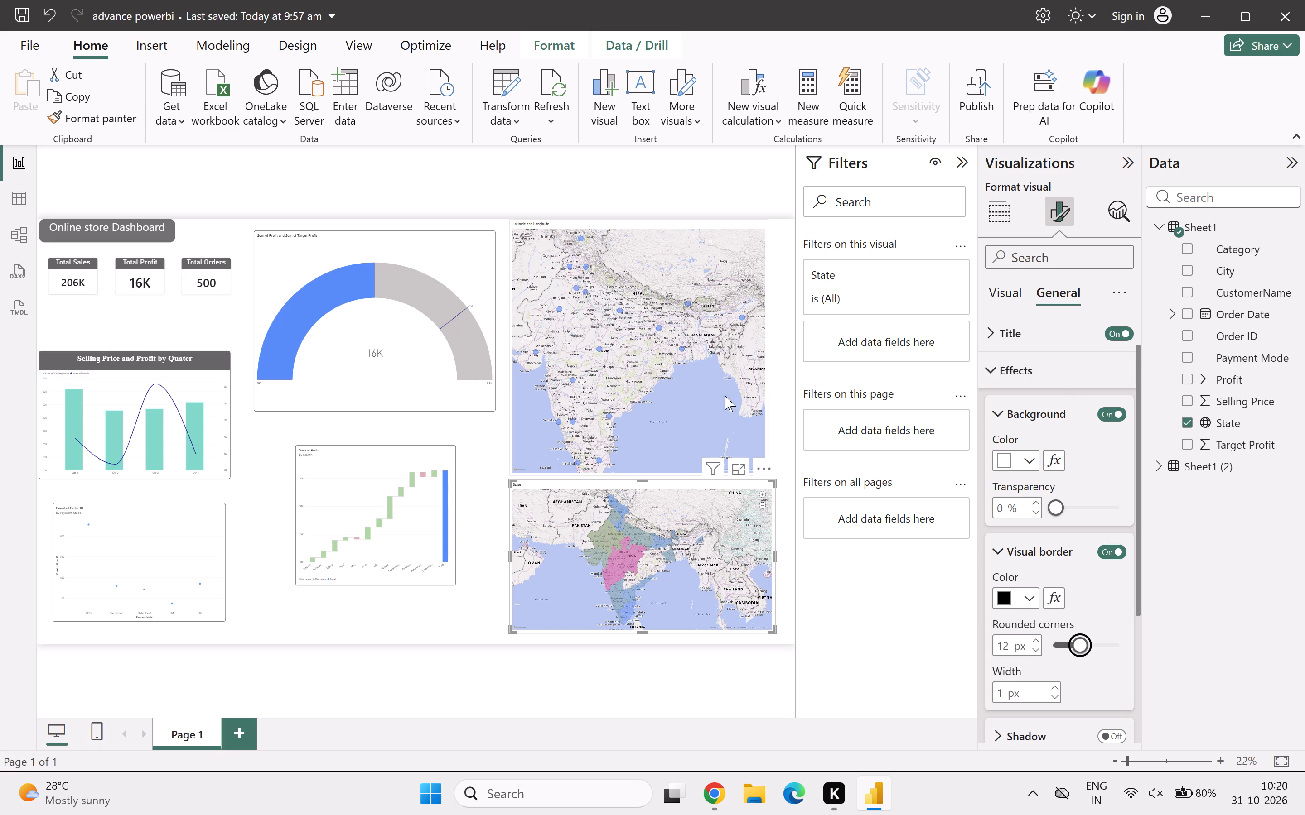
# Set the rounded corners of the Latitude and Longitude map's border to 12 px.
pyautogui.click(705, 398)
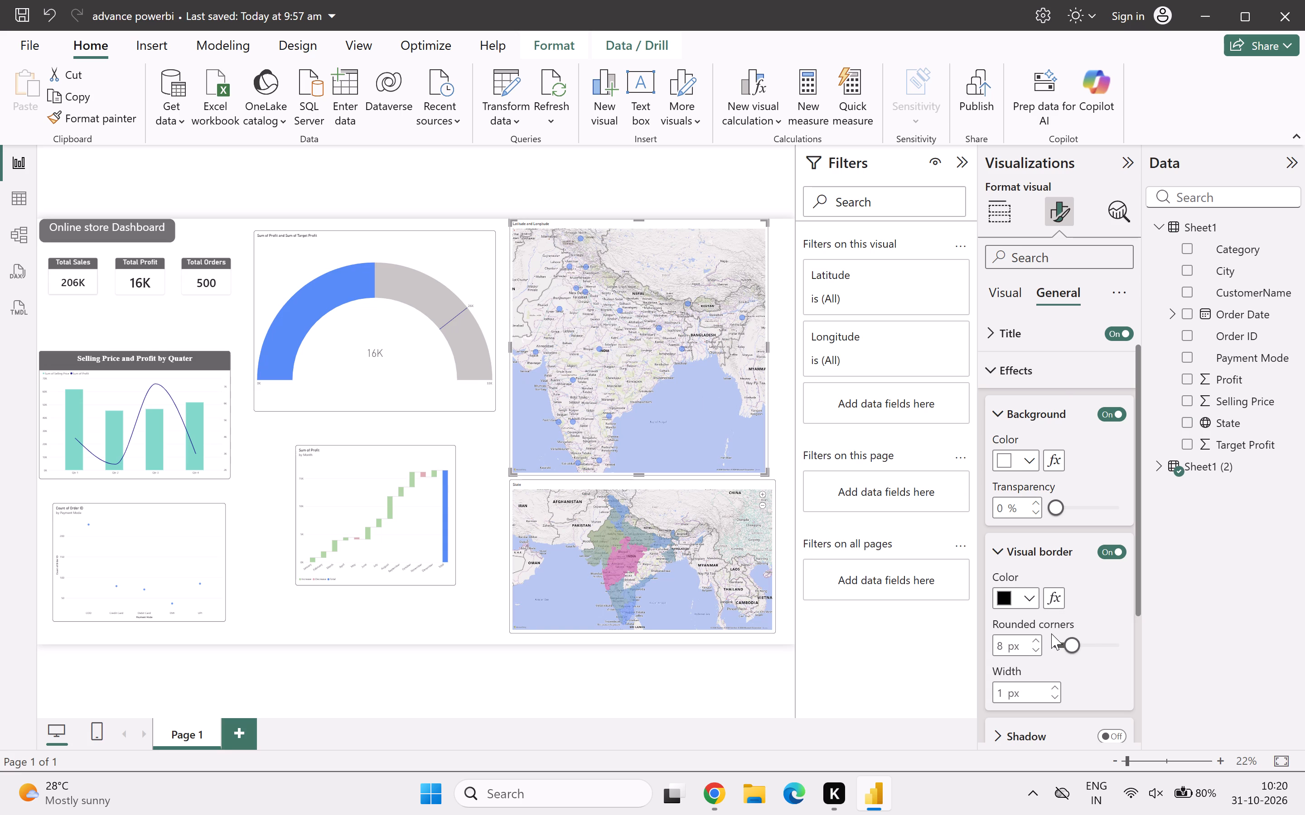
pyautogui.press('Right')
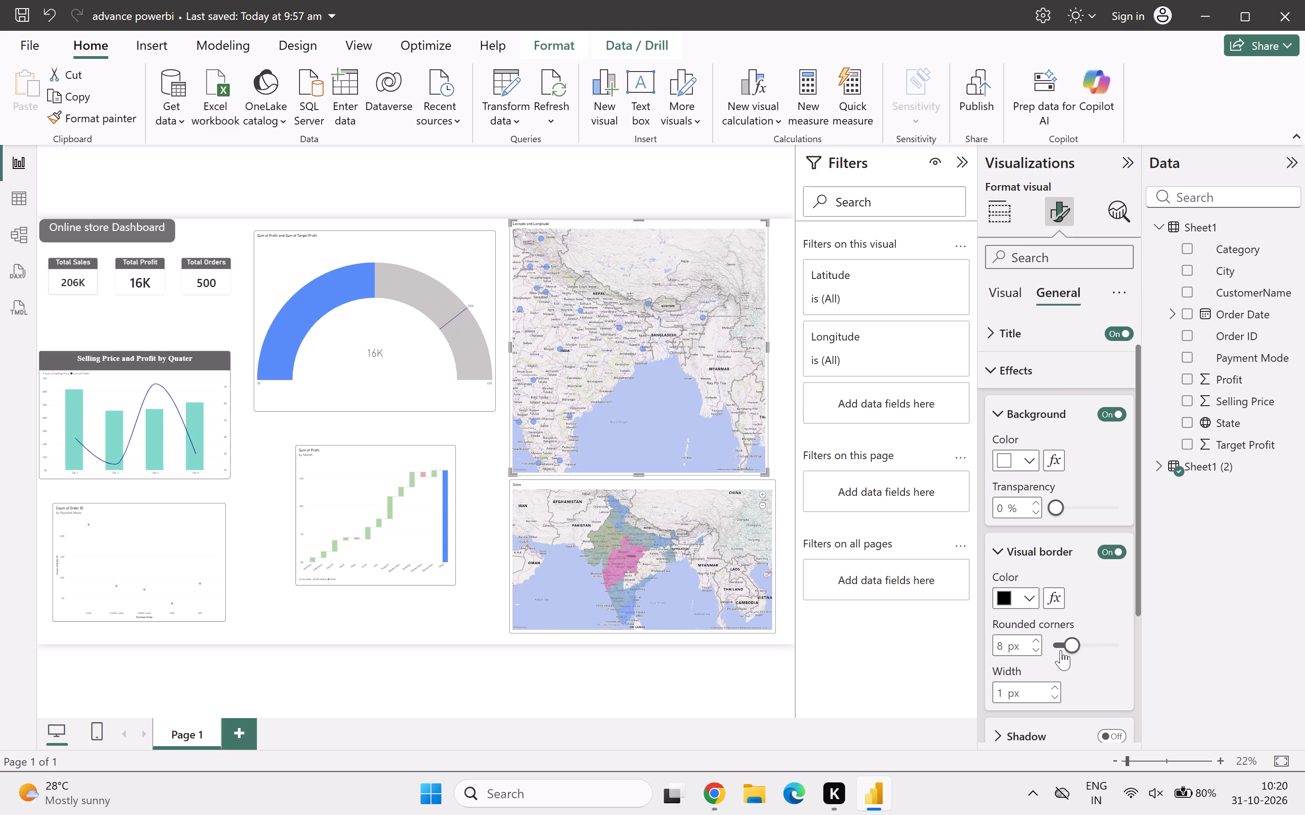
pyautogui.click(1061, 650)
pyautogui.press('Right')
pyautogui.press('Right')
pyautogui.press('Right')
pyautogui.press('Right')
pyautogui.press('Right')
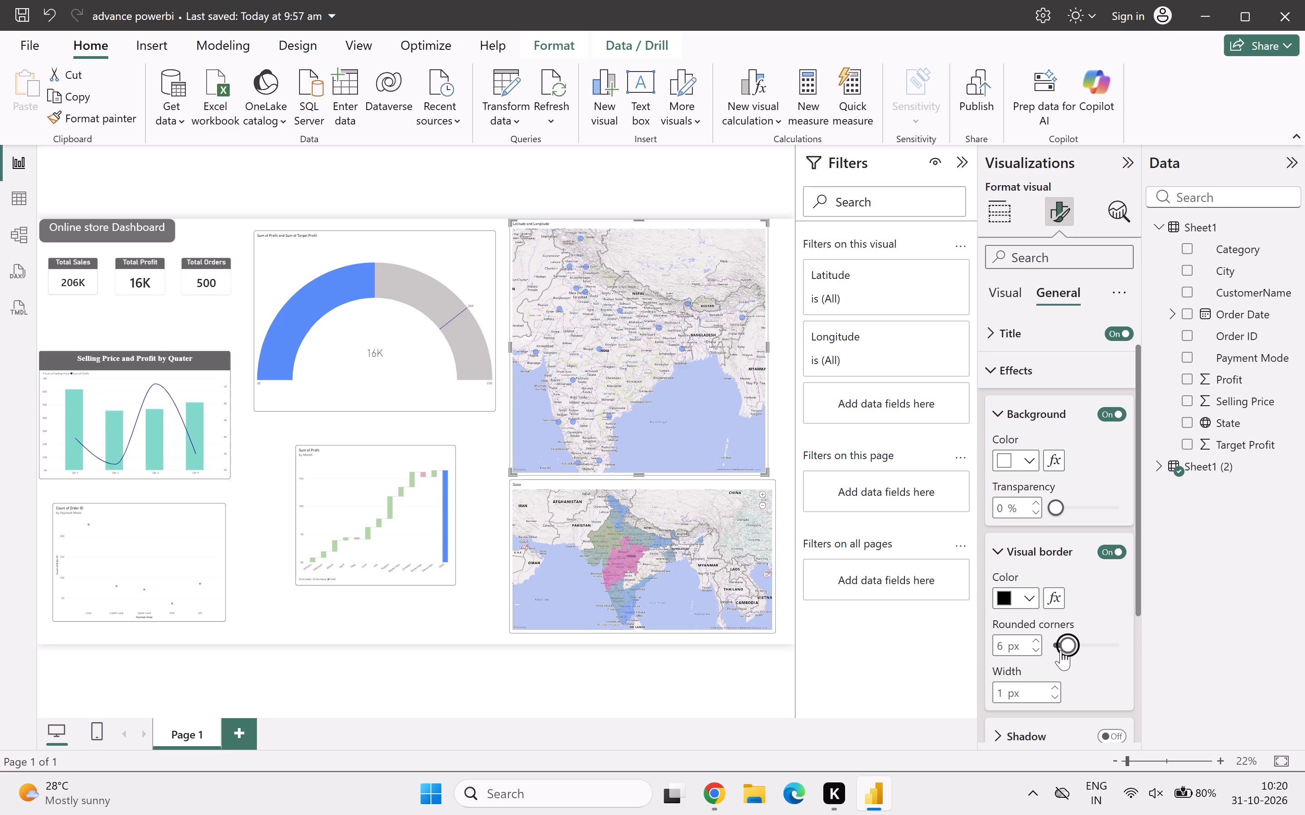
pyautogui.press('Right')
pyautogui.press('Right')
pyautogui.press('Right')
pyautogui.press('Right')
pyautogui.press('Right')
pyautogui.press('Right')
pyautogui.press('Right')
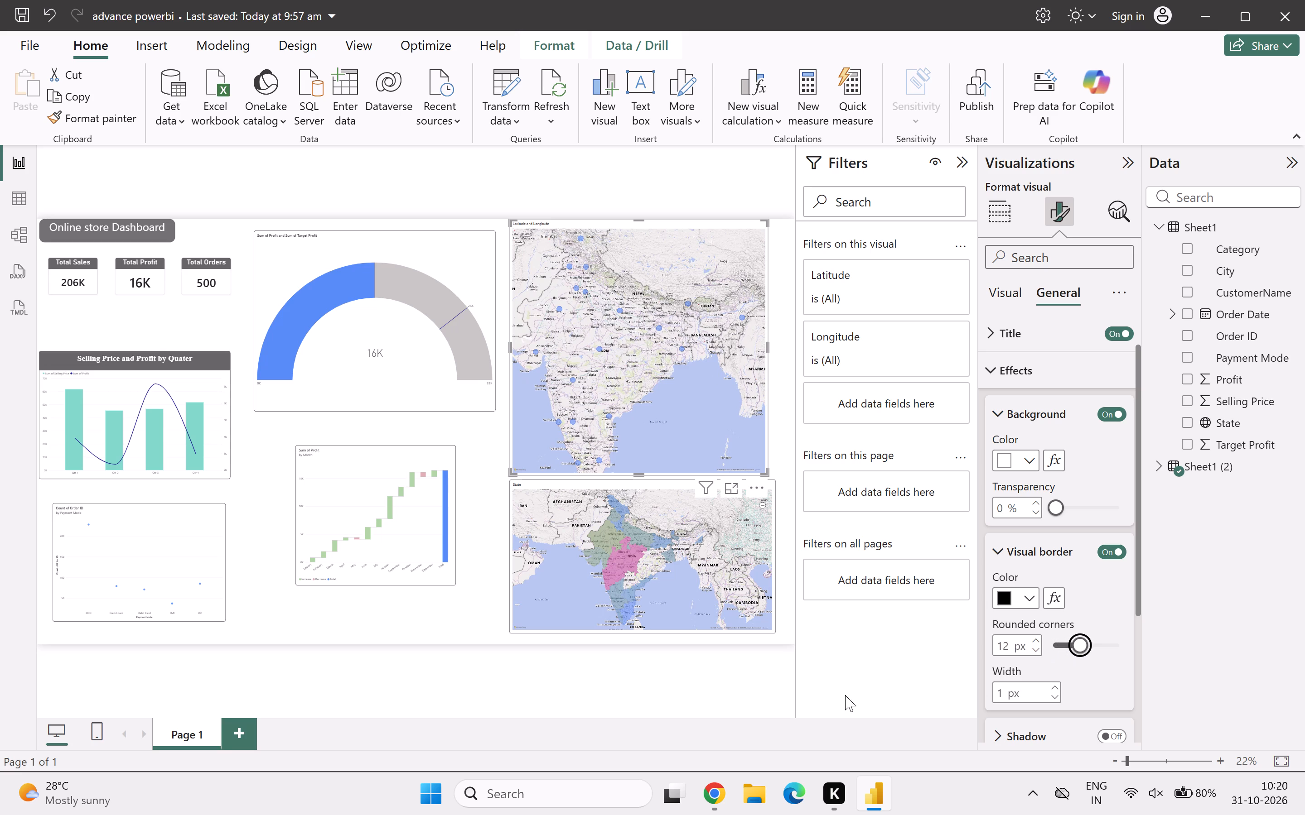
pyautogui.click(845, 695)
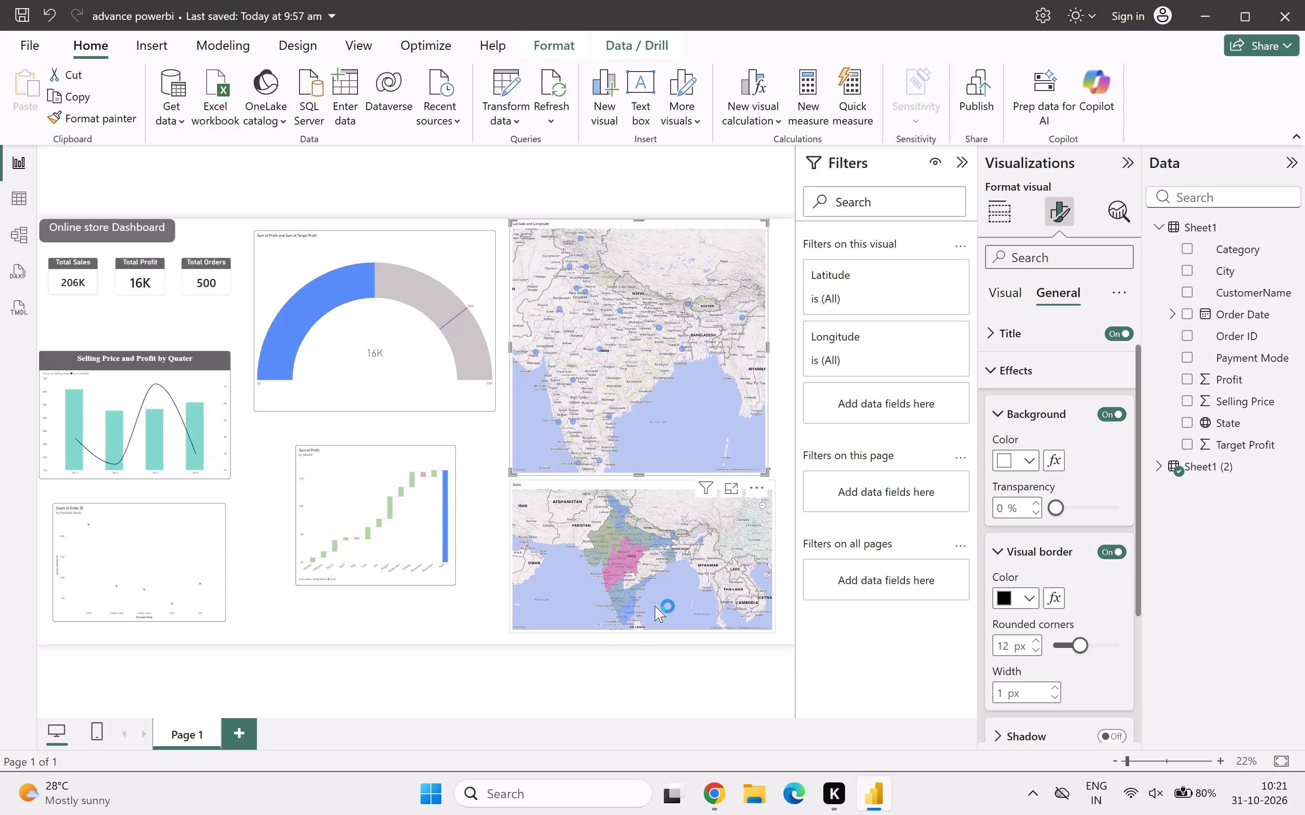
# Move the State filled map slightly down and centre it beneath the Latitude and Longitude map, leaving a small gap between them.
pyautogui.click(718, 314)
pyautogui.moveTo(661, 556); pyautogui.dragTo(616, 558)
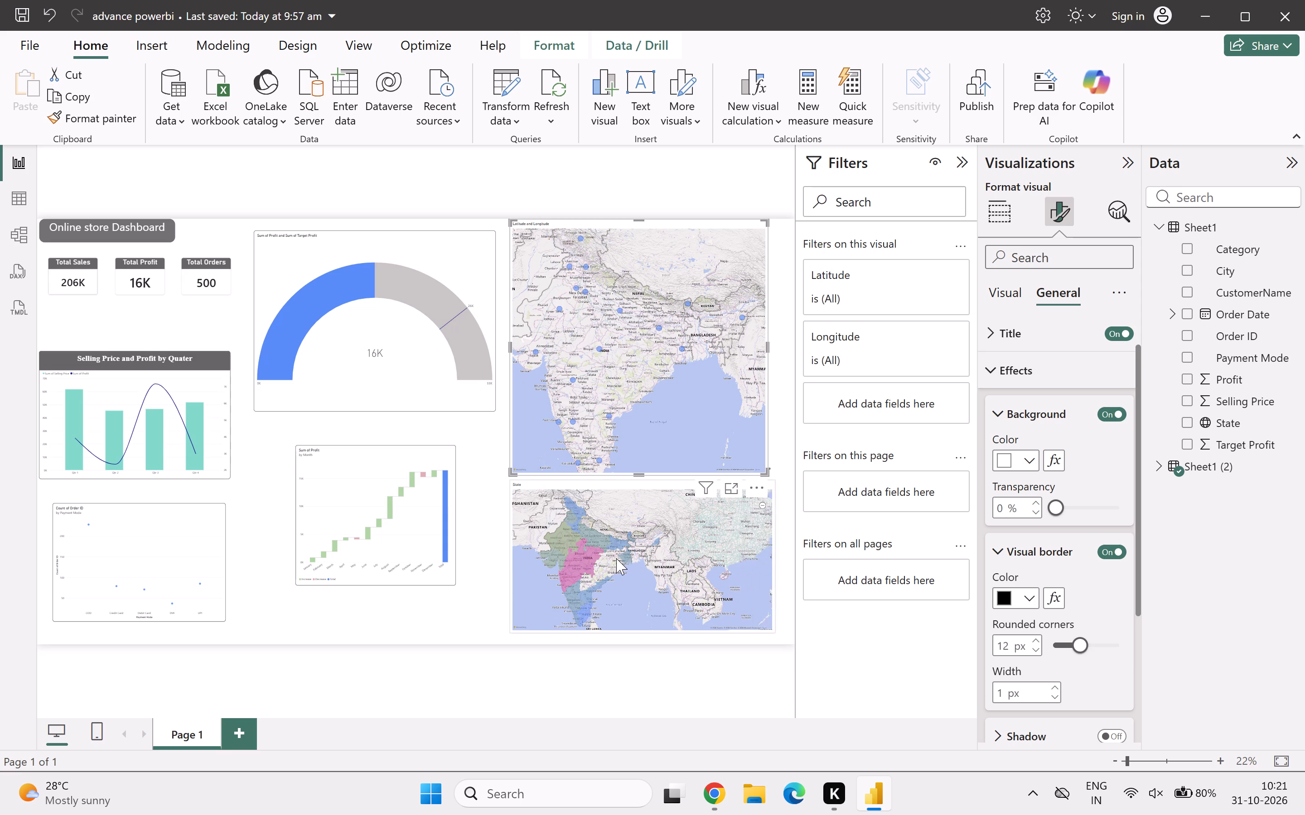
pyautogui.moveTo(616, 558); pyautogui.dragTo(642, 562)
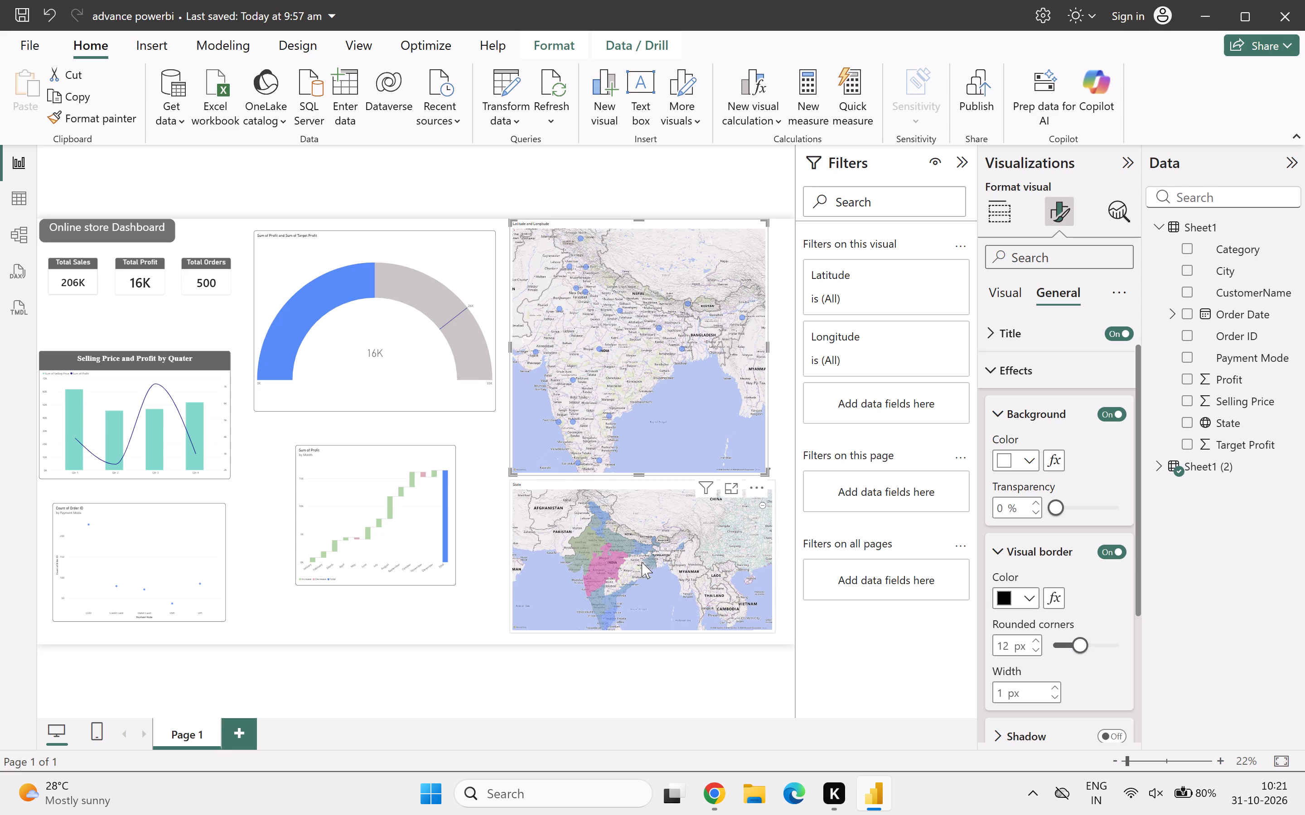
pyautogui.moveTo(642, 562); pyautogui.dragTo(642, 558)
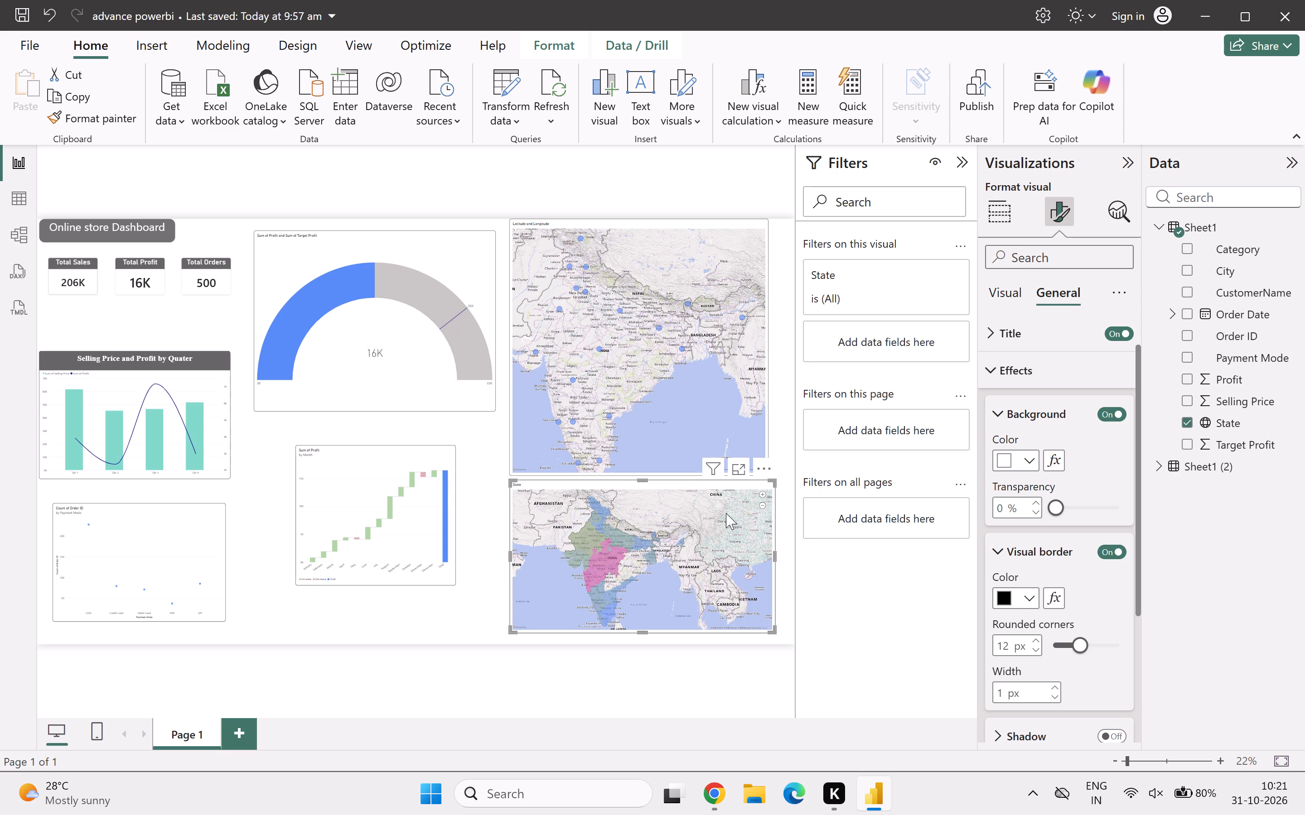
pyautogui.moveTo(713, 481); pyautogui.dragTo(701, 484)
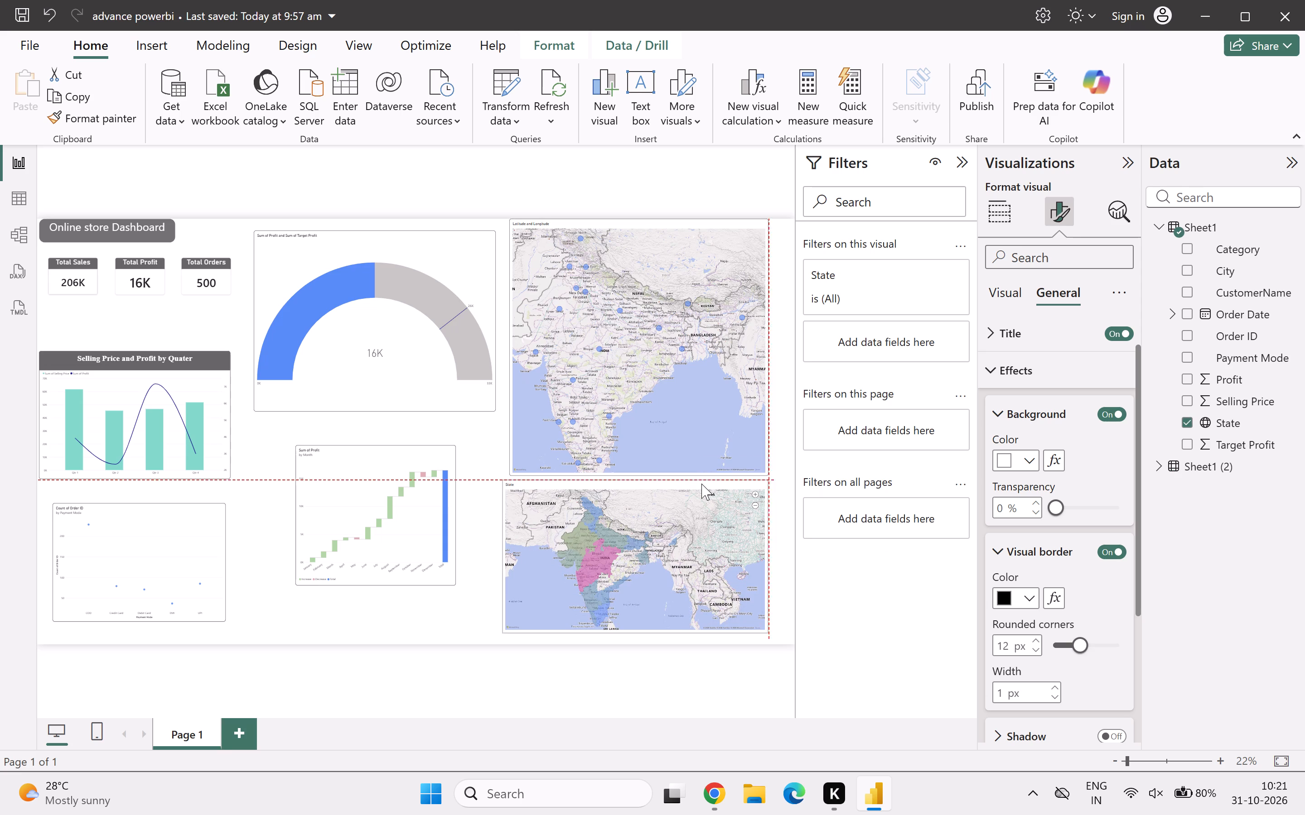
pyautogui.moveTo(701, 484); pyautogui.dragTo(710, 500)
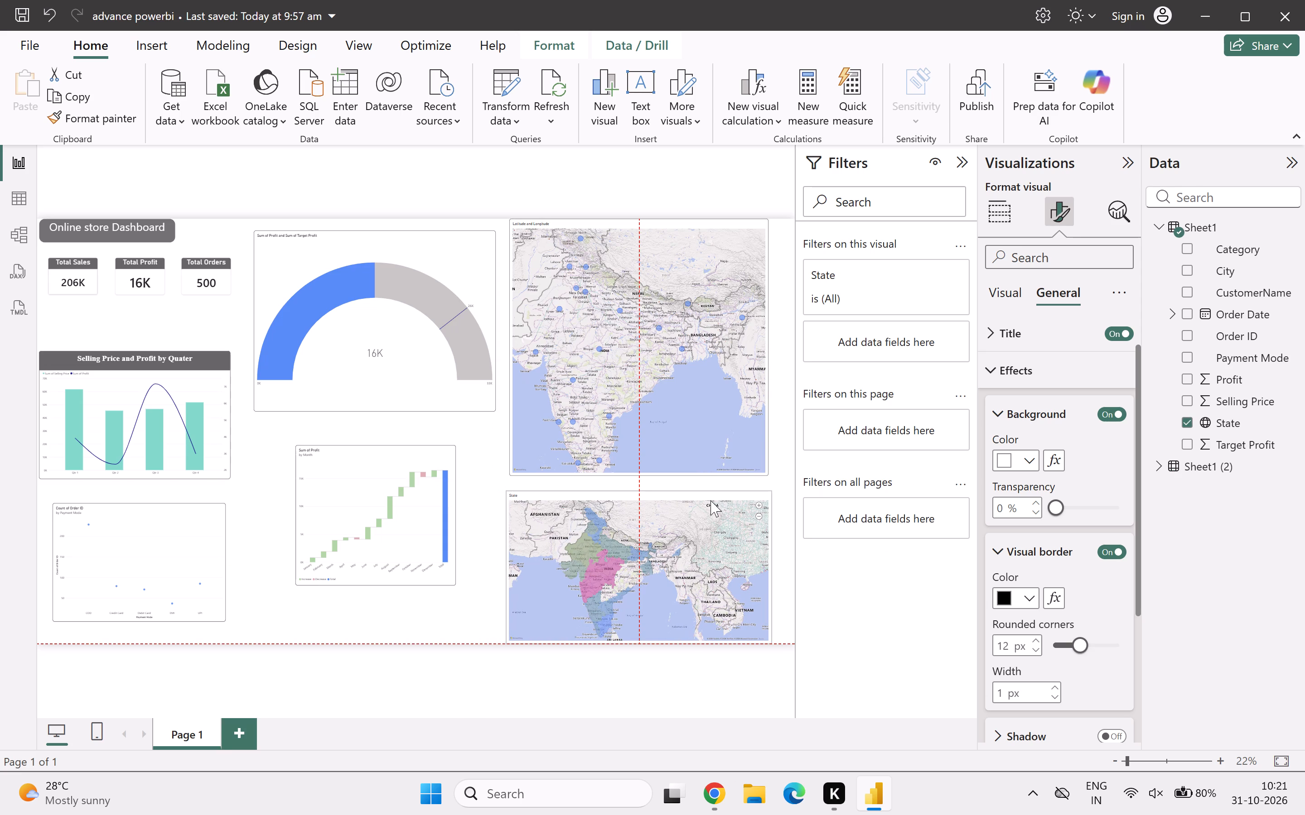
pyautogui.moveTo(710, 500); pyautogui.dragTo(710, 491)
pyautogui.moveTo(710, 491); pyautogui.dragTo(710, 486)
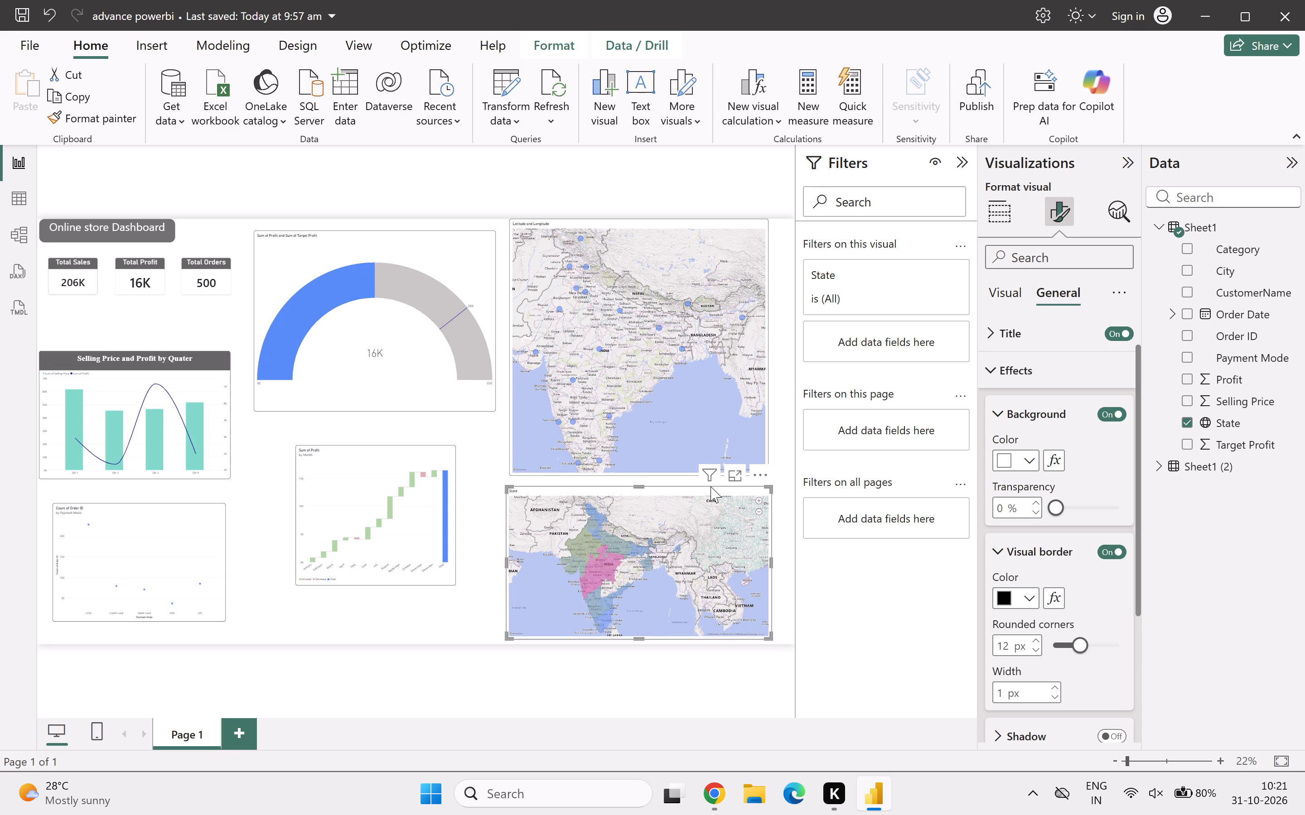